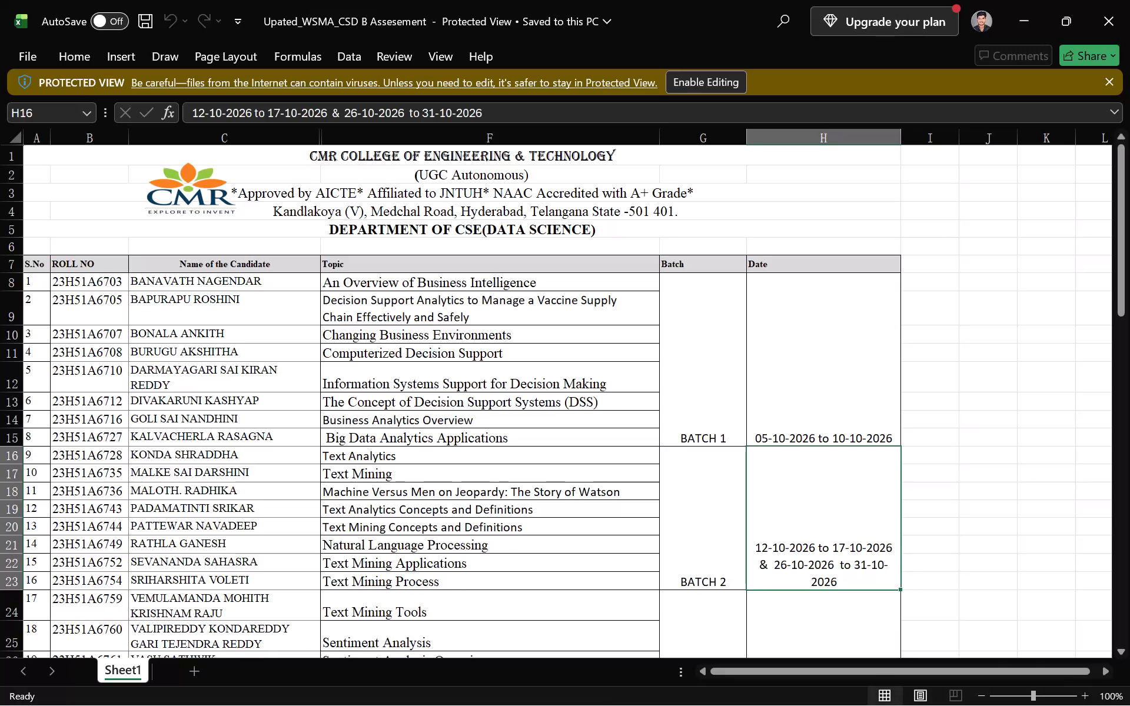
Select the Social Media Definitions topic in cell F74 and enable editing for the protected workbook.
{"action": "scroll", "coordinate": [596, 327], "scroll_direction": "down", "scroll_amount": 6}
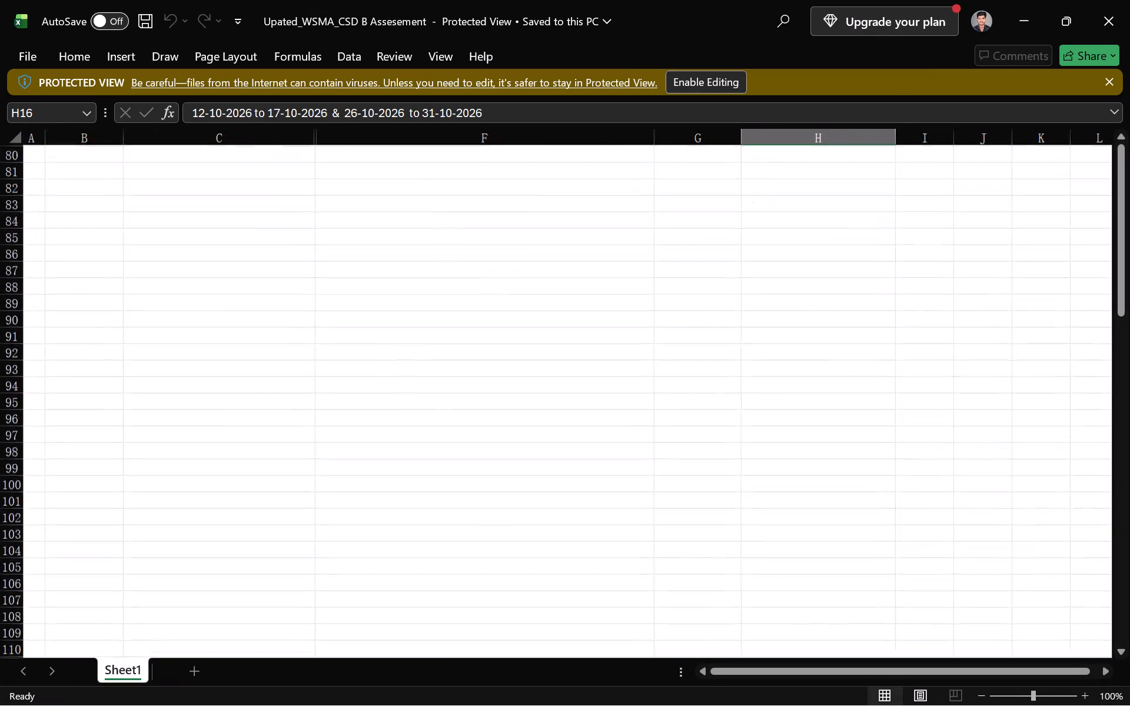
{"action": "scroll", "coordinate": [596, 327], "scroll_direction": "up", "scroll_amount": 3}
{"action": "scroll", "coordinate": [596, 327], "scroll_direction": "down", "scroll_amount": 1}
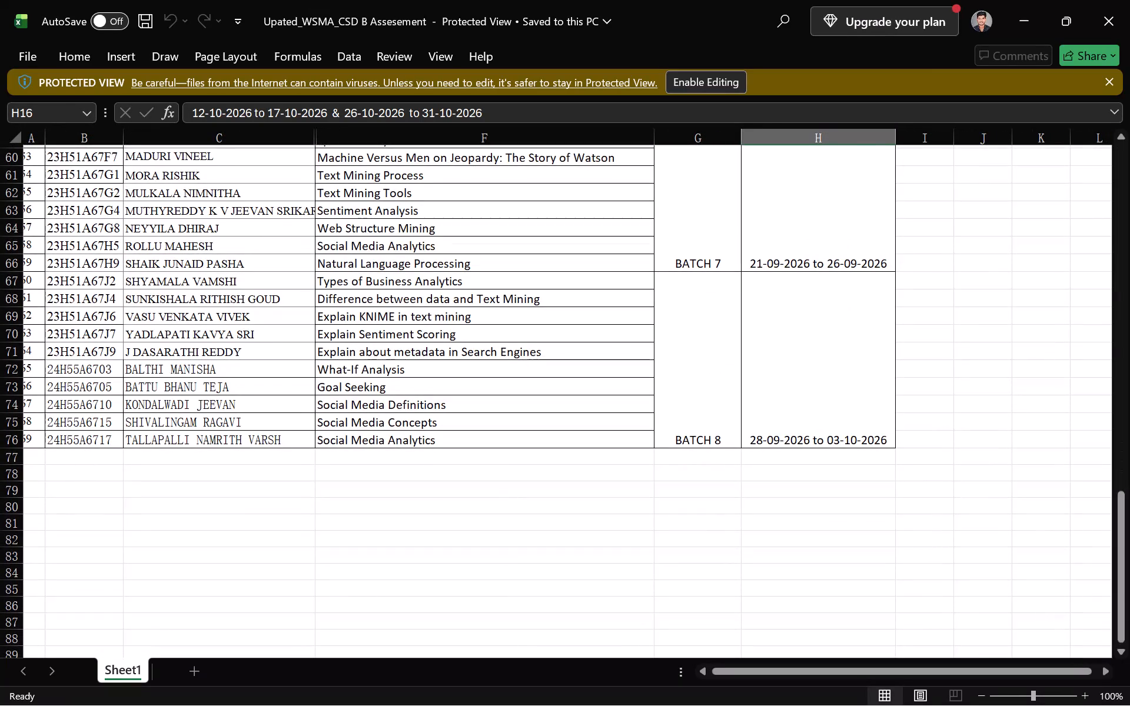
{"action": "left_click", "coordinate": [446, 408]}
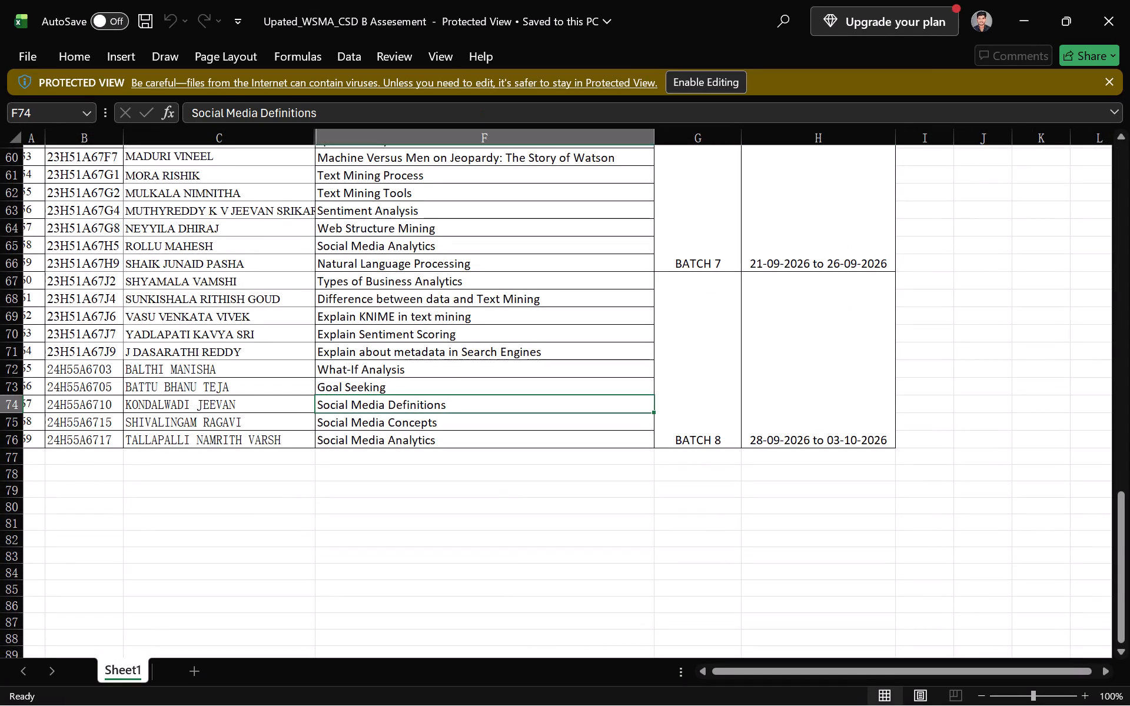
{"action": "left_click_drag", "start_coordinate": [460, 407], "coordinate": [412, 397]}
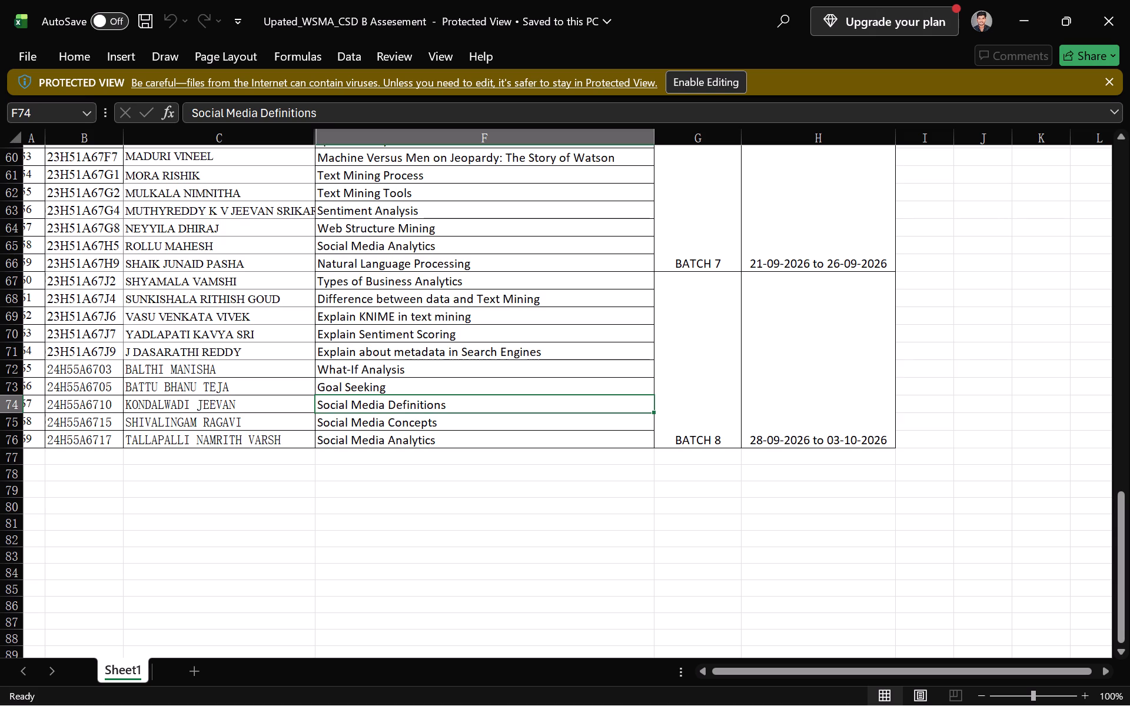
{"action": "left_click_drag", "start_coordinate": [412, 397], "coordinate": [323, 401]}
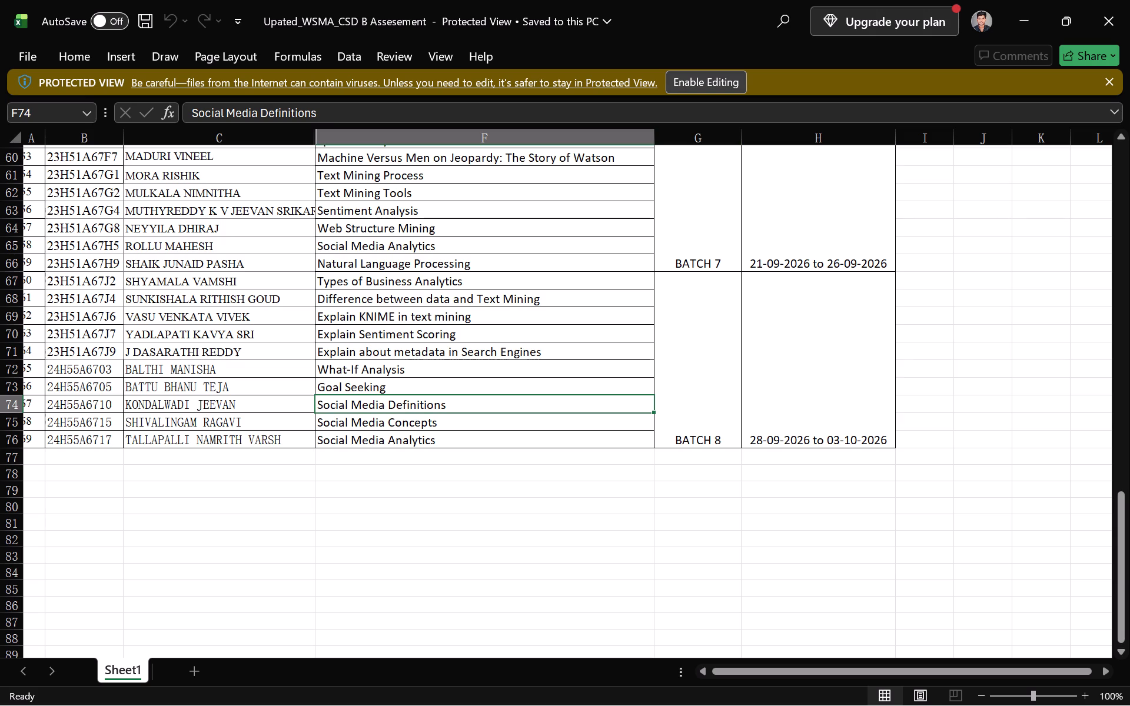
{"action": "left_click", "coordinate": [680, 80]}
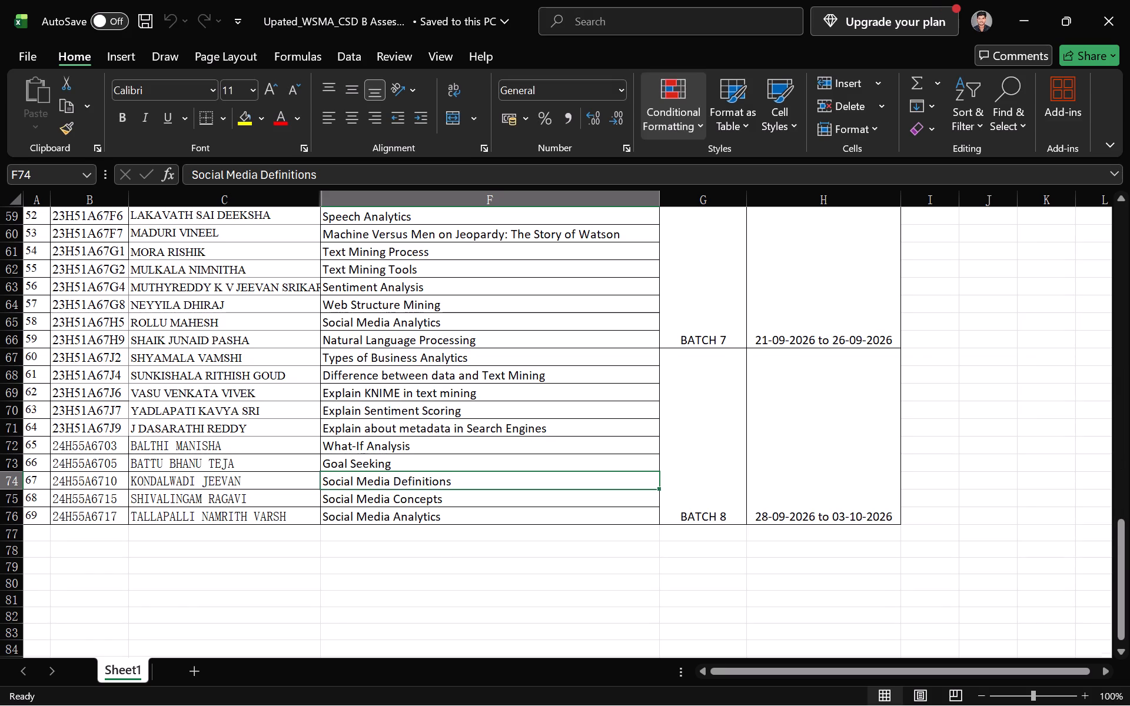
Copy the entire topic text "Social Media Definitions" from cell F74.
{"action": "scroll", "coordinate": [379, 339], "scroll_direction": "down", "scroll_amount": 1}
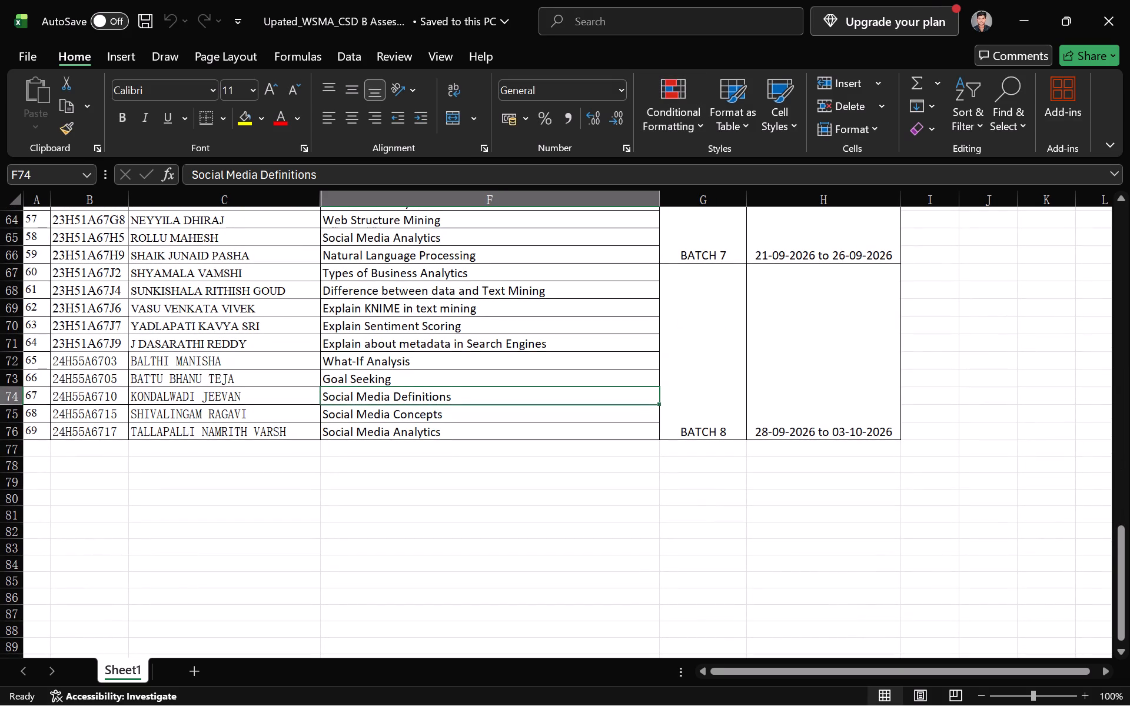
{"action": "left_click_drag", "start_coordinate": [473, 398], "coordinate": [392, 393]}
{"action": "left_click", "coordinate": [371, 174]}
{"action": "key", "text": "ctrl+a"}
{"action": "key", "text": "ctrl+c"}
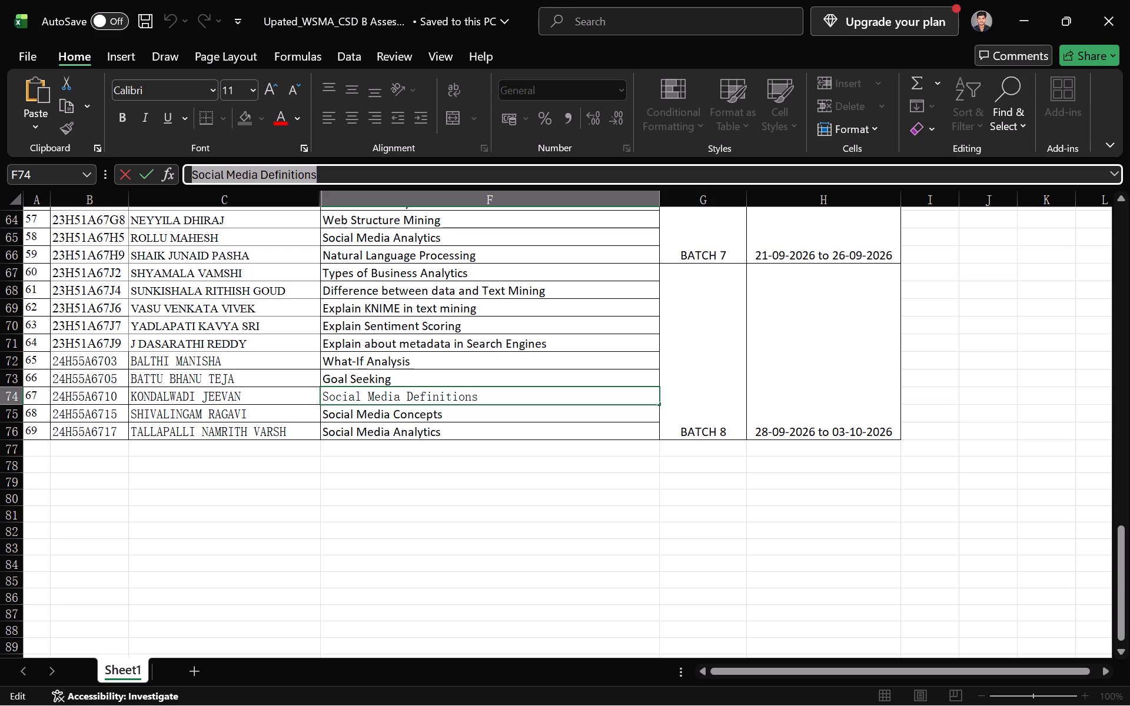
Close the assessment workbook.
{"action": "left_click", "coordinate": [1129, 0]}
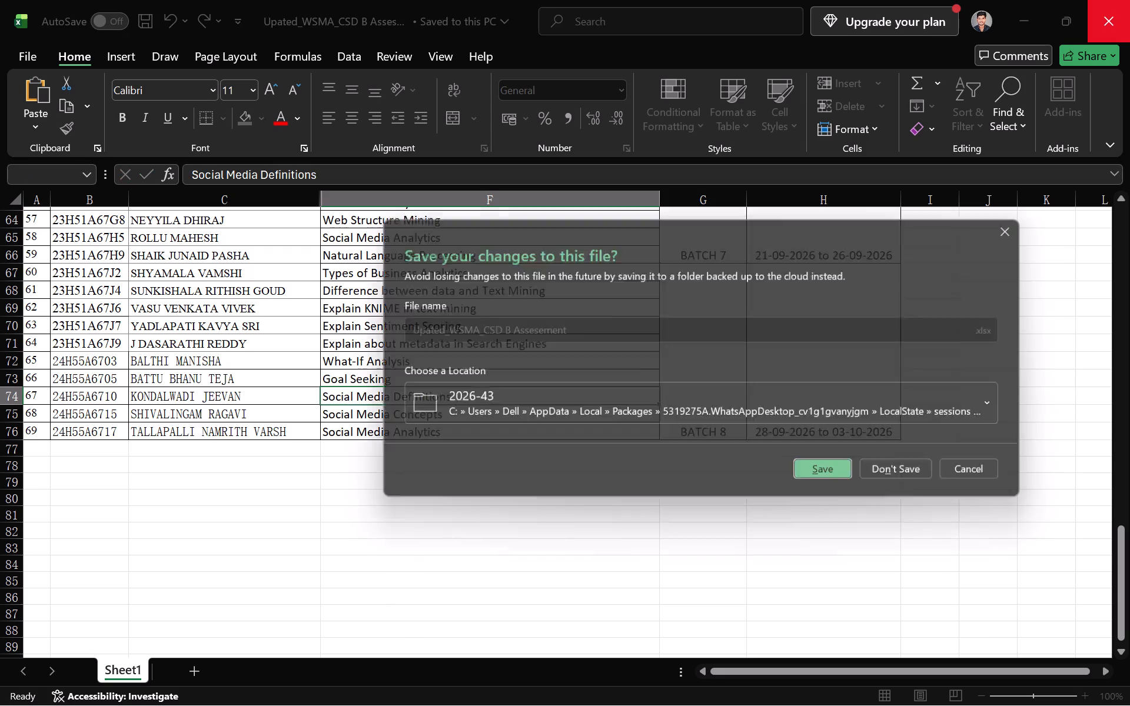
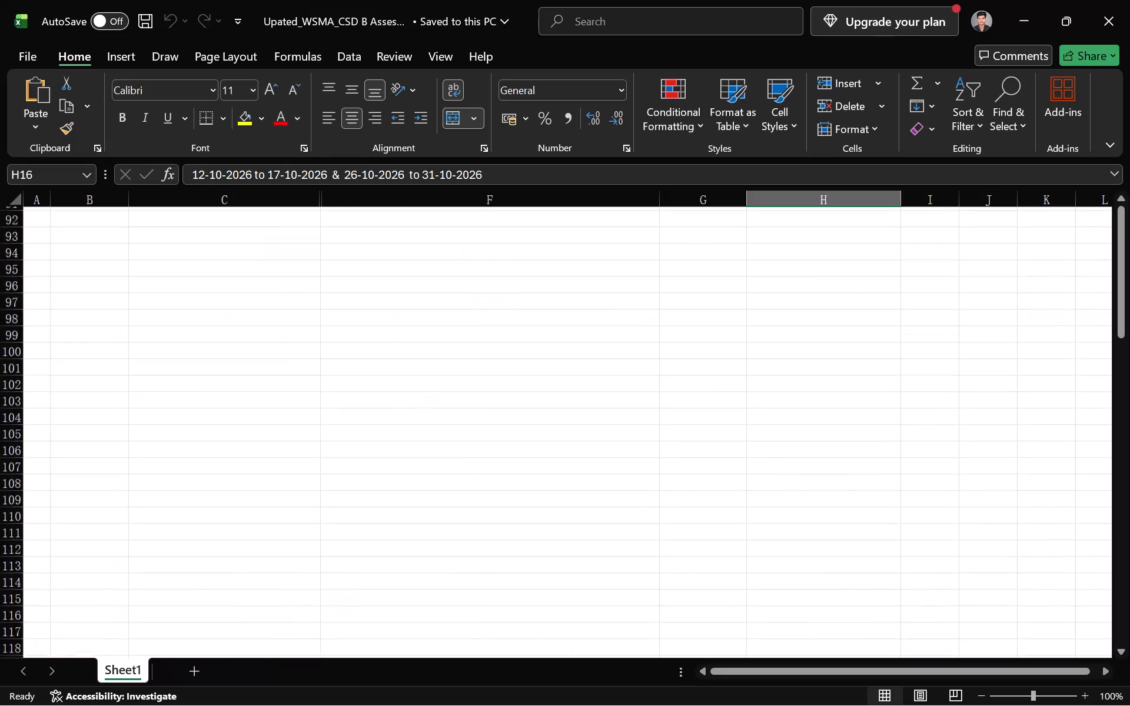
Look through the assessment schedule's topics, batches and dates from the empty rows below the list back to the college heading.
{"action": "scroll", "coordinate": [577, 401], "scroll_direction": "up", "scroll_amount": 1}
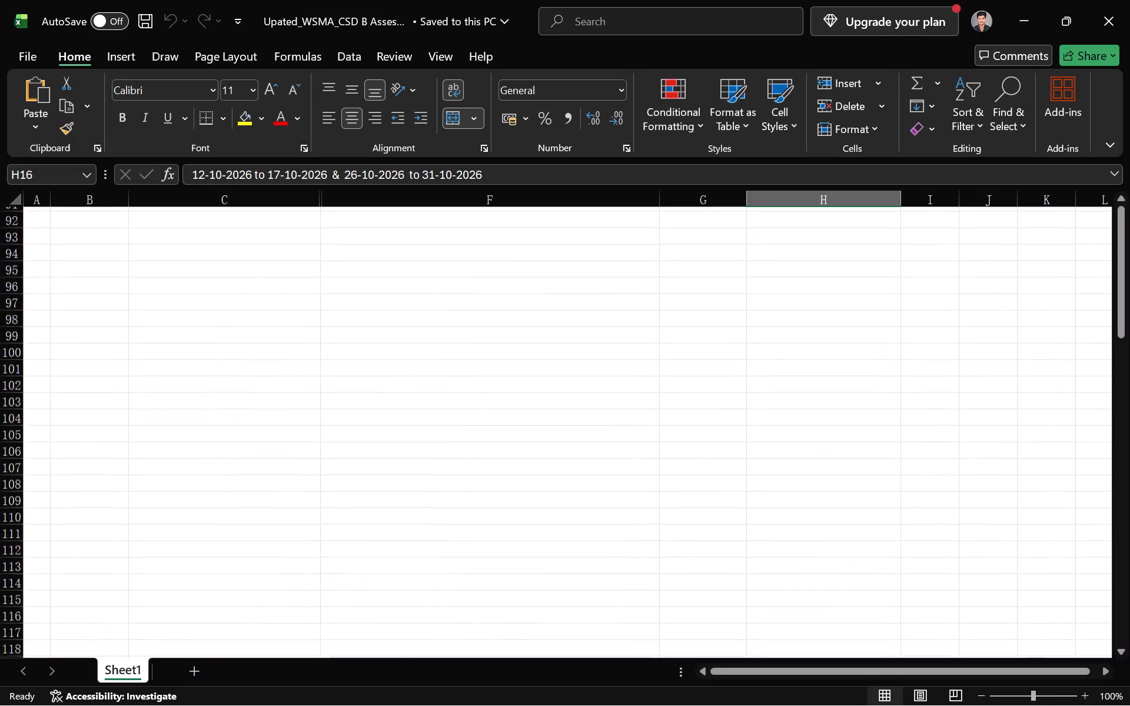
{"action": "scroll", "coordinate": [577, 401], "scroll_direction": "up", "scroll_amount": 3}
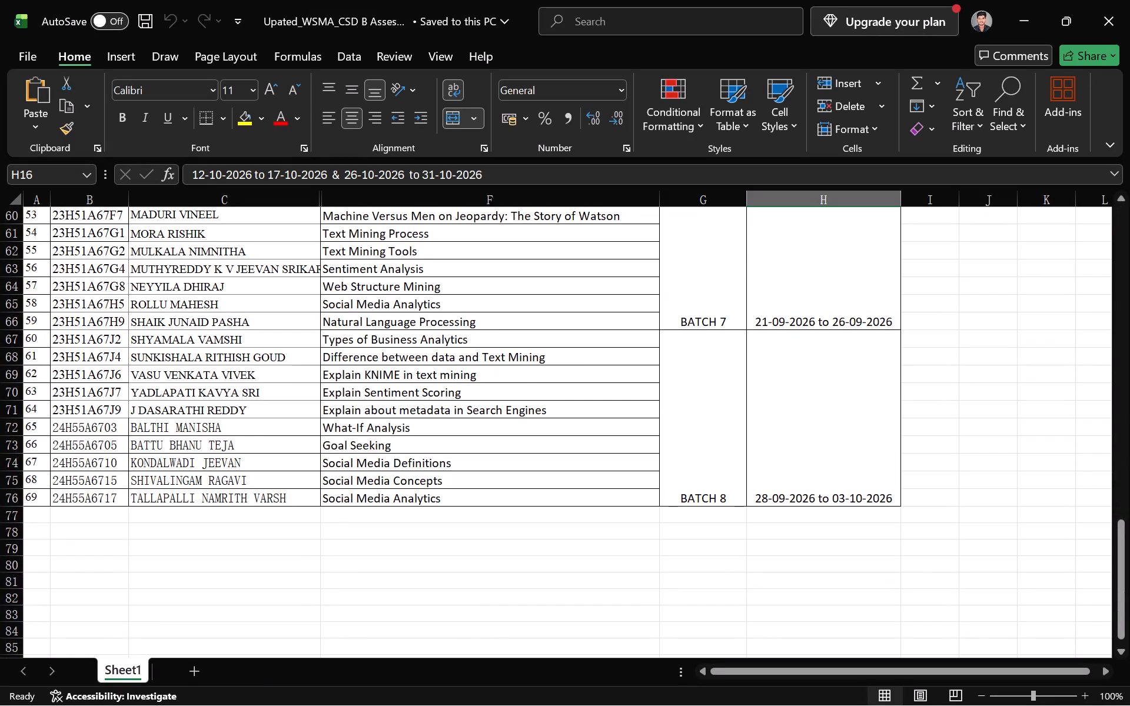
{"action": "scroll", "coordinate": [639, 469], "scroll_direction": "up", "scroll_amount": 4}
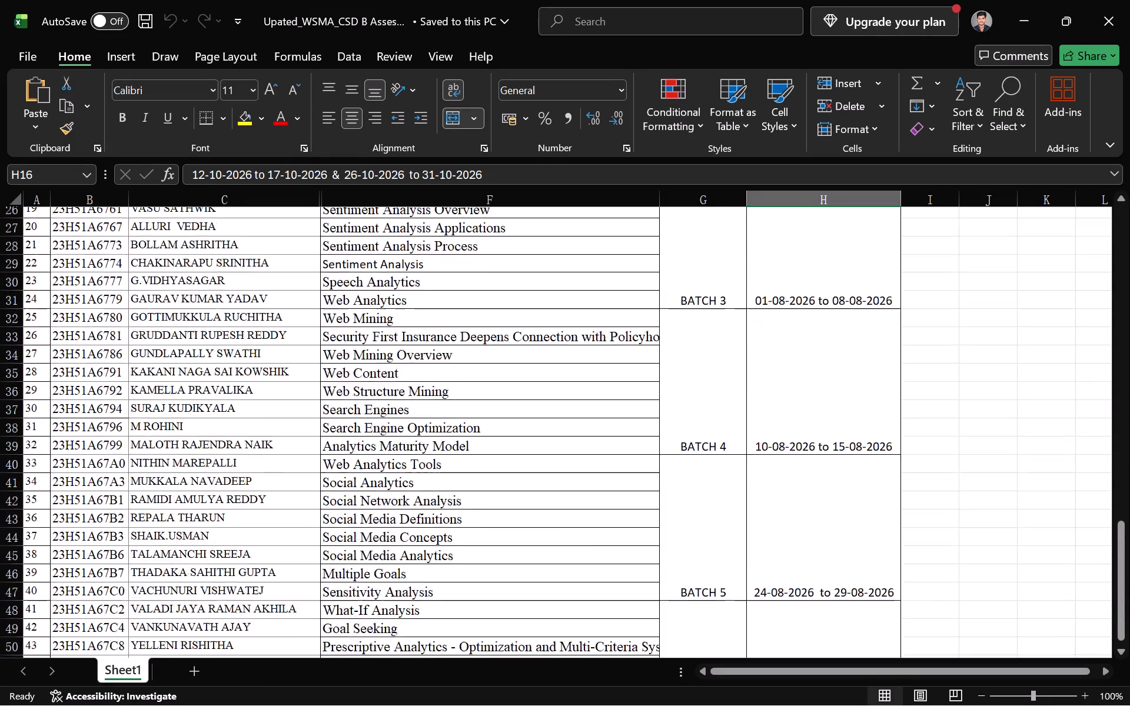
{"action": "scroll", "coordinate": [639, 469], "scroll_direction": "up", "scroll_amount": 7}
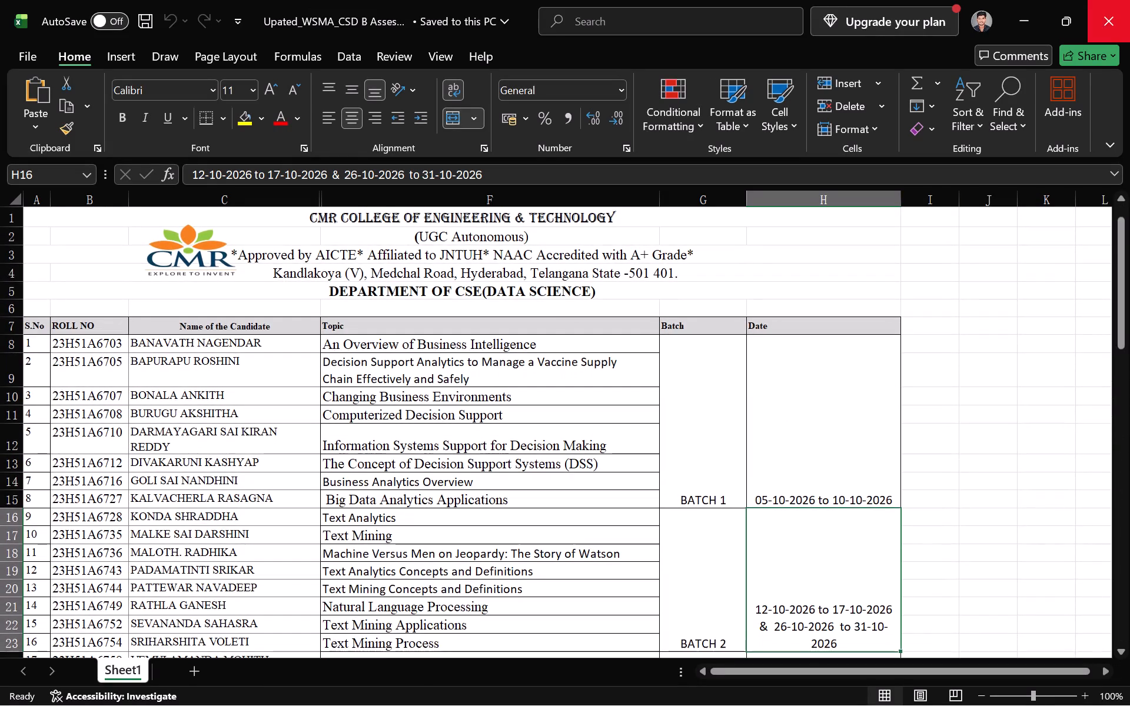
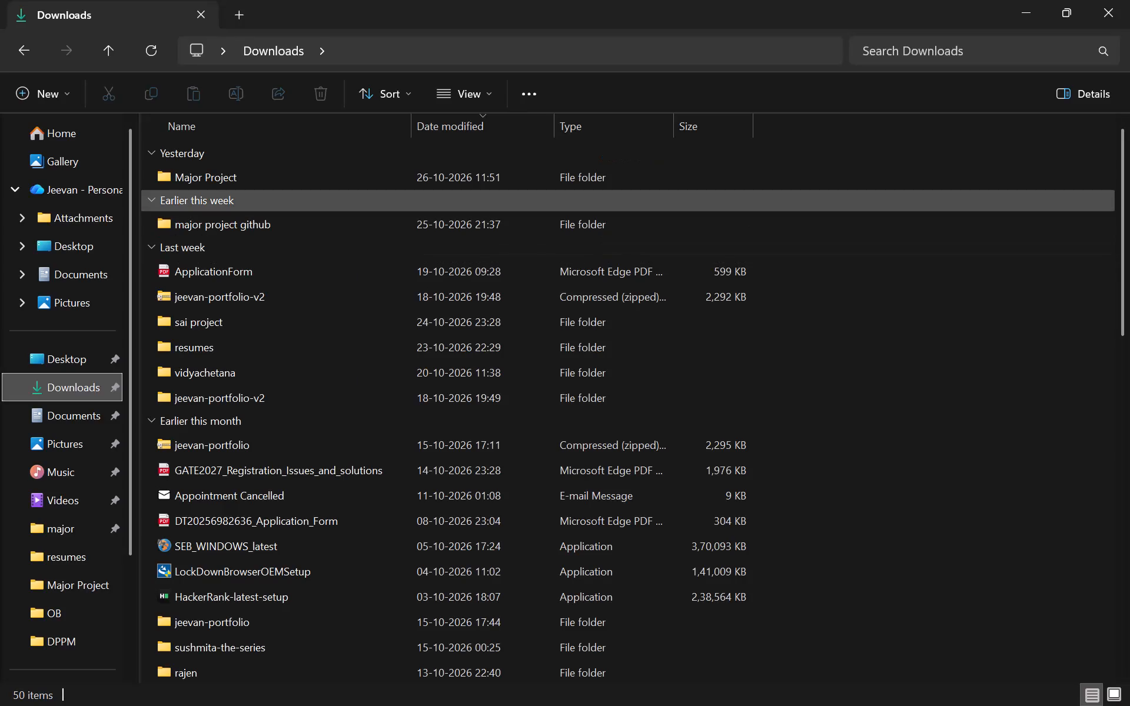
Switch to File Explorer, search the Downloads folder for "24" and look through the matching files across the date groups.
{"action": "left_click", "coordinate": [880, 49]}
{"action": "type", "text": "24"}
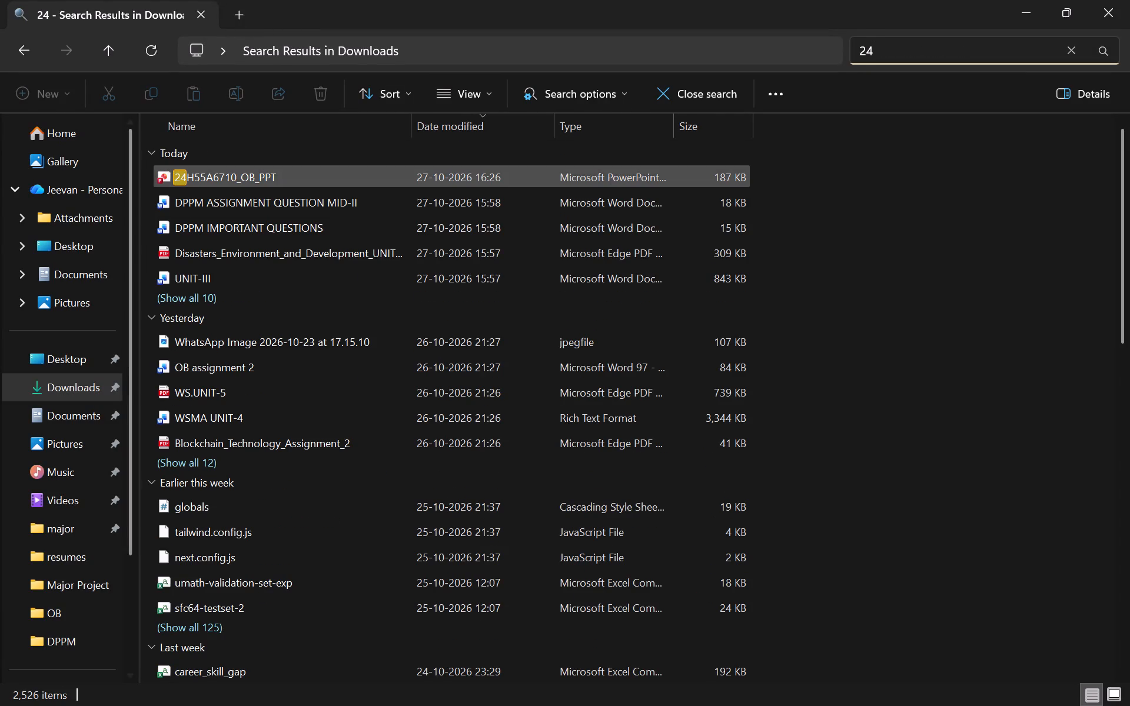
{"action": "scroll", "coordinate": [250, 431], "scroll_direction": "down", "scroll_amount": 3}
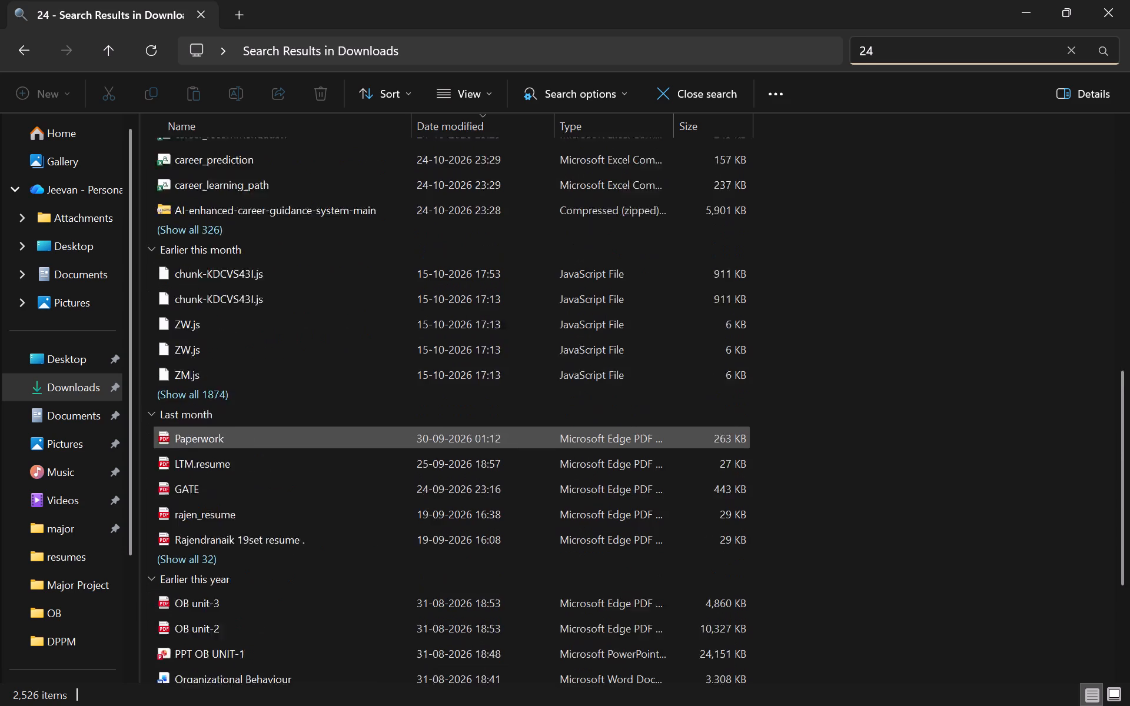
{"action": "scroll", "coordinate": [250, 431], "scroll_direction": "down", "scroll_amount": 5}
{"action": "scroll", "coordinate": [250, 431], "scroll_direction": "up", "scroll_amount": 7}
{"action": "scroll", "coordinate": [250, 431], "scroll_direction": "down", "scroll_amount": 7}
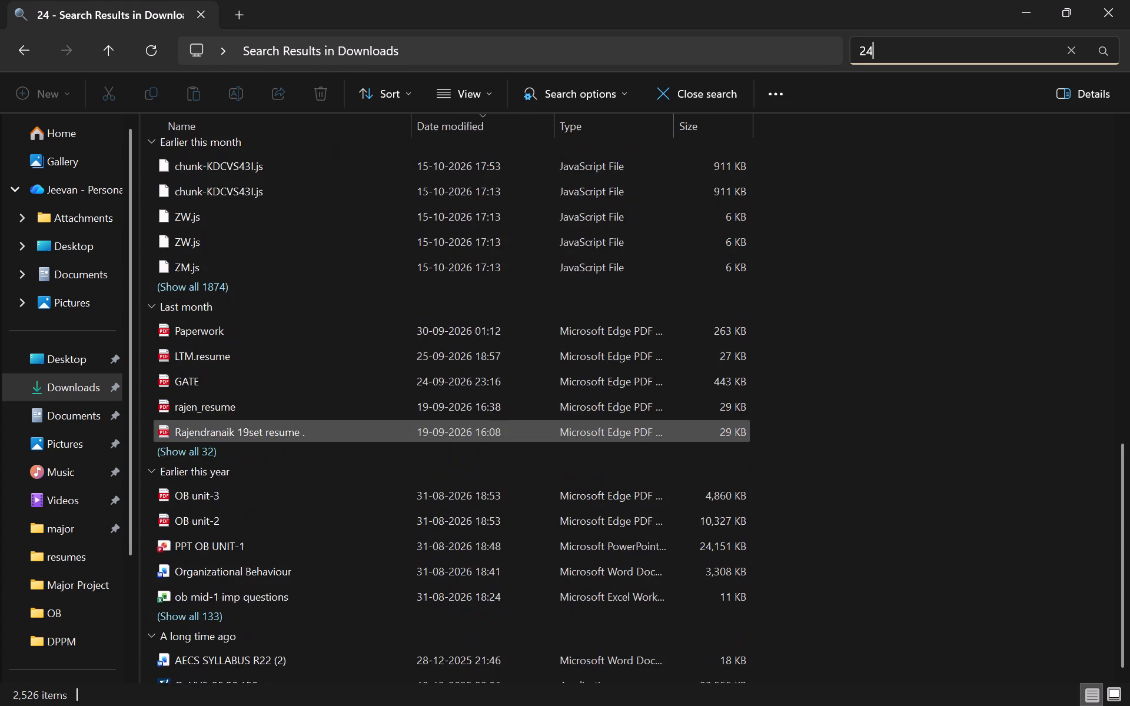
Replace the current Downloads search with a search for "wsma".
{"action": "scroll", "coordinate": [250, 431], "scroll_direction": "down", "scroll_amount": 5}
{"action": "scroll", "coordinate": [250, 431], "scroll_direction": "up", "scroll_amount": 13}
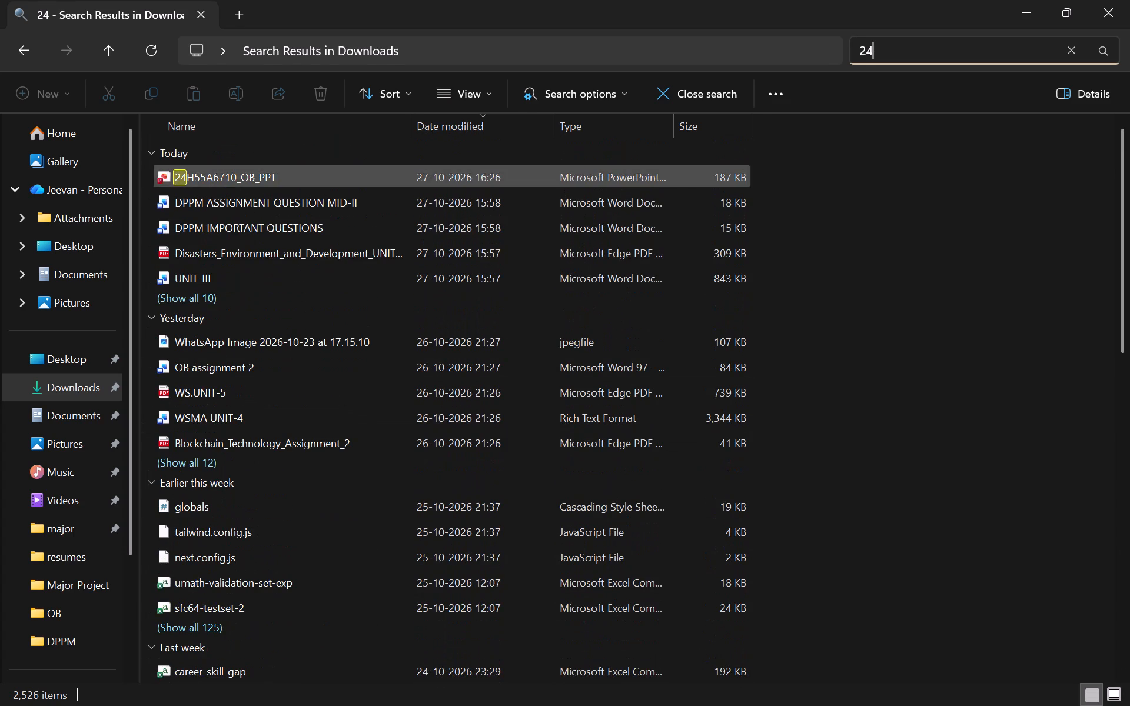
{"action": "key", "text": "BackSpace"}
{"action": "key", "text": "BackSpace"}
{"action": "key", "text": "BackSpace"}
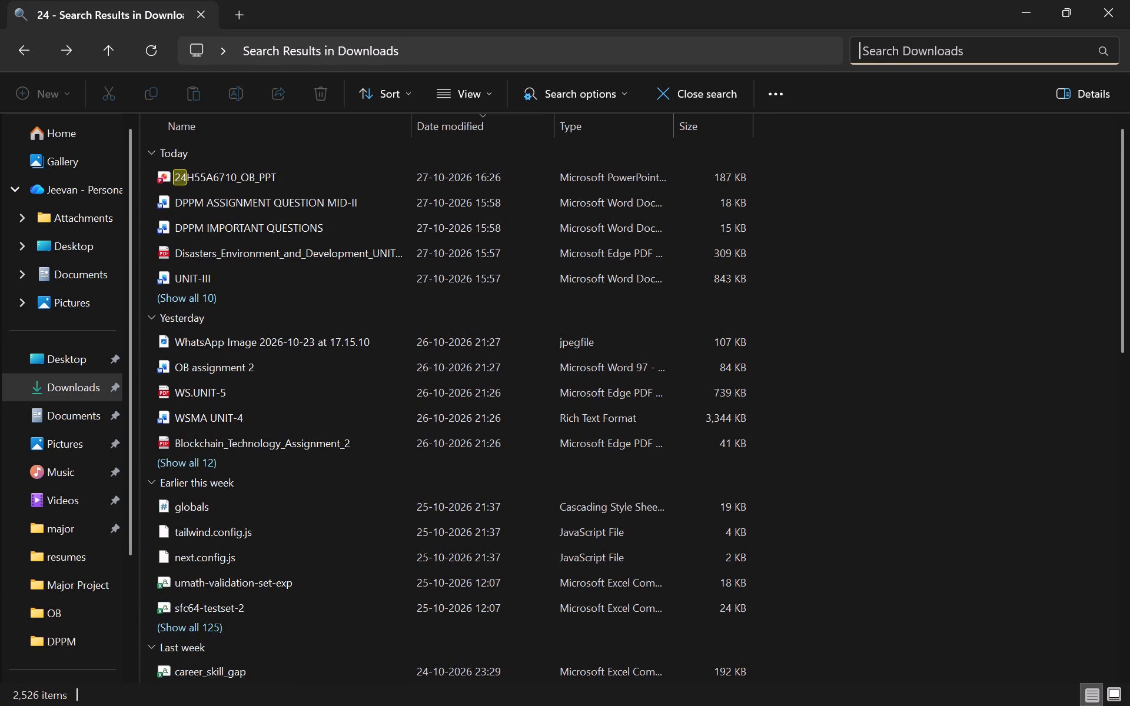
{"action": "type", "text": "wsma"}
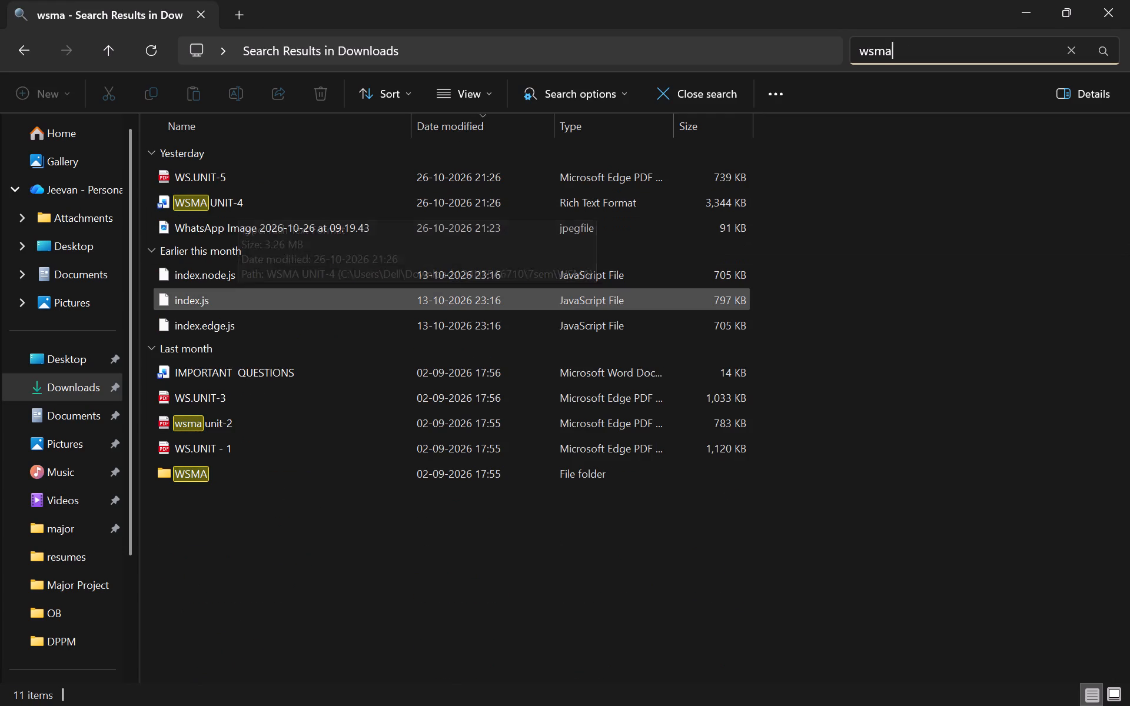
Return to the Downloads folder and open the WSMA folder inside 7sem, within the folder named after the student roll number.
{"action": "left_click", "coordinate": [18, 42]}
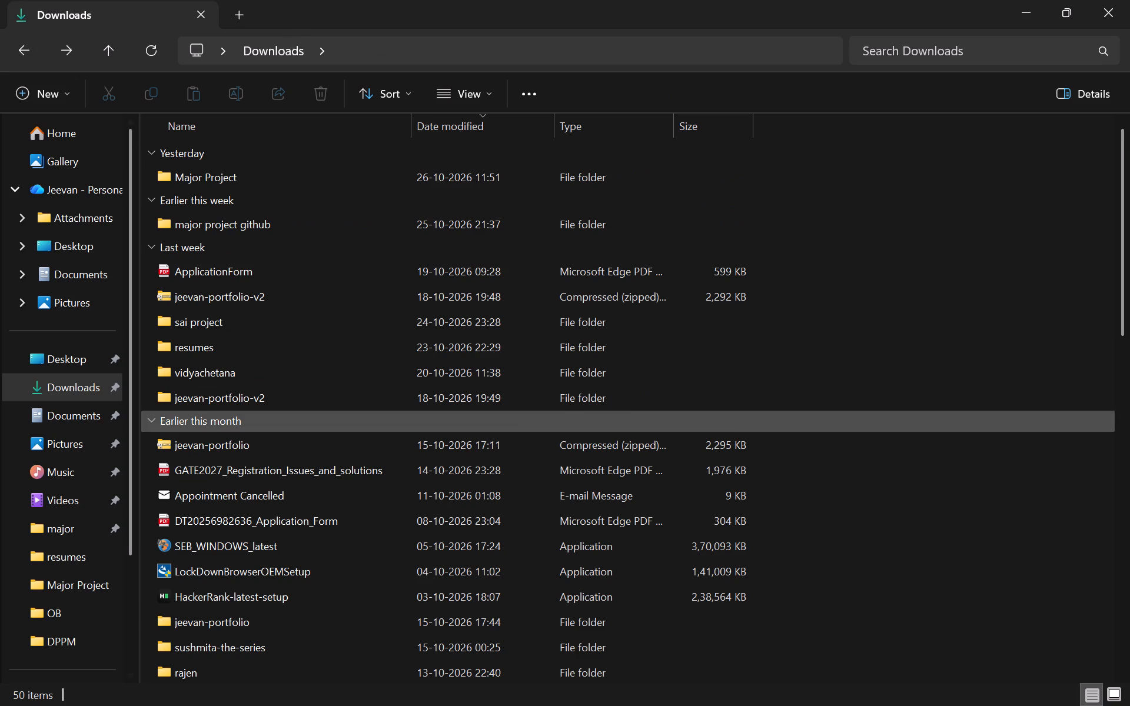
{"action": "scroll", "coordinate": [270, 423], "scroll_direction": "down", "scroll_amount": 4}
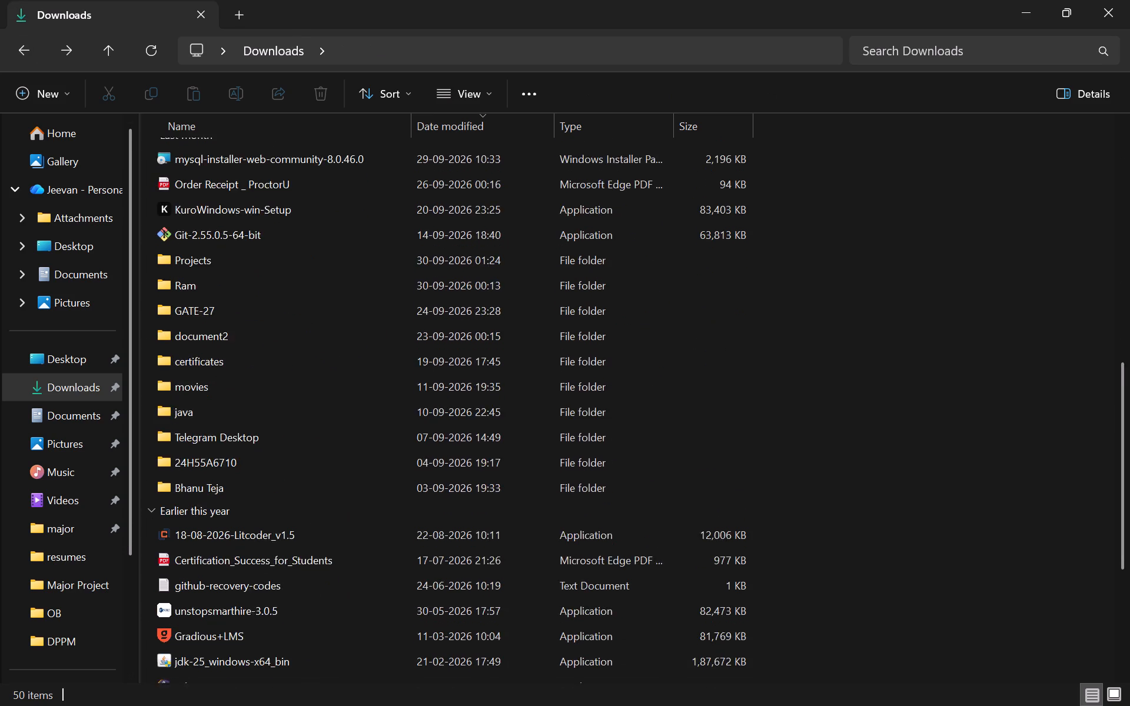
{"action": "scroll", "coordinate": [270, 423], "scroll_direction": "down", "scroll_amount": 3}
{"action": "double_click", "coordinate": [262, 279]}
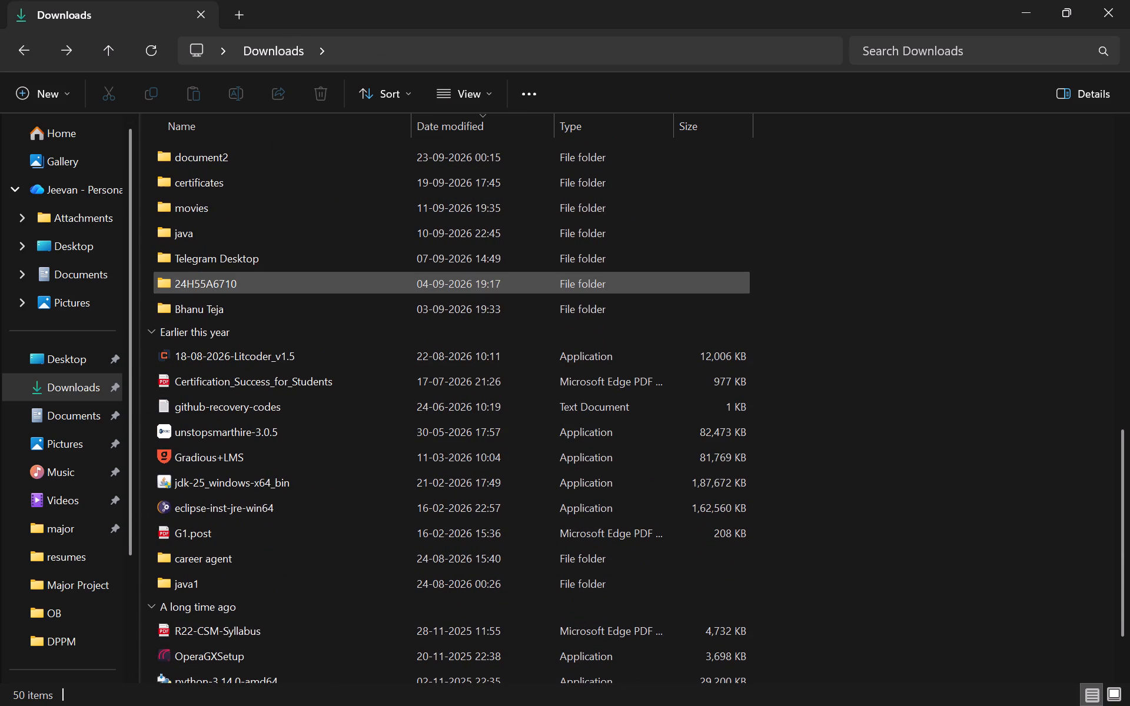
{"action": "double_click", "coordinate": [267, 175]}
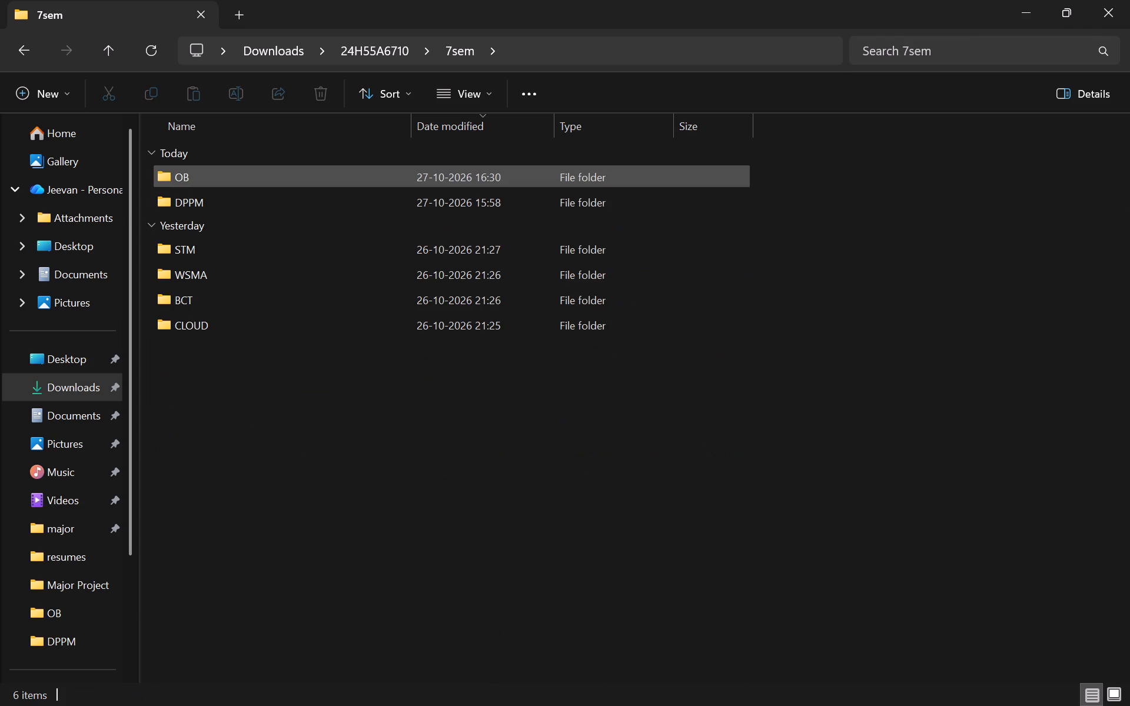
{"action": "double_click", "coordinate": [248, 264]}
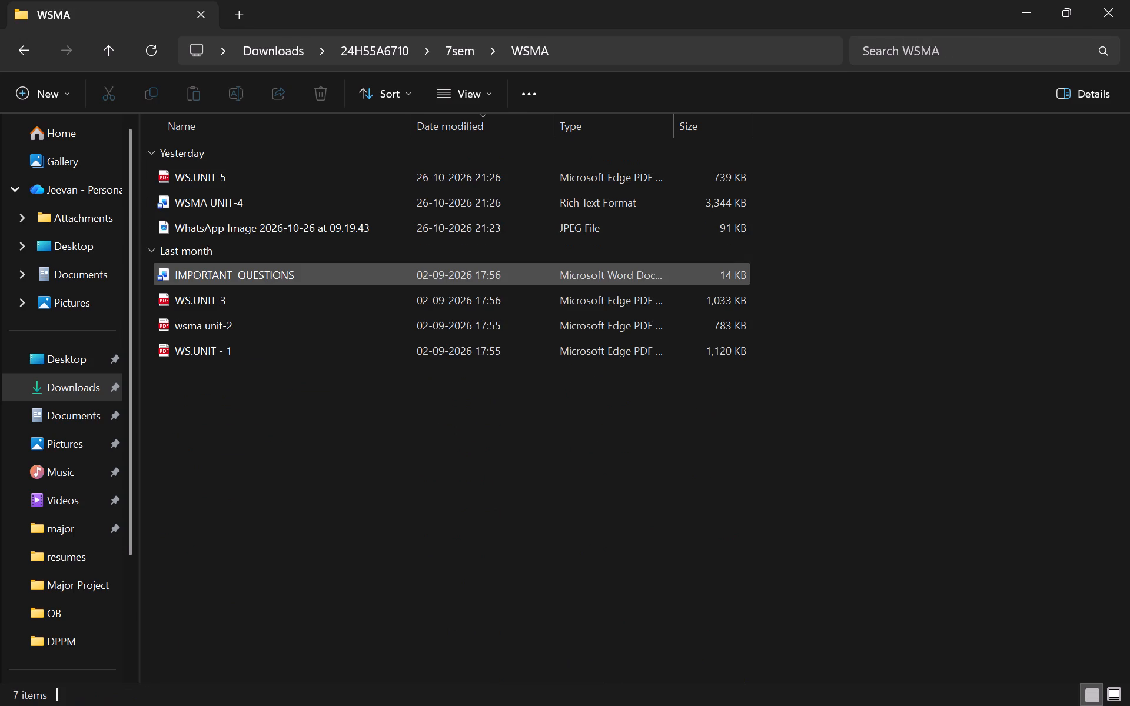
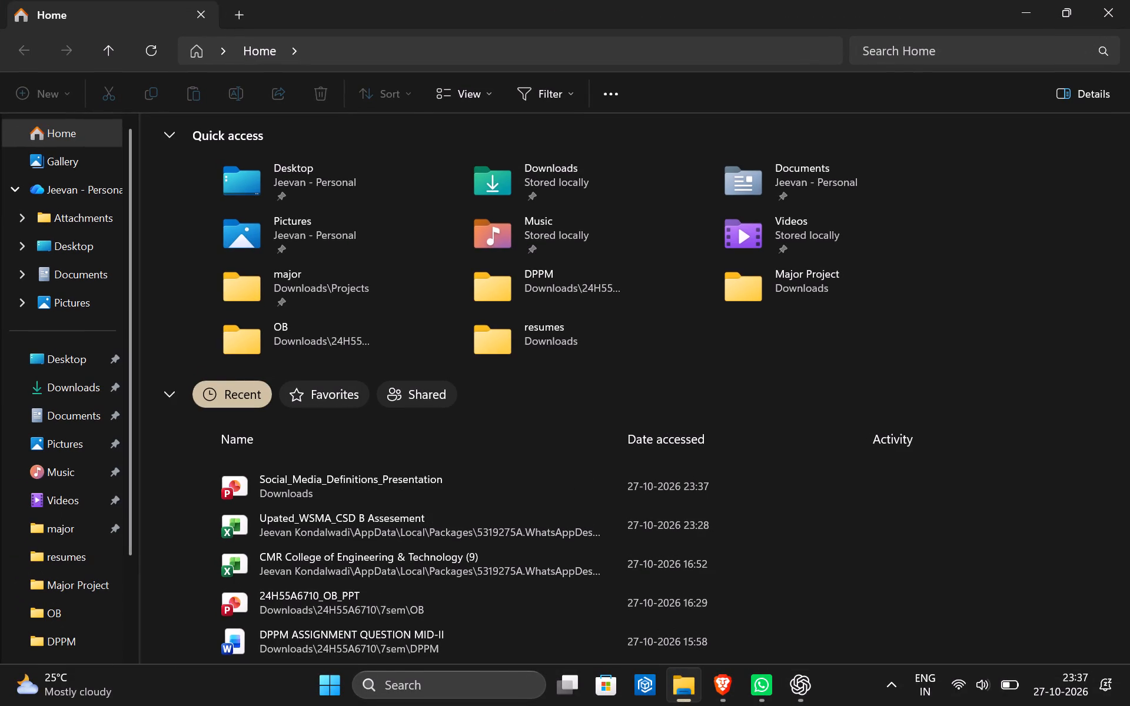
{"action": "left_click", "coordinate": [81, 384]}
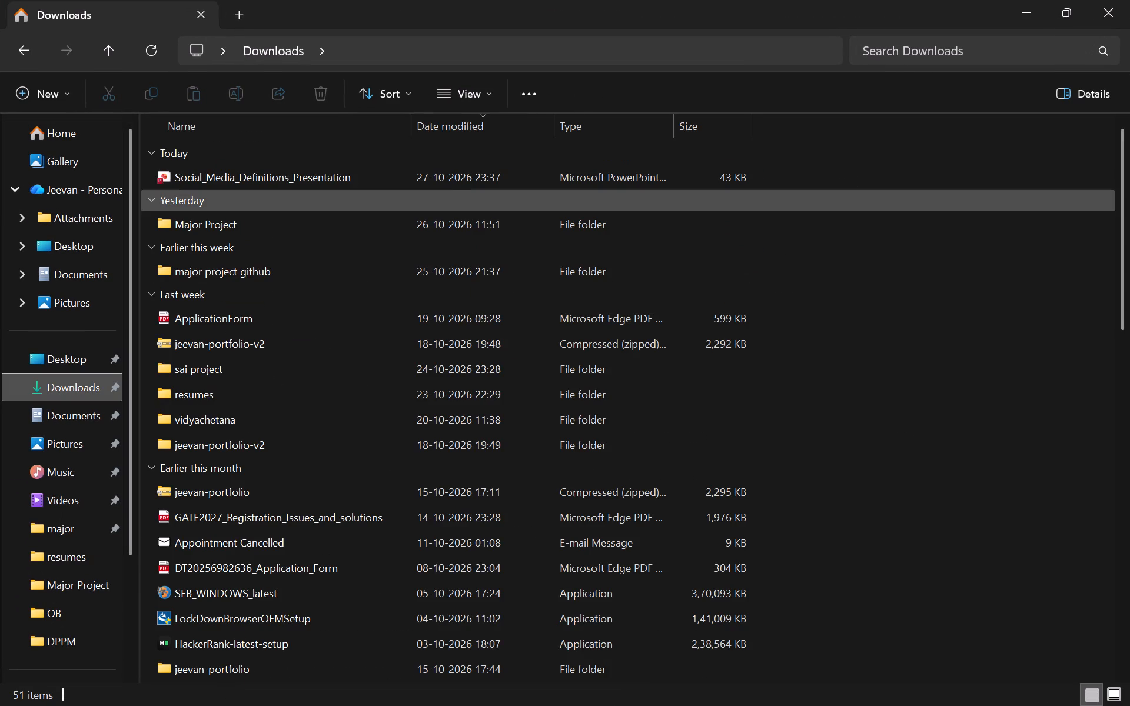
{"action": "double_click", "coordinate": [265, 181]}
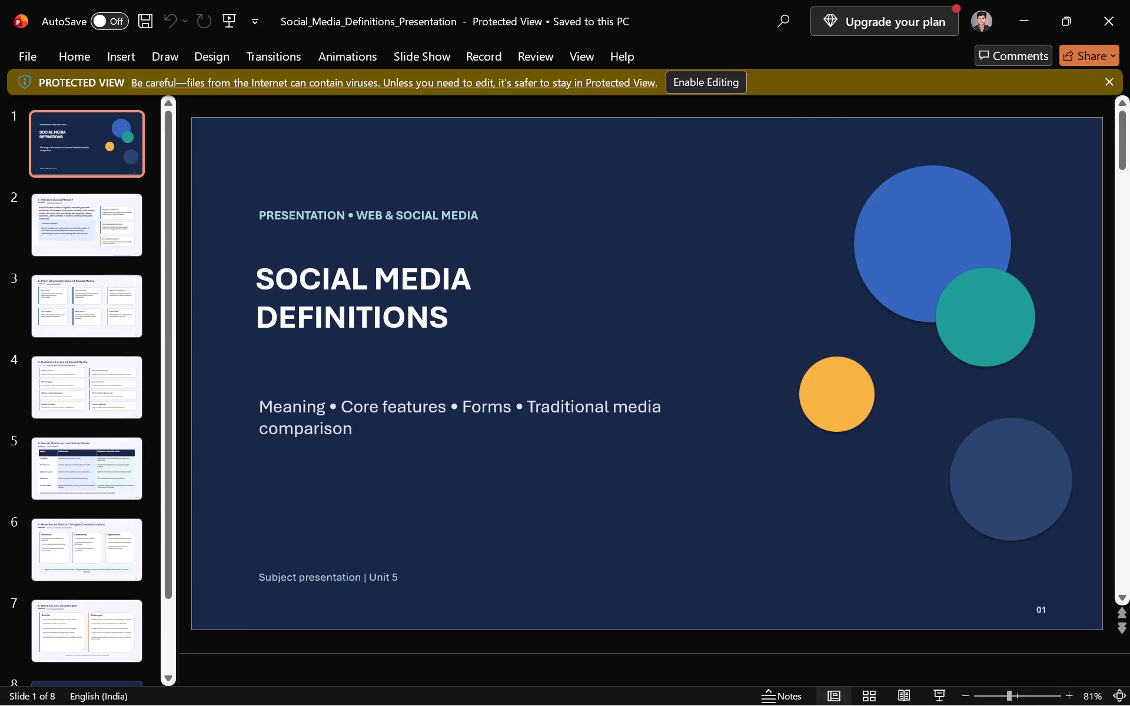
Look through the presentation's slides from the title slide to the Summary & Conclusion slide.
{"action": "key", "text": "Down"}
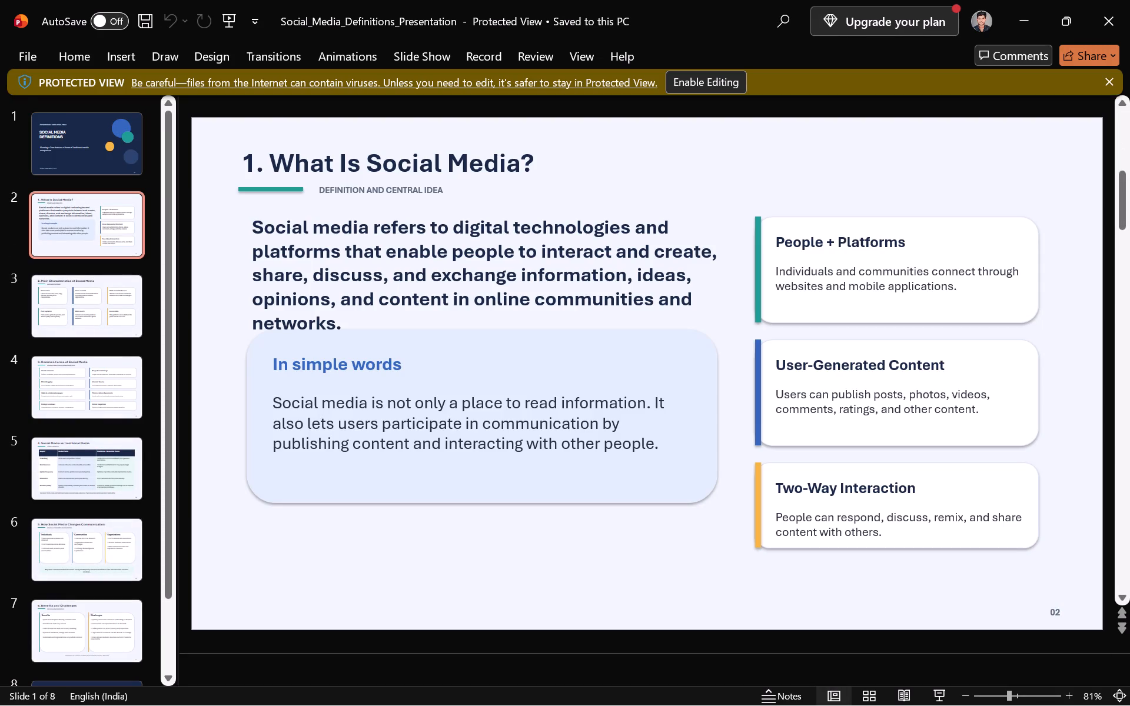
{"action": "key", "text": "Down"}
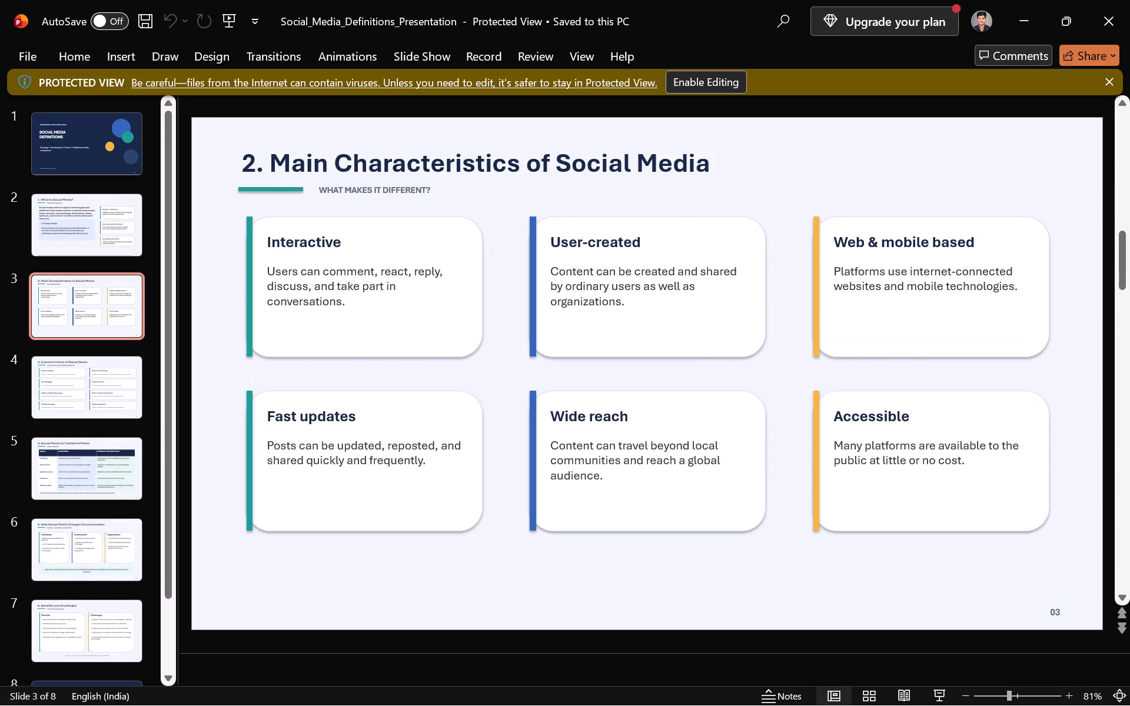
{"action": "key", "text": "Down"}
{"action": "key", "text": "Down"}
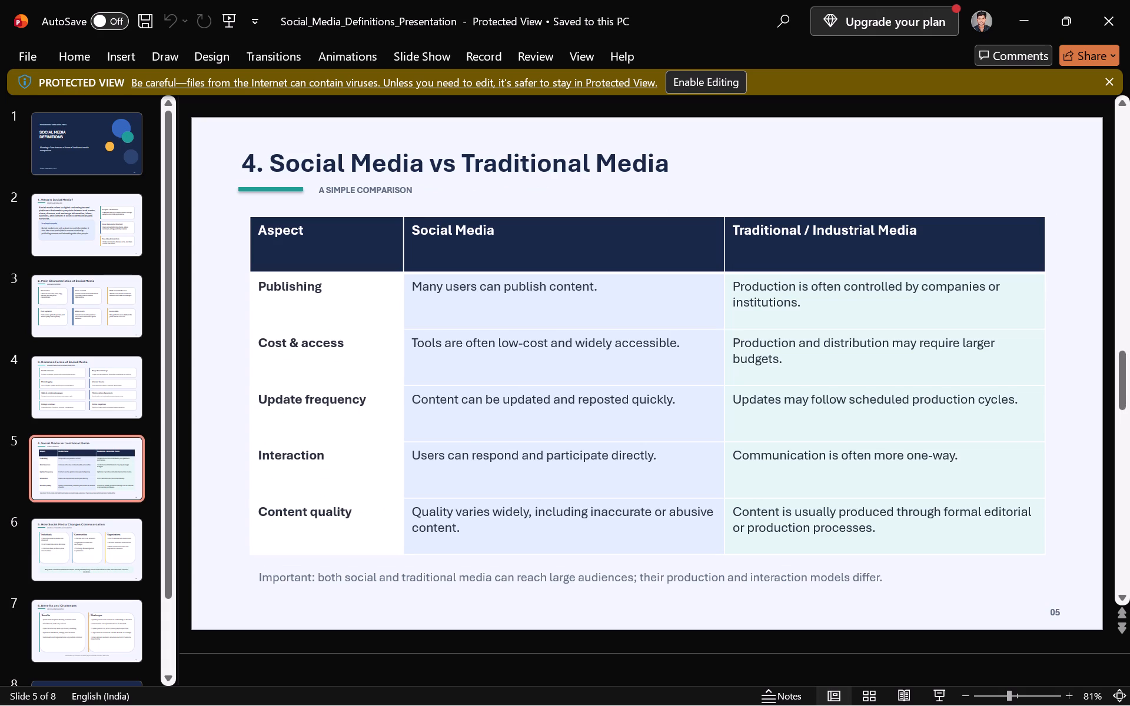
{"action": "key", "text": "Down"}
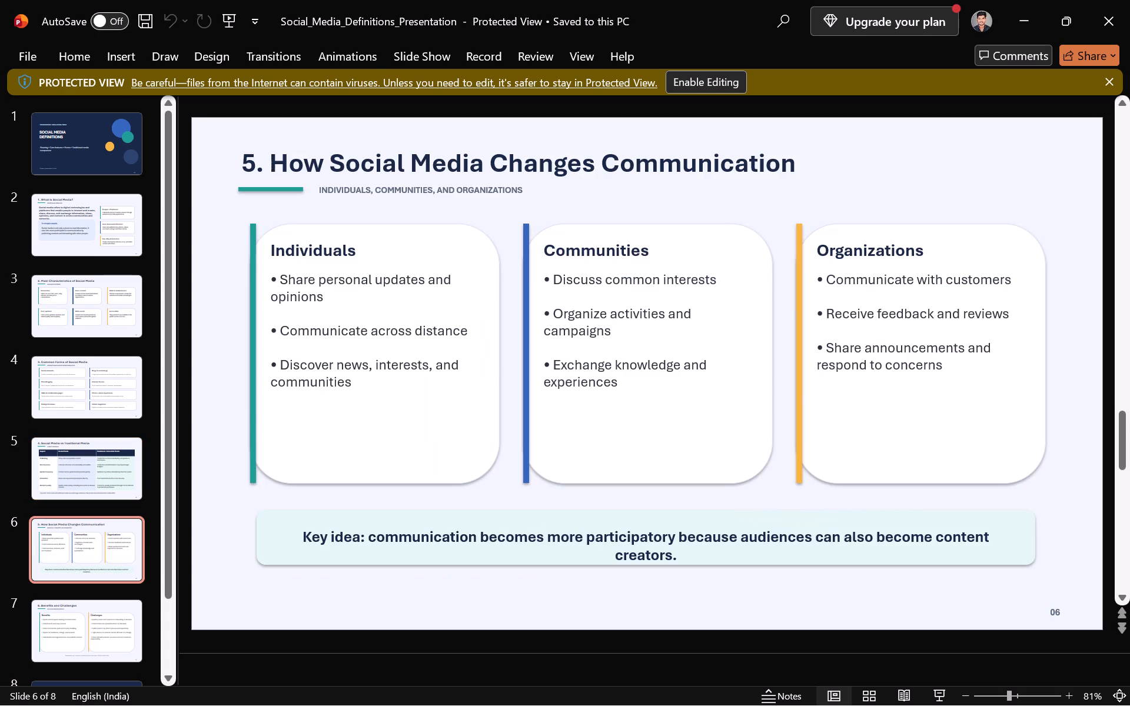
{"action": "key", "text": "Down"}
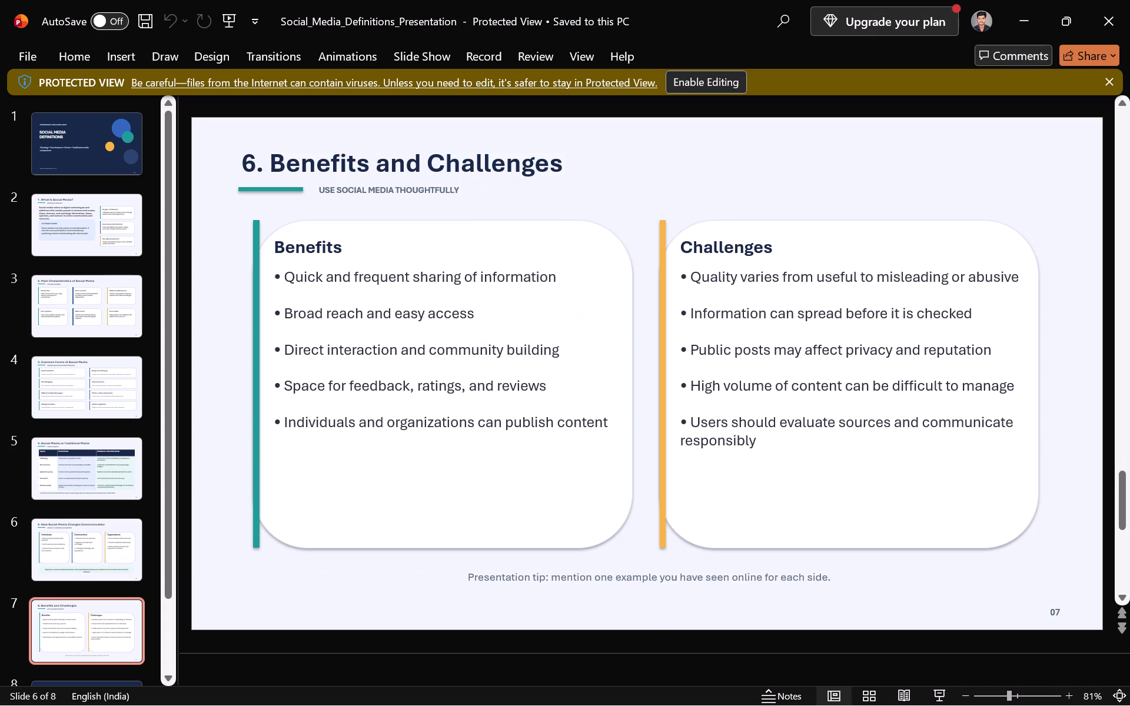
{"action": "key", "text": "Down"}
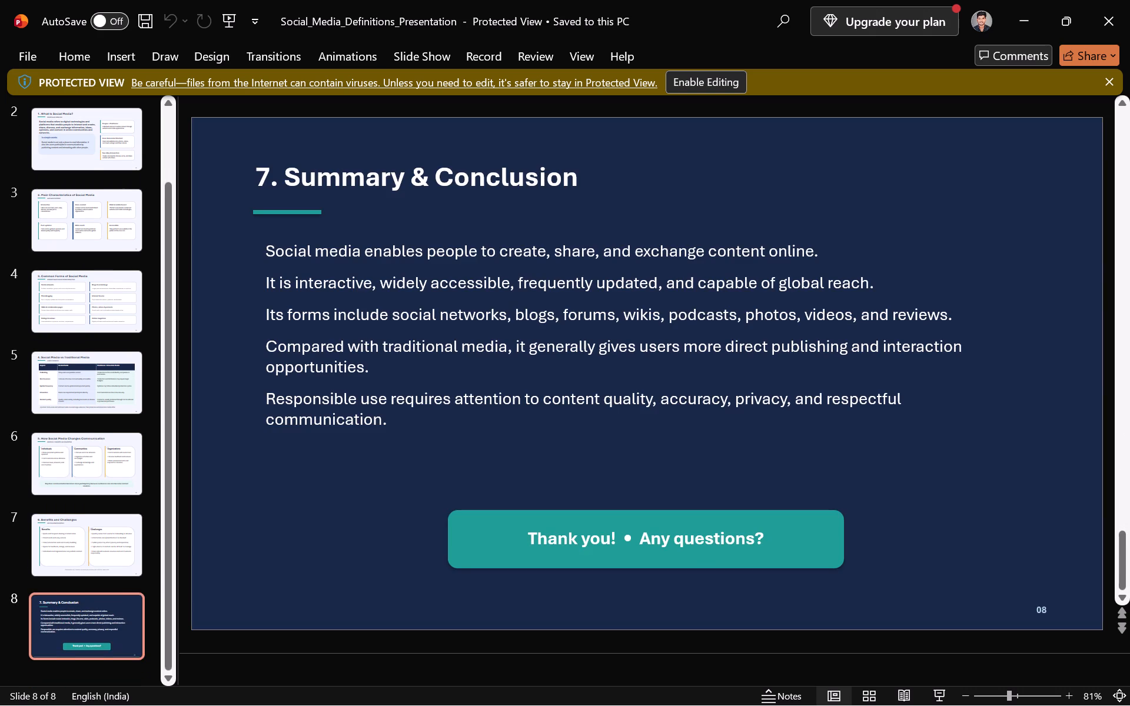
{"action": "key", "text": "Down"}
Go back and review the slides again through to Summary & Conclusion, and return to the title slide.
{"action": "key", "text": "Up"}
{"action": "key", "text": "Up"}
{"action": "key", "text": "Up"}
{"action": "key", "text": "Up"}
{"action": "key", "text": "Up"}
{"action": "key", "text": "Up"}
{"action": "key", "text": "Up"}
{"action": "key", "text": "Up"}
{"action": "key", "text": "Up"}
{"action": "key", "text": "Up"}
{"action": "key", "text": "Up"}
{"action": "key", "text": "Up"}
{"action": "key", "text": "Up"}
{"action": "key", "text": "Up"}
{"action": "key", "text": "Up"}
{"action": "key", "text": "Up"}
{"action": "key", "text": "Up"}
{"action": "key", "text": "Up"}
{"action": "key", "text": "Up"}
{"action": "key", "text": "Up"}
{"action": "key", "text": "Up"}
{"action": "key", "text": "Up"}
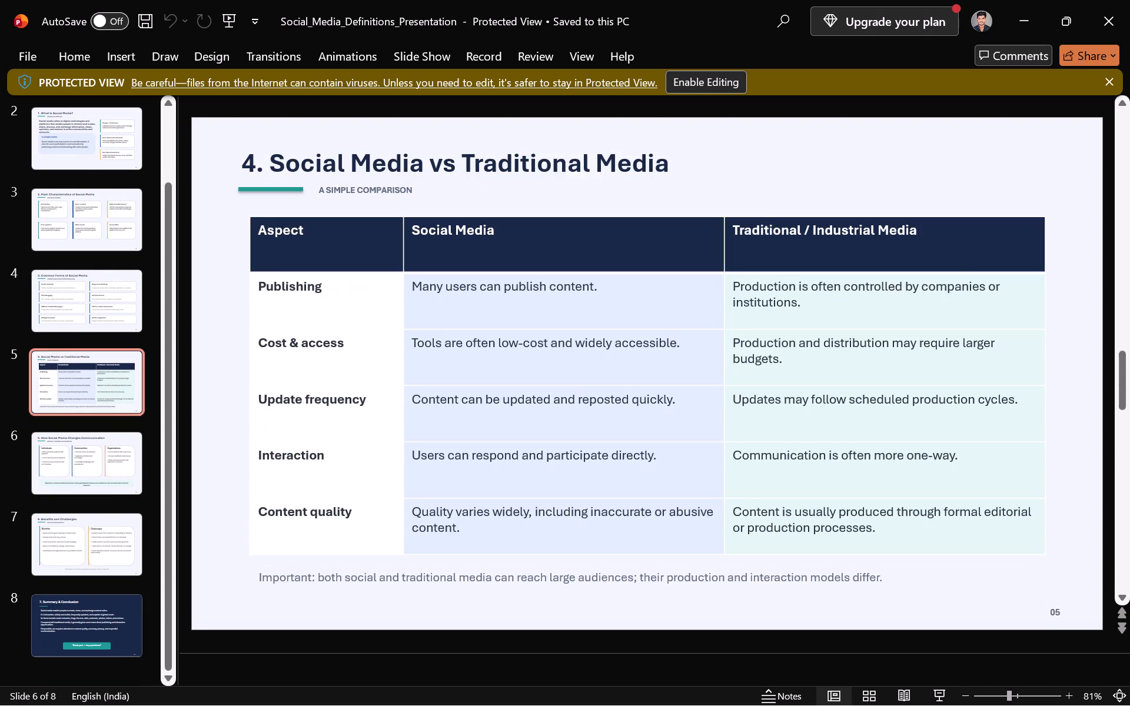
{"action": "key", "text": "Down"}
{"action": "key", "text": "Down"}
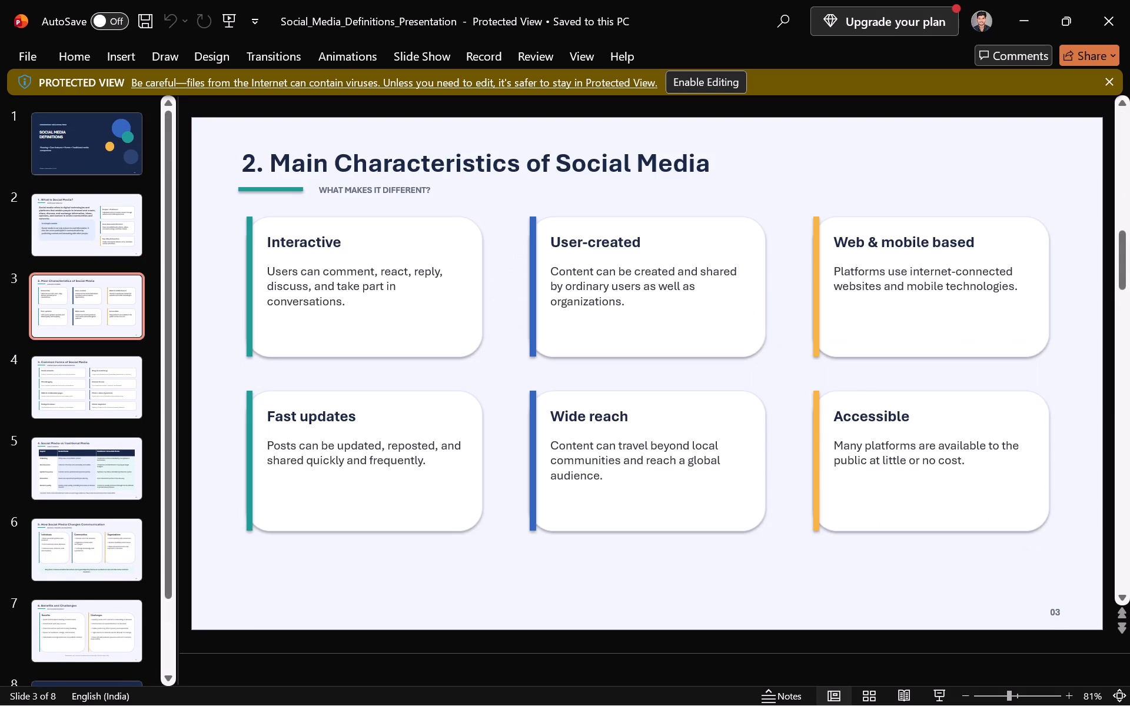
{"action": "key", "text": "Up"}
{"action": "key", "text": "Down"}
{"action": "key", "text": "Down"}
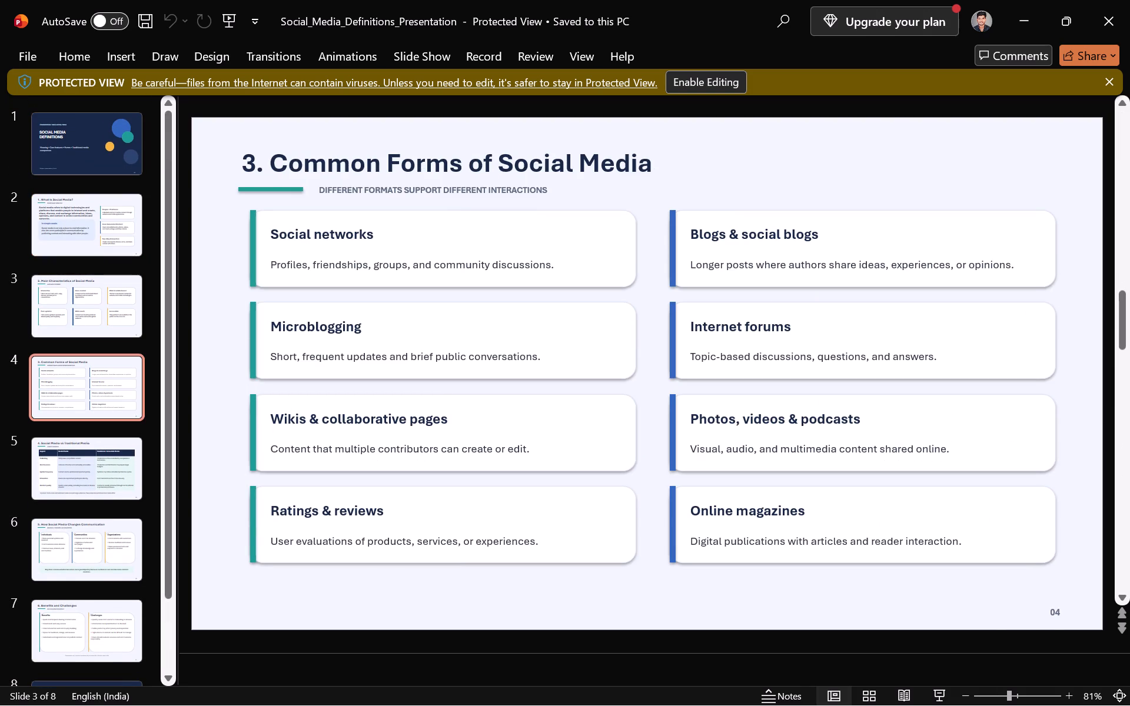
{"action": "key", "text": "Down"}
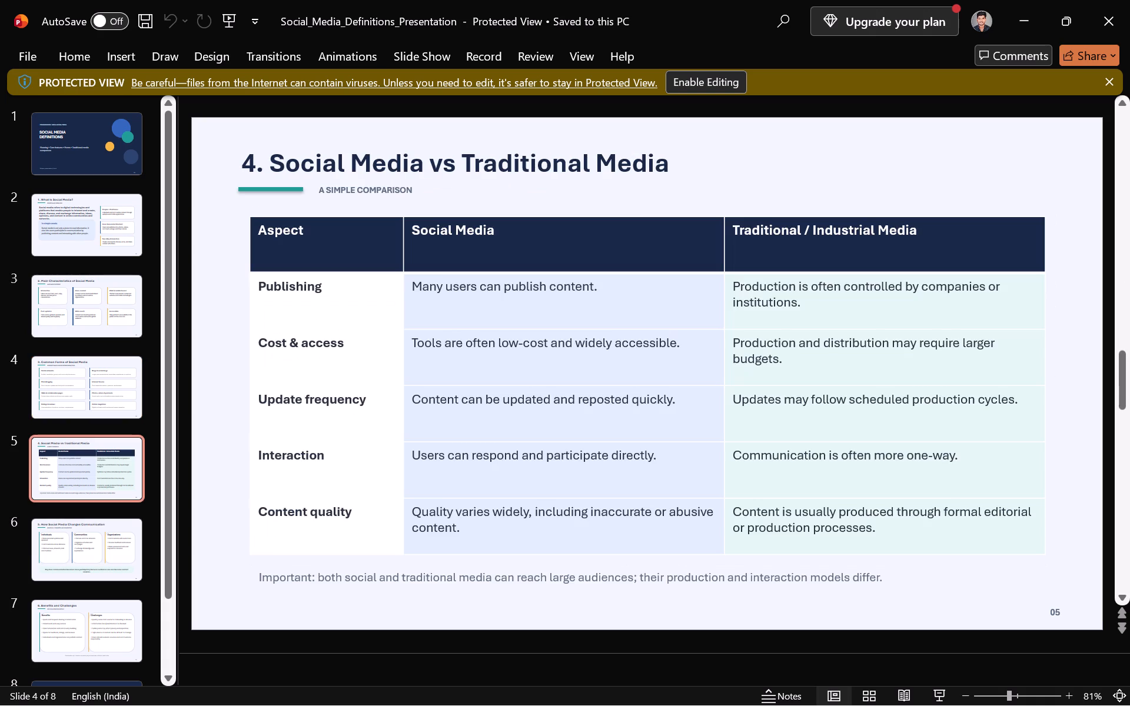
{"action": "key", "text": "Down"}
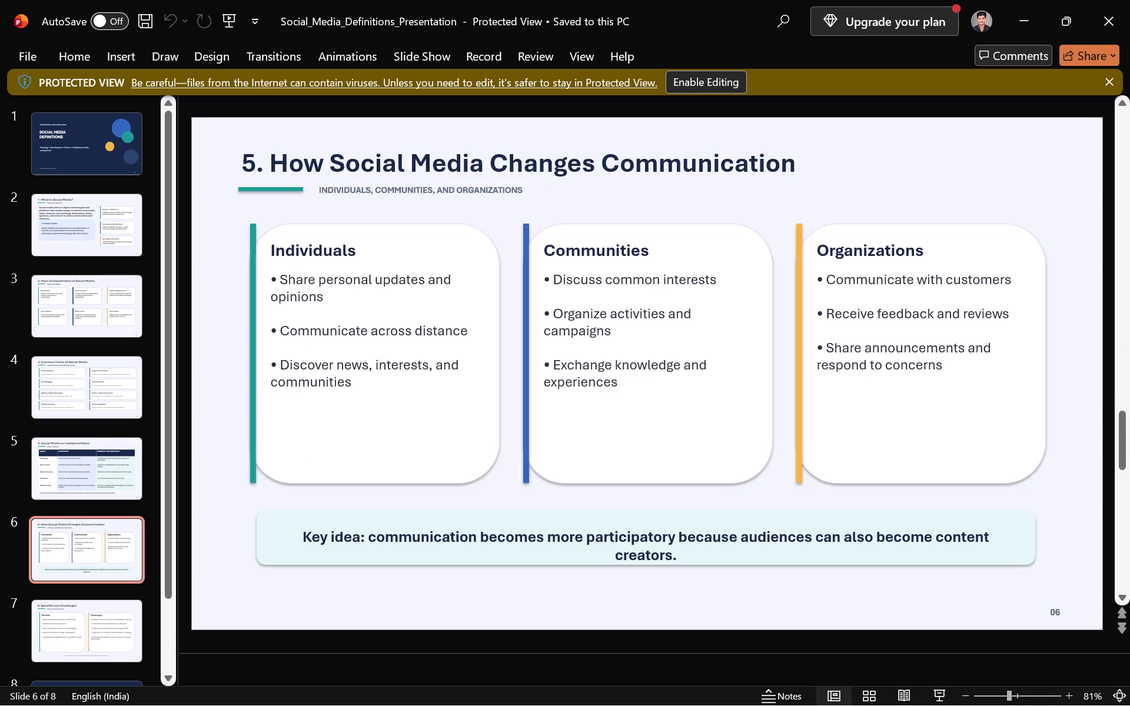
{"action": "key", "text": "Down"}
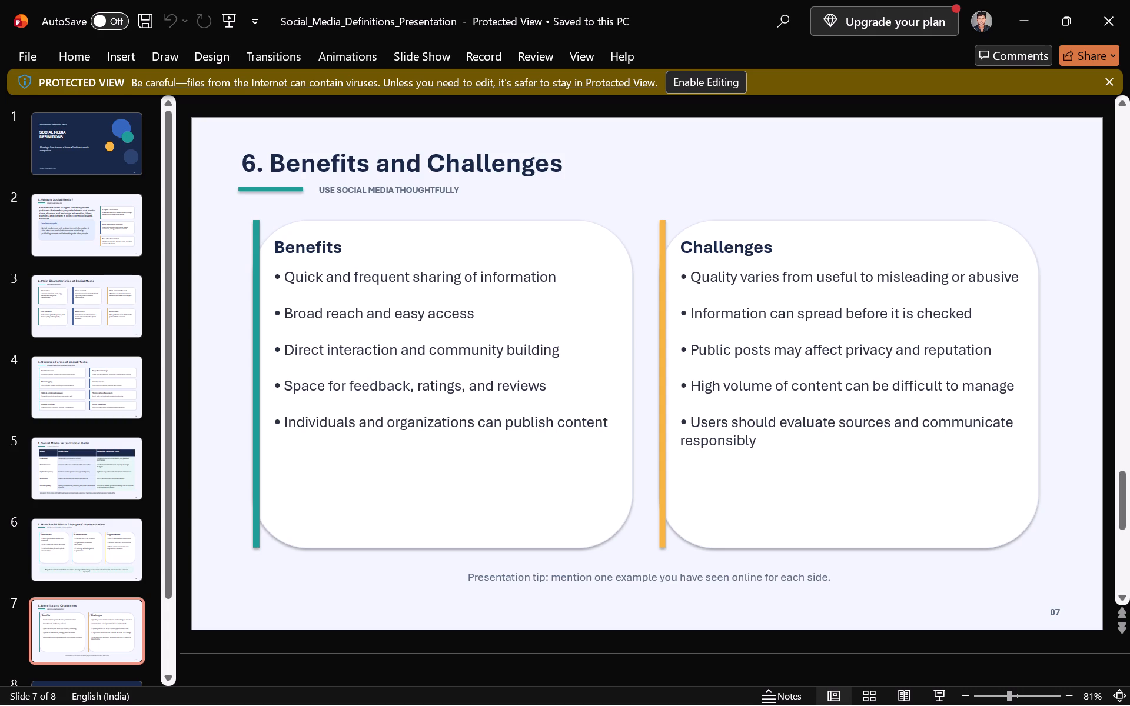
{"action": "key", "text": "Down"}
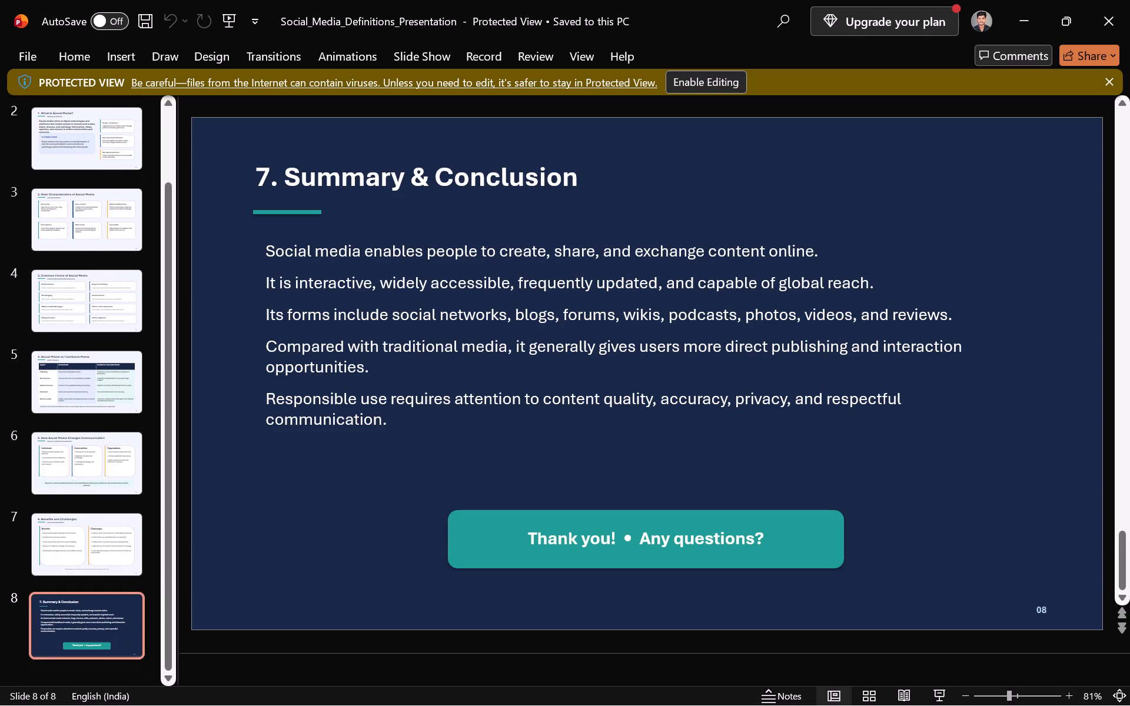
{"action": "scroll", "coordinate": [272, 264], "scroll_direction": "up", "scroll_amount": 10}
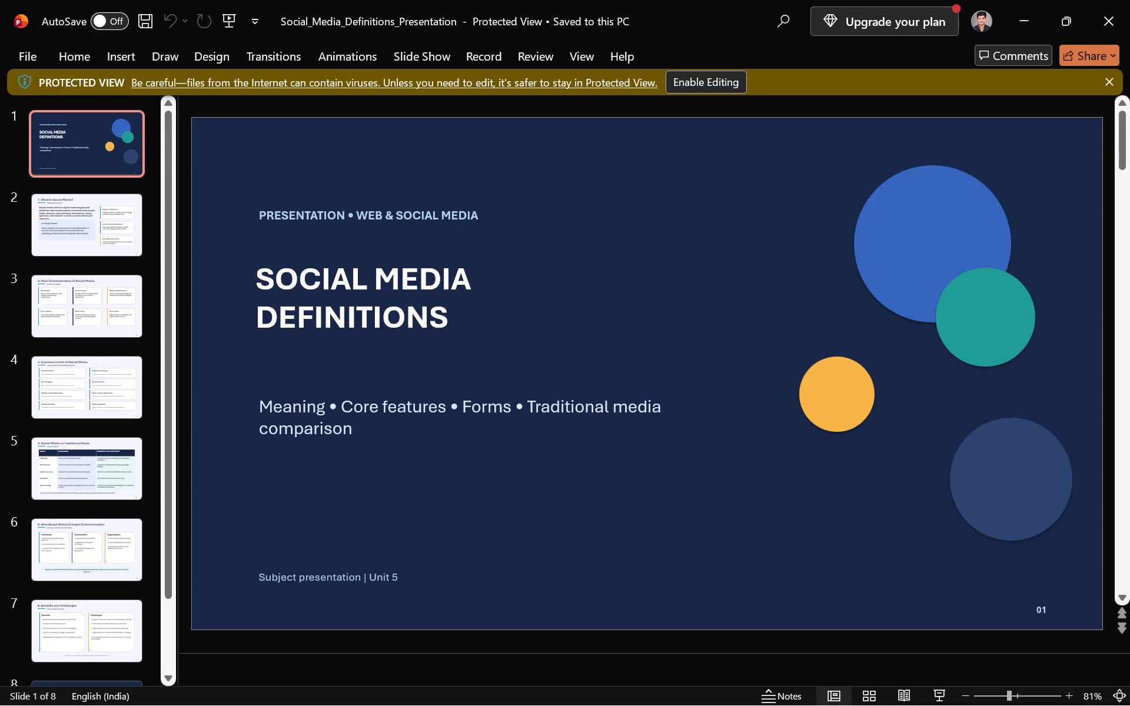
Browse the new presentation templates and create a presentation from the Crop template.
{"action": "left_click", "coordinate": [24, 55]}
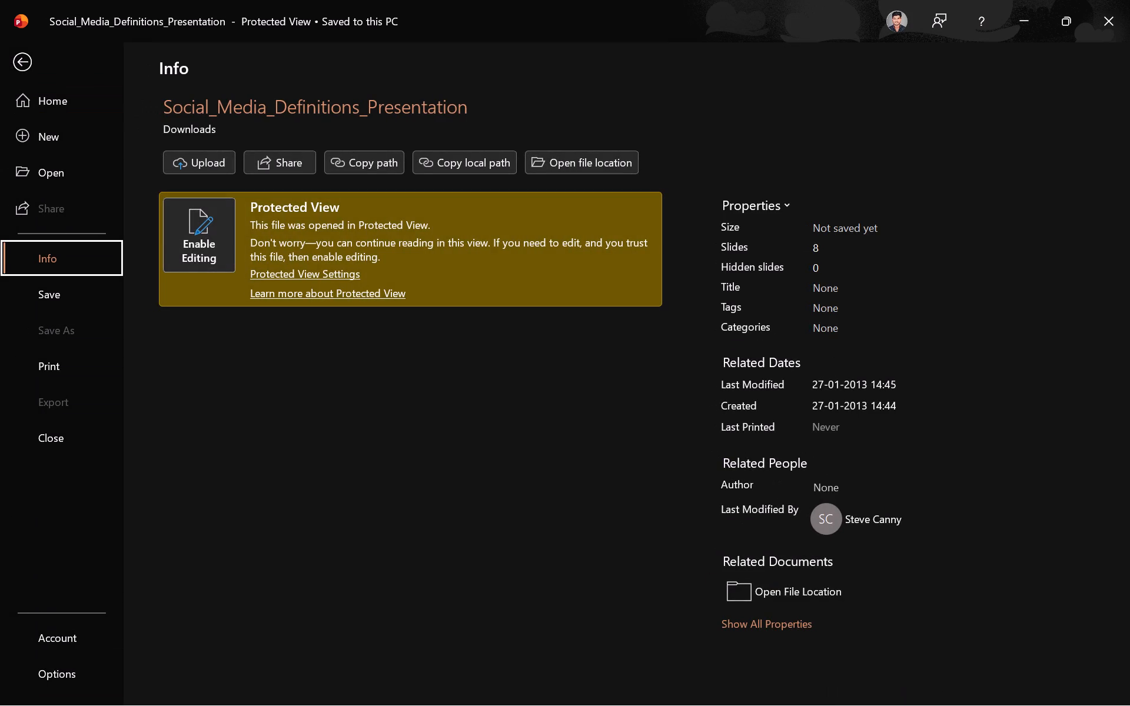
{"action": "left_click", "coordinate": [45, 127]}
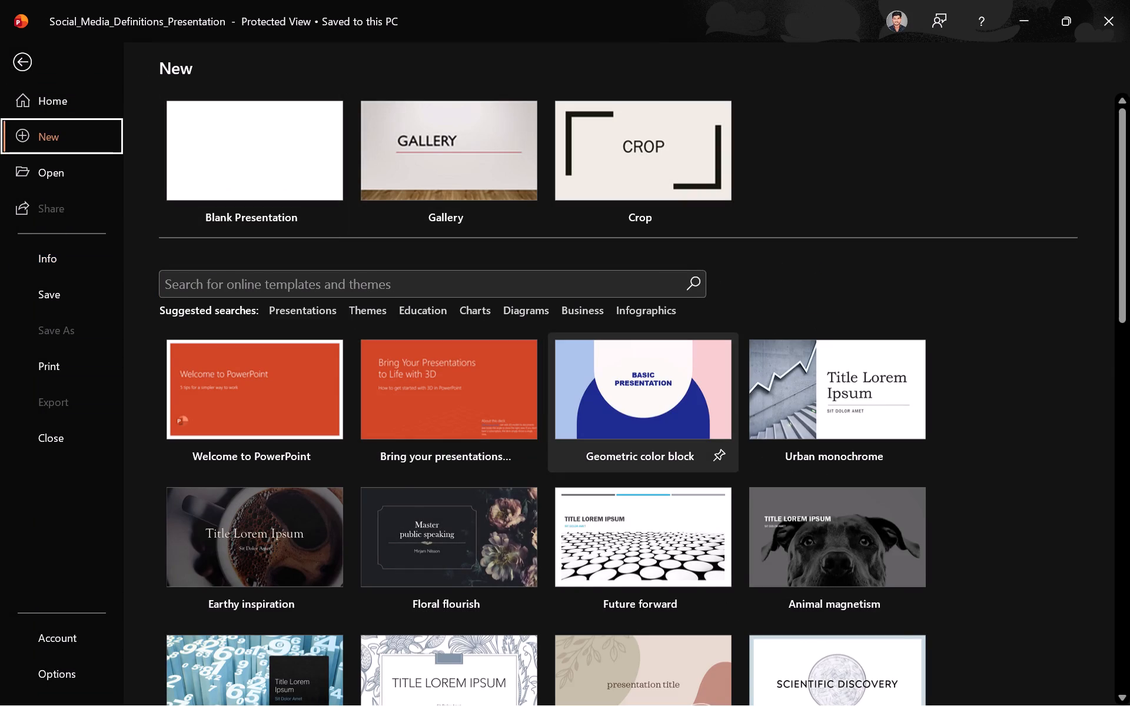
{"action": "scroll", "coordinate": [685, 348], "scroll_direction": "down", "scroll_amount": 1}
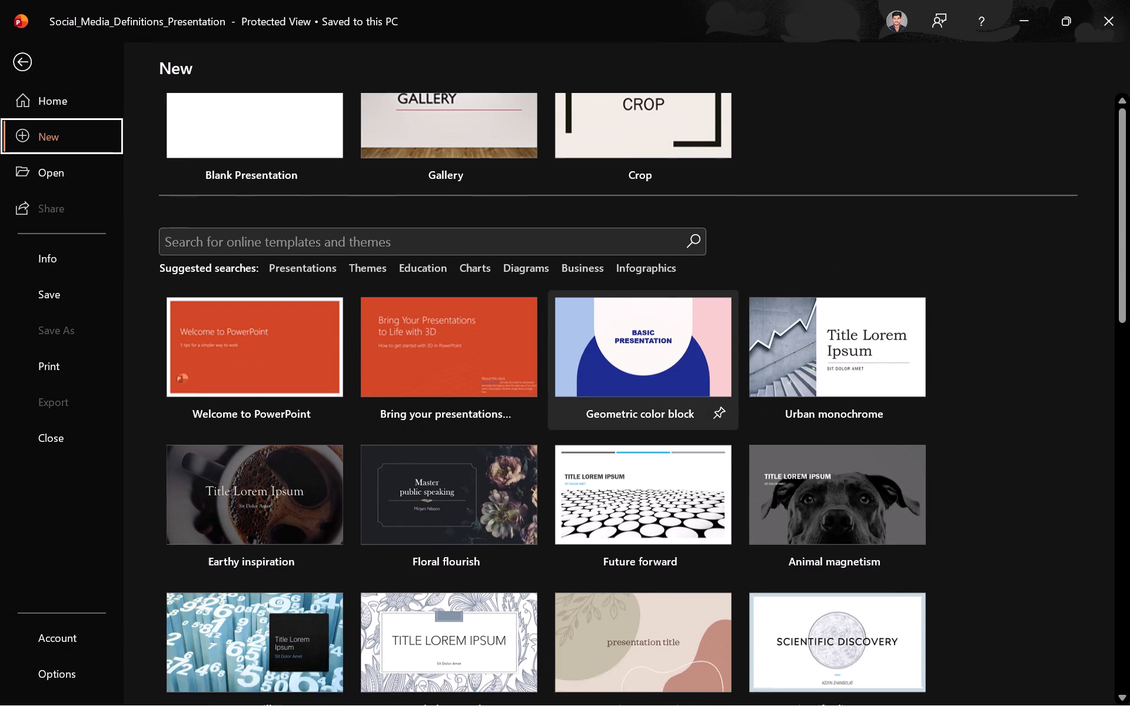
{"action": "scroll", "coordinate": [685, 348], "scroll_direction": "down", "scroll_amount": 5}
{"action": "scroll", "coordinate": [685, 348], "scroll_direction": "up", "scroll_amount": 2}
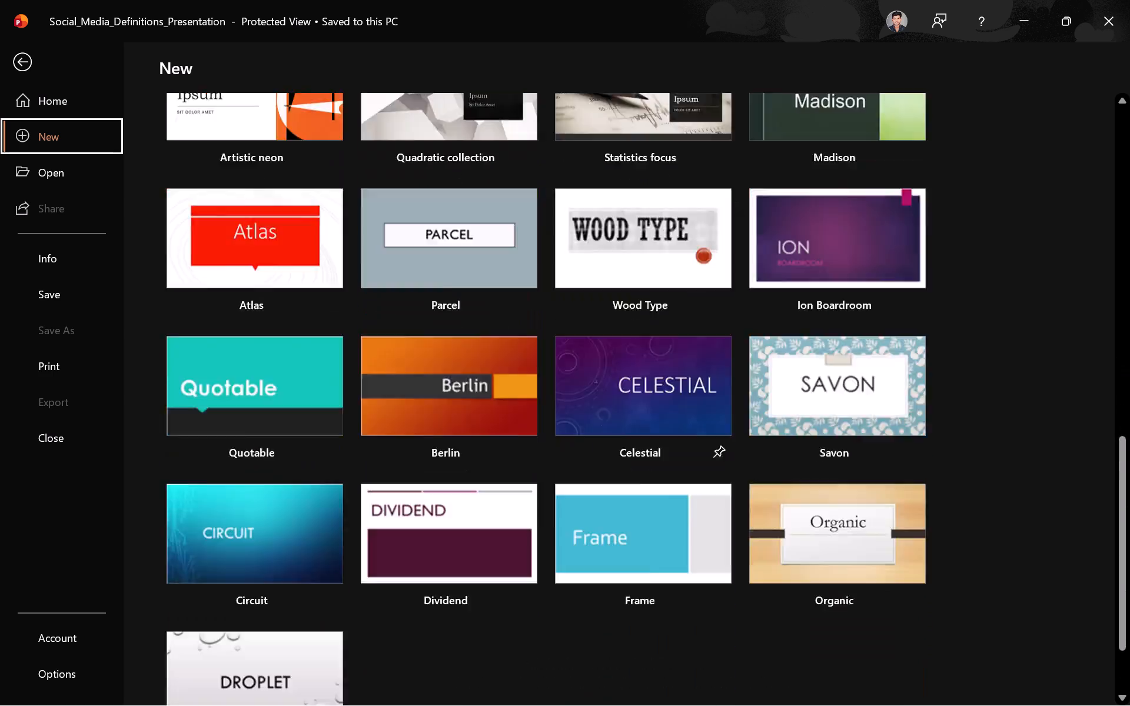
{"action": "scroll", "coordinate": [685, 348], "scroll_direction": "up", "scroll_amount": 6}
{"action": "left_click", "coordinate": [620, 146]}
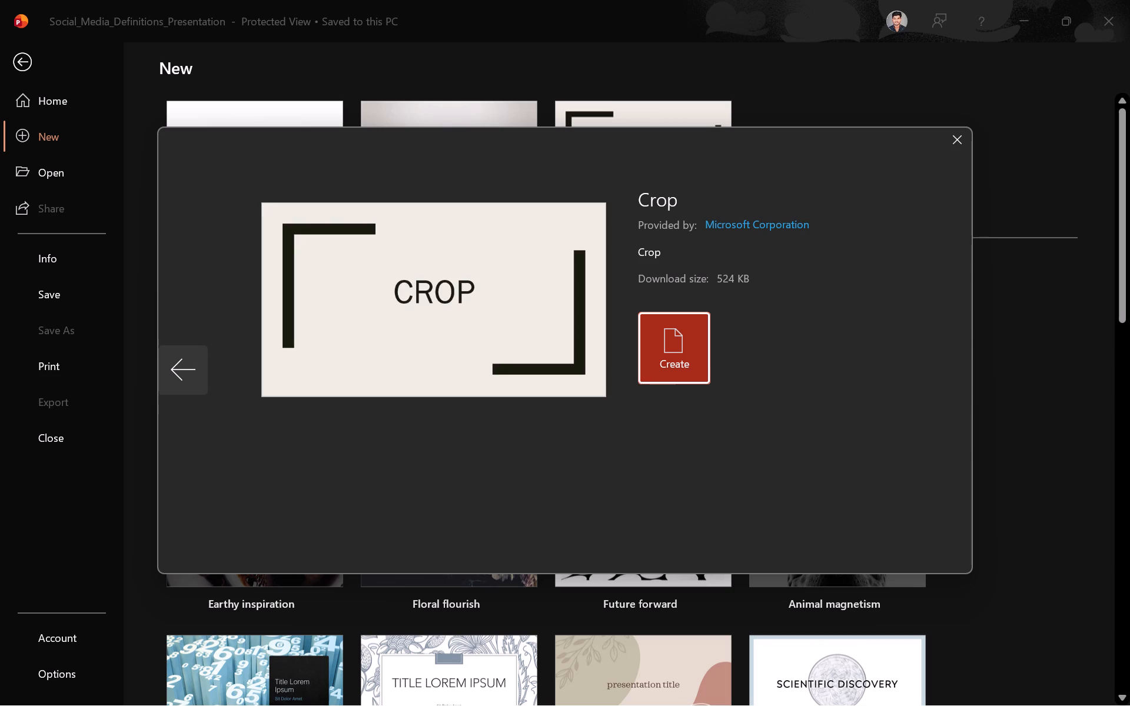
{"action": "left_click", "coordinate": [682, 349]}
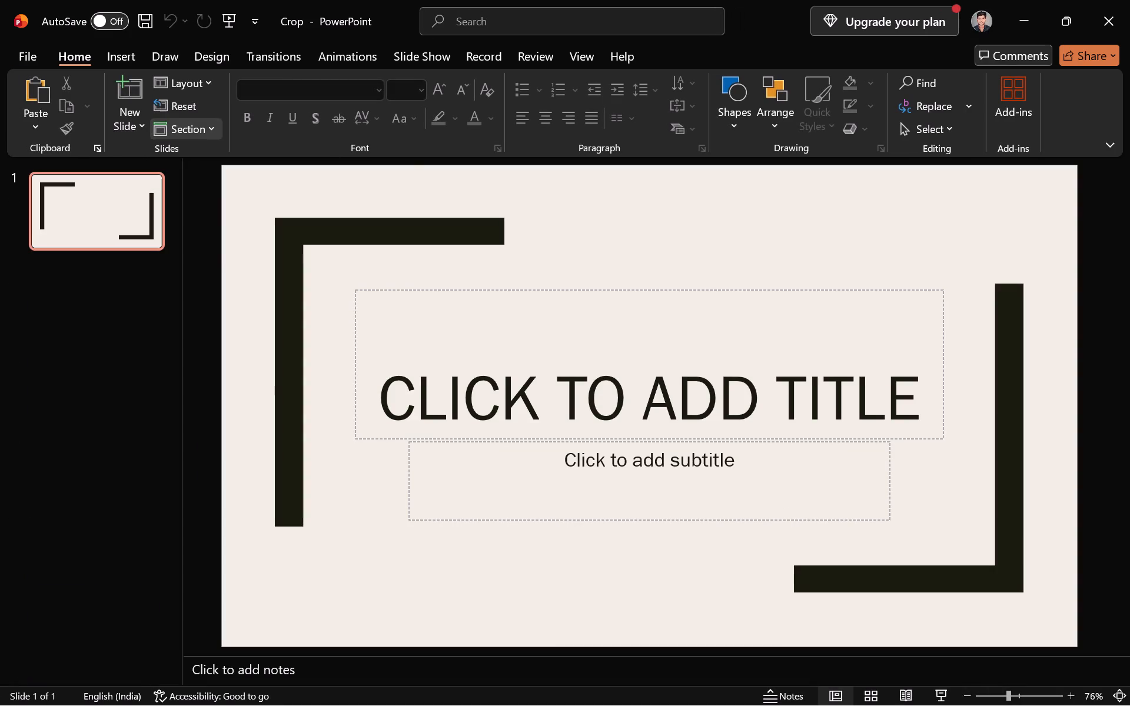
Add a second slide with the Title Only layout.
{"action": "left_click", "coordinate": [134, 126]}
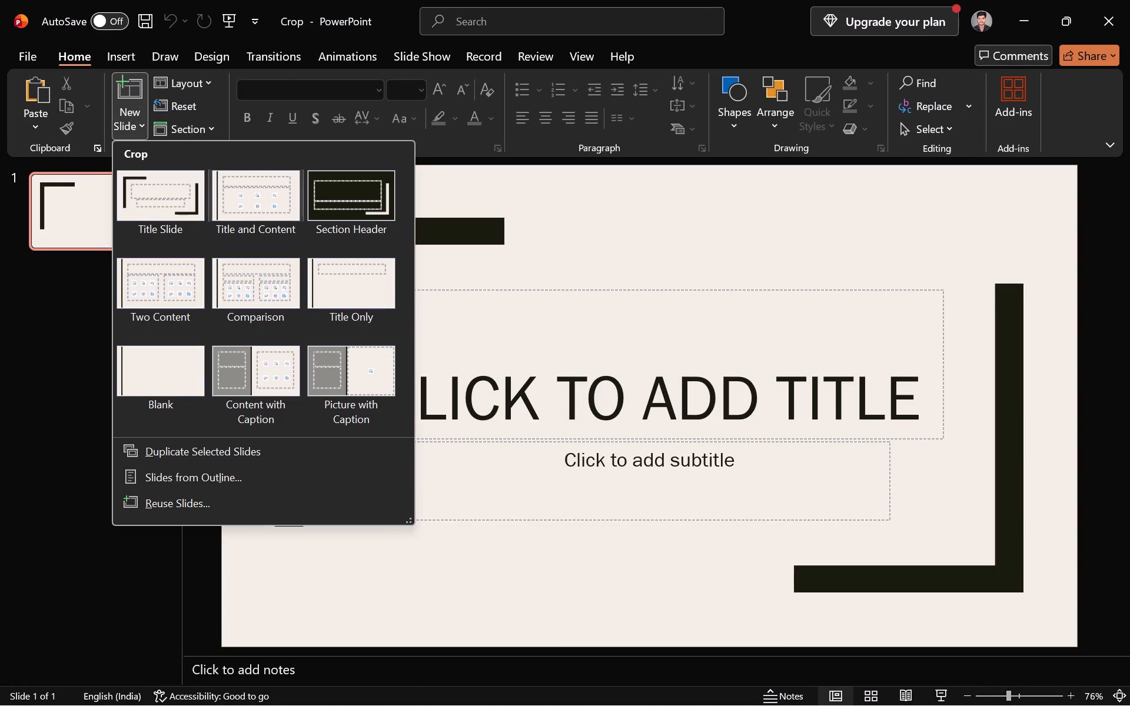
{"action": "left_click", "coordinate": [356, 276]}
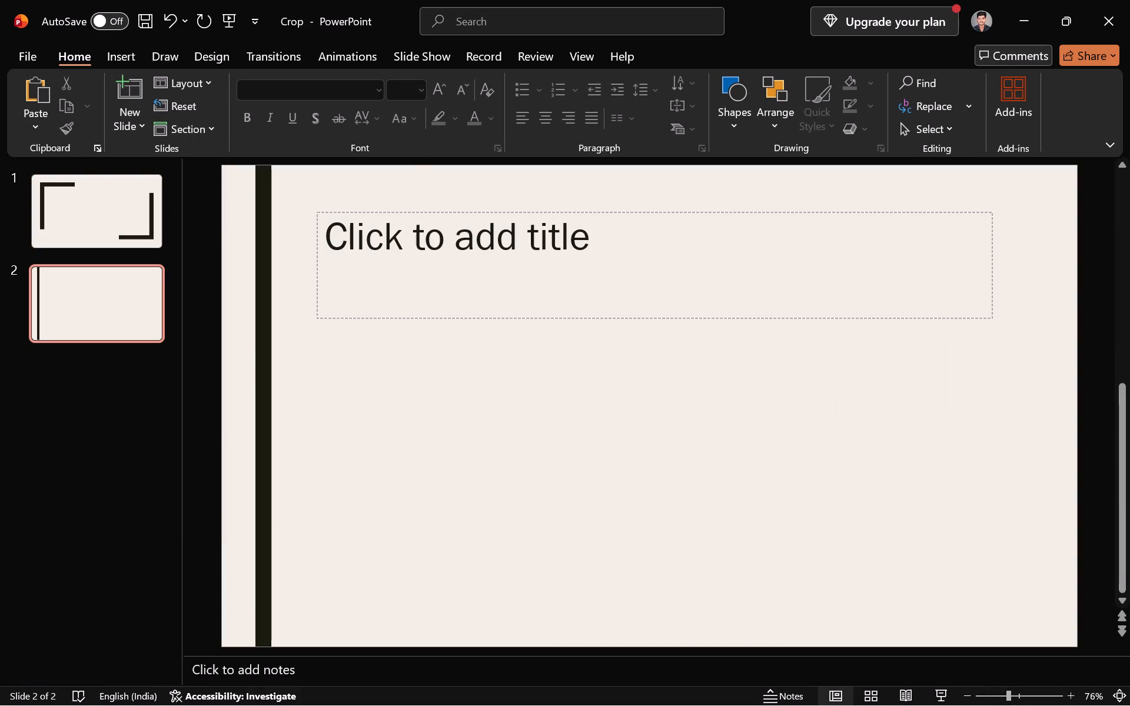
Copy the title "SOCIAL MEDIA DEFINITIONS" from the downloaded presentation into the title placeholder on slide 1 of the Crop presentation.
{"action": "left_click", "coordinate": [101, 211]}
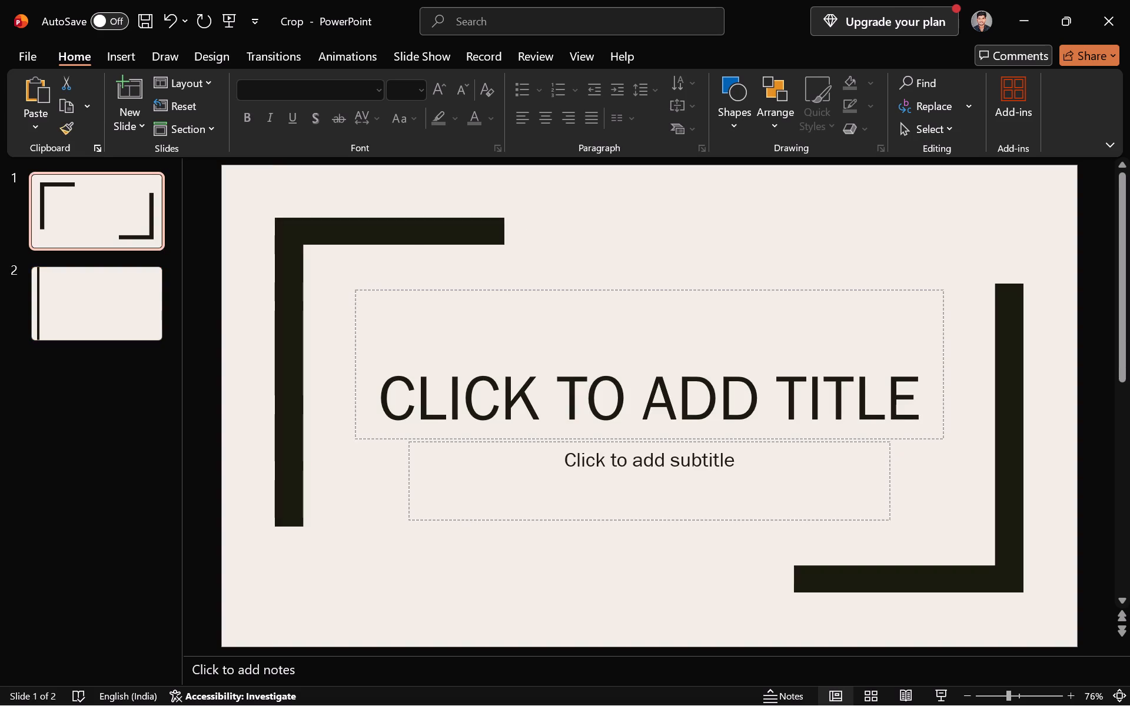
{"action": "left_click", "coordinate": [467, 335]}
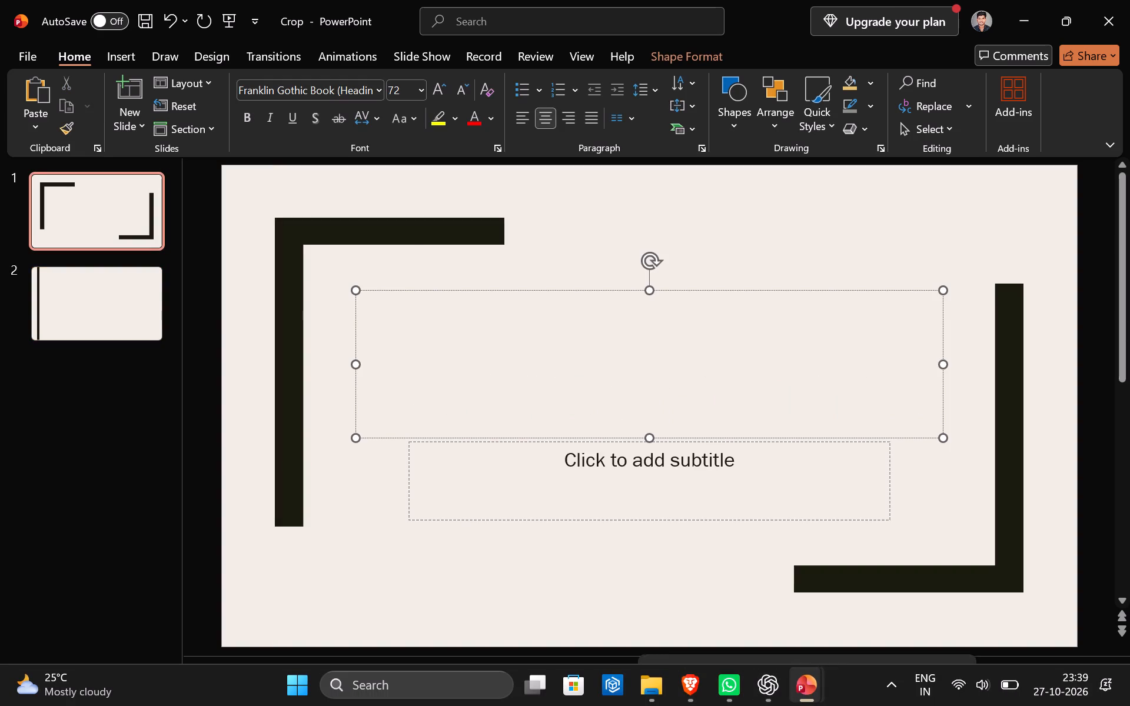
{"action": "left_click", "coordinate": [720, 596]}
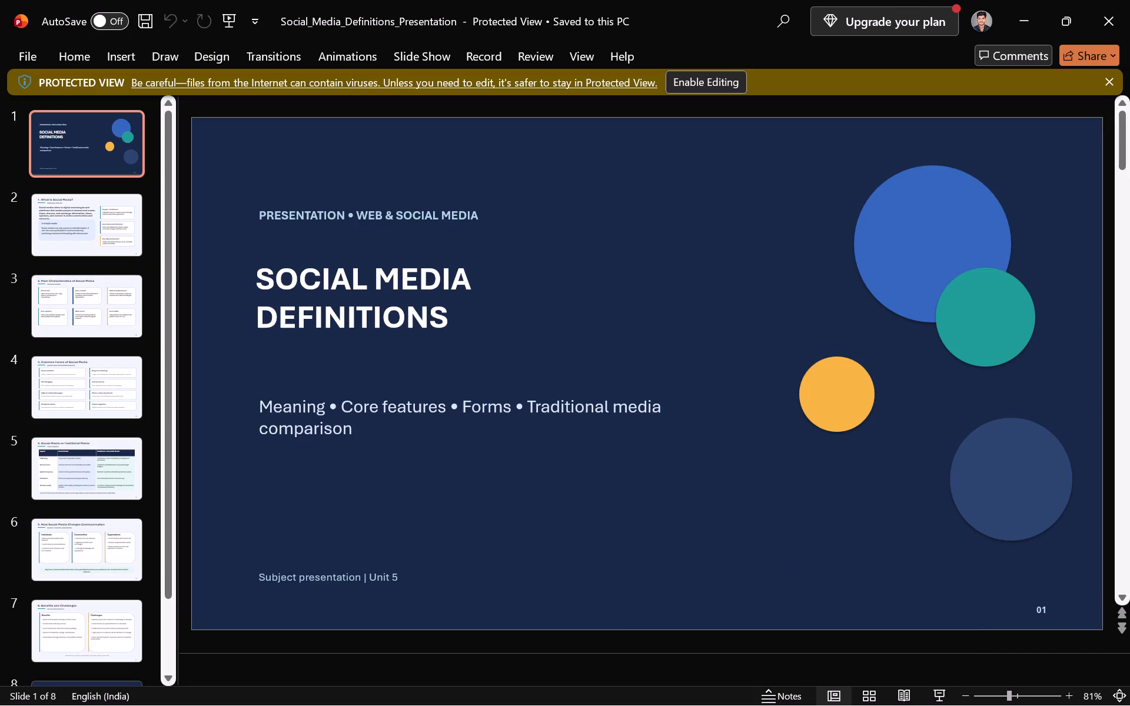
{"action": "left_click", "coordinate": [388, 313]}
{"action": "key", "text": "ctrl+a"}
{"action": "key", "text": "ctrl+c"}
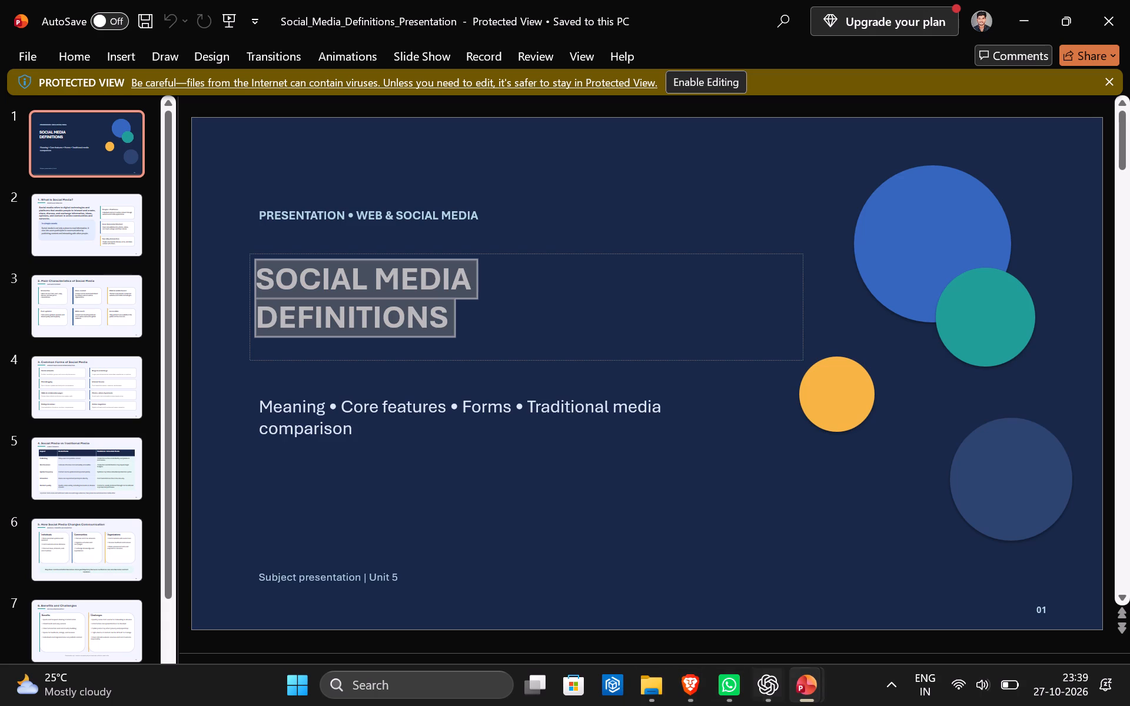
{"action": "left_click", "coordinate": [870, 623]}
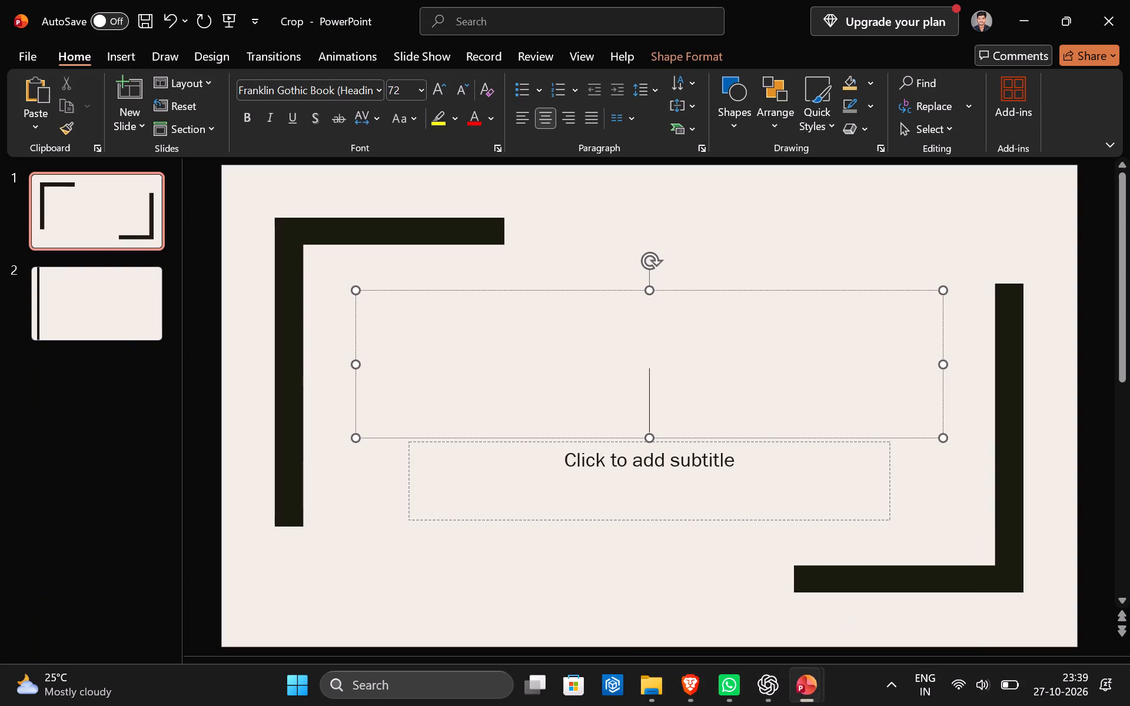
{"action": "left_click", "coordinate": [557, 372]}
{"action": "key", "text": "ctrl+v"}
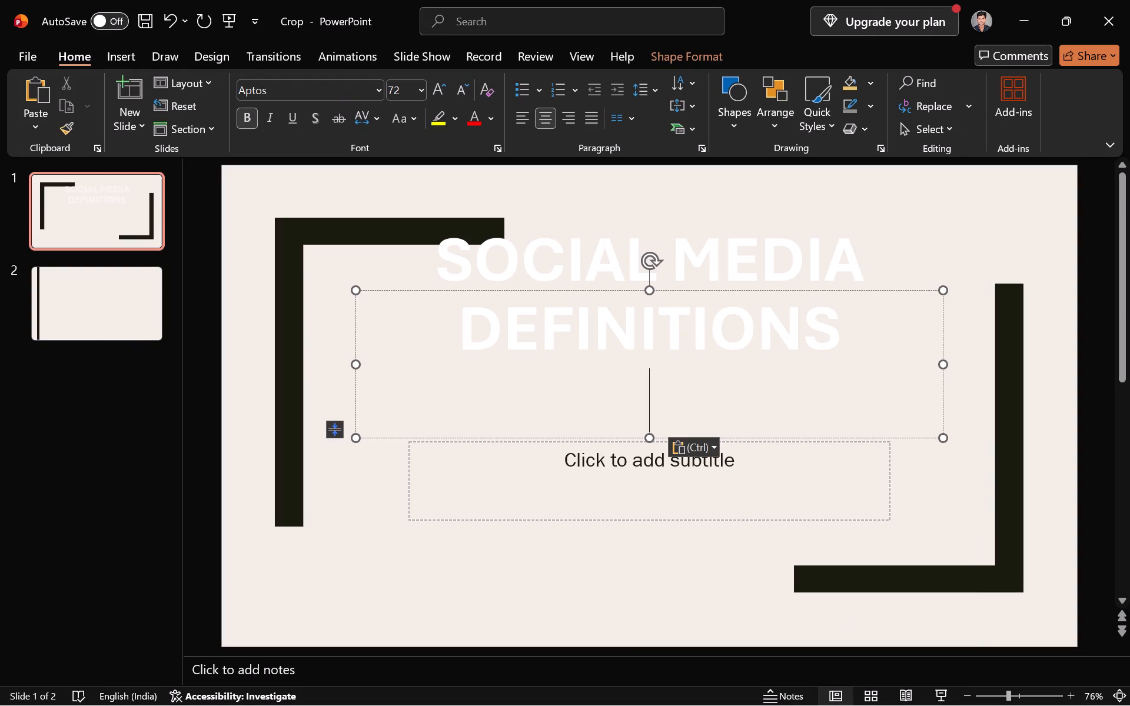
Format the whole title "SOCIAL MEDIA DEFINITIONS" on slide 1 in Times New Roman, size 30, with black text.
{"action": "left_click", "coordinate": [554, 324]}
{"action": "key", "text": "ctrl+a"}
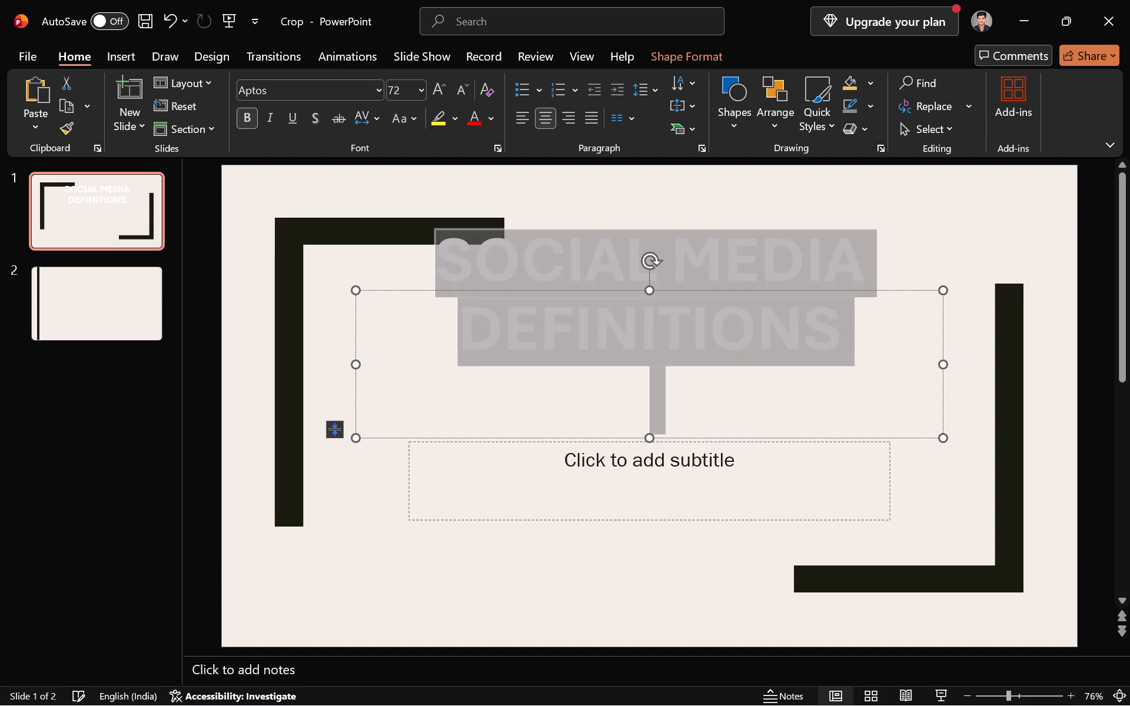
{"action": "left_click", "coordinate": [323, 89]}
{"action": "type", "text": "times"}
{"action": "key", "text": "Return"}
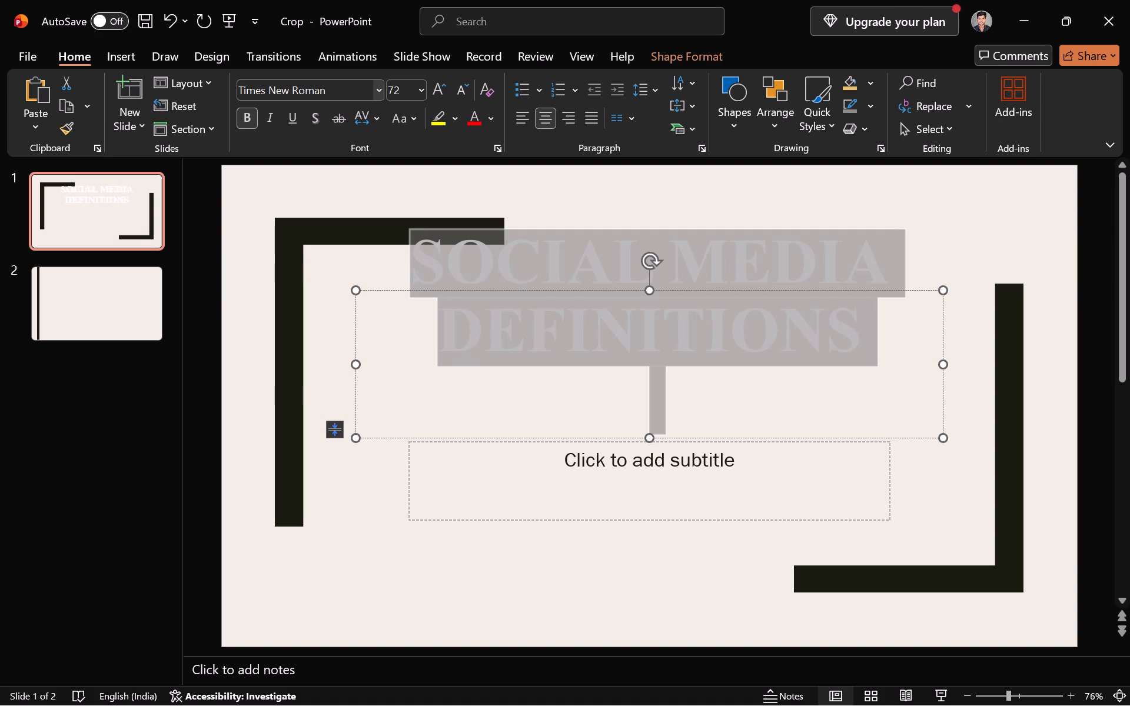
{"action": "left_click", "coordinate": [405, 84]}
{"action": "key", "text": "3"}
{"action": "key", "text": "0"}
{"action": "key", "text": "Return"}
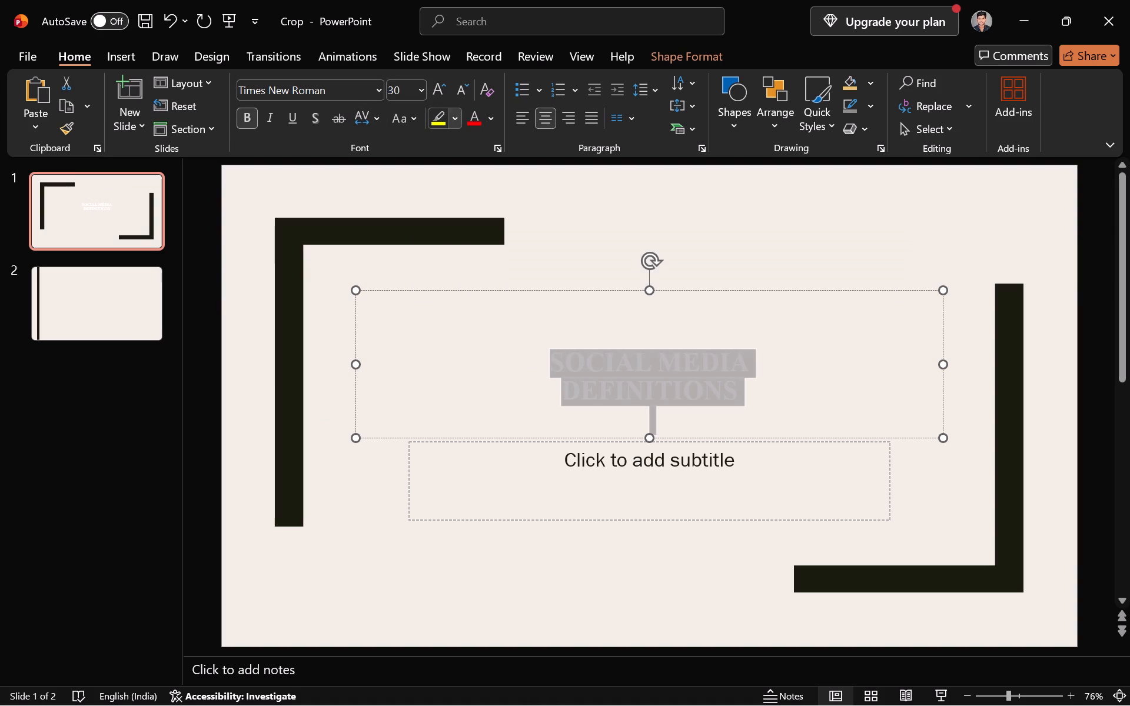
{"action": "left_click", "coordinate": [484, 116]}
{"action": "left_click", "coordinate": [486, 116]}
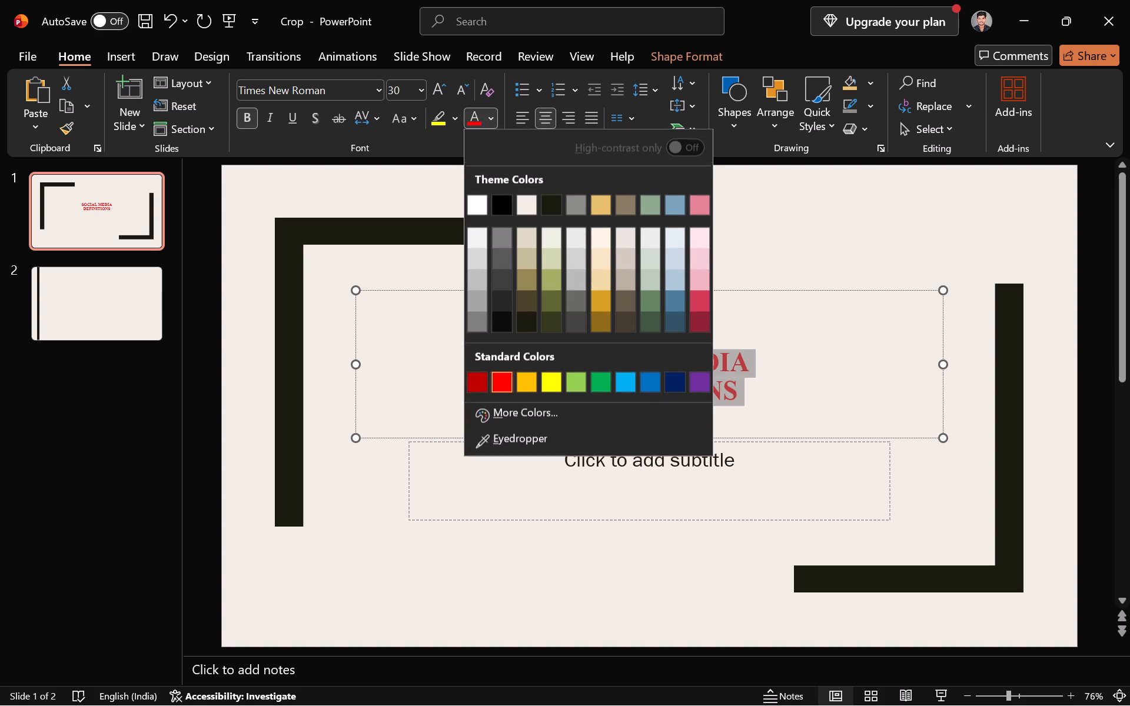
{"action": "left_click", "coordinate": [498, 199]}
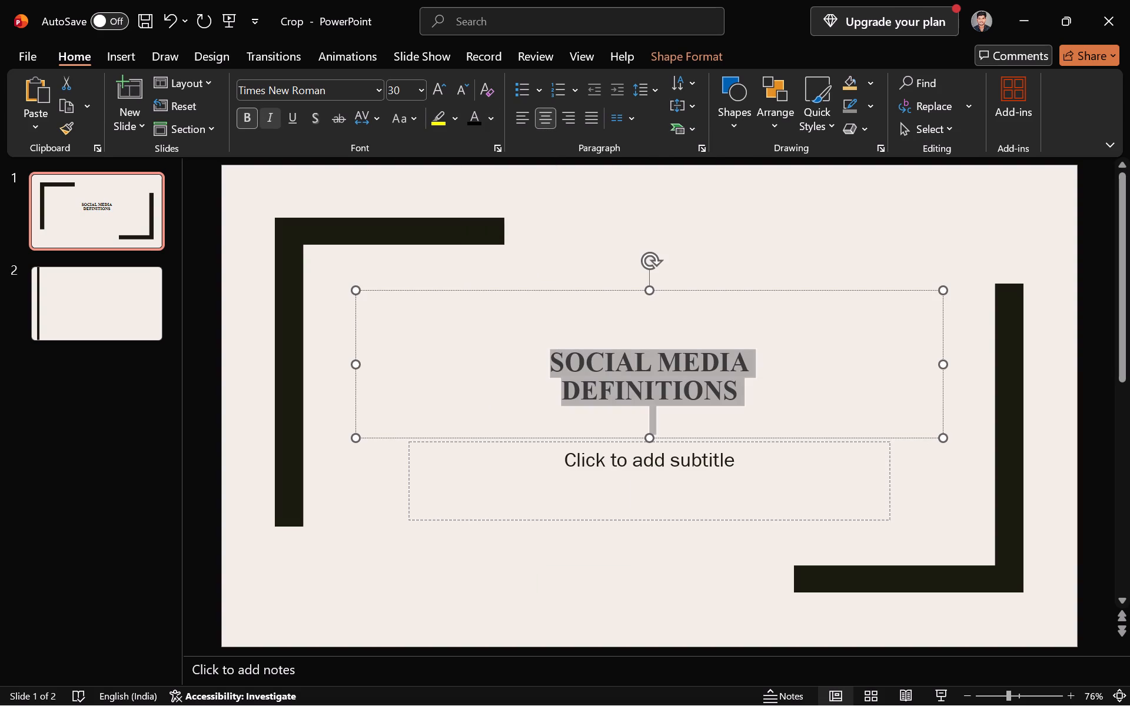
Set the font size of the whole slide 1 title to 34.
{"action": "left_click", "coordinate": [812, 403]}
{"action": "left_click", "coordinate": [742, 379]}
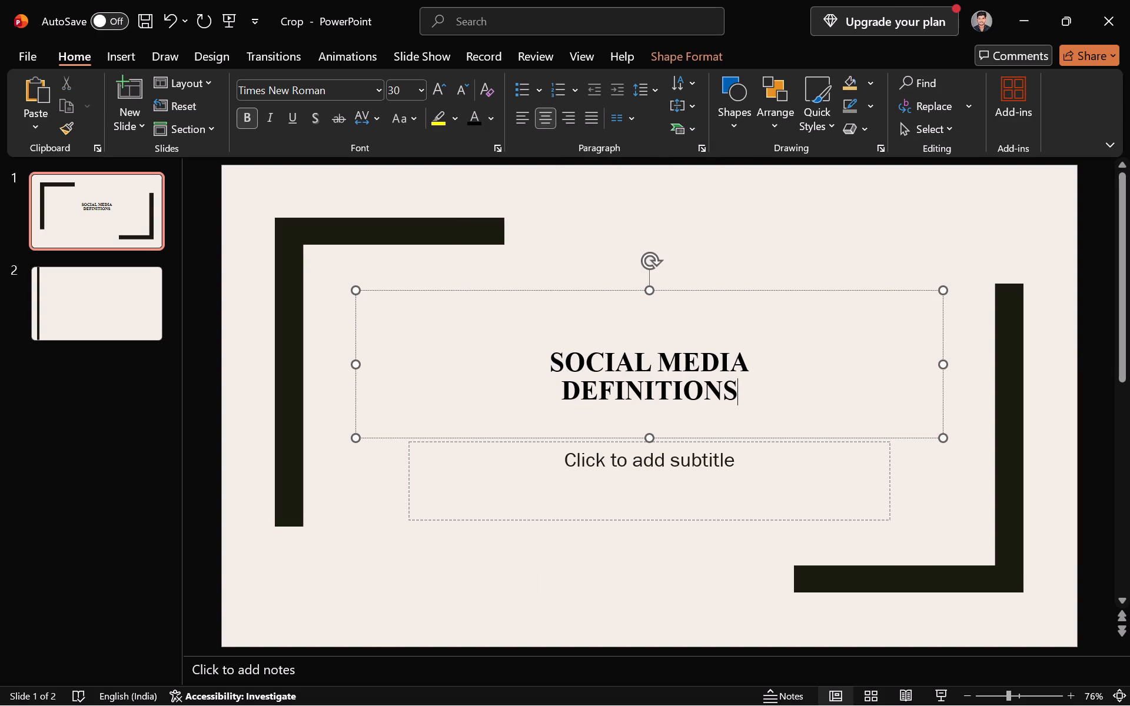
{"action": "key", "text": "ctrl+a"}
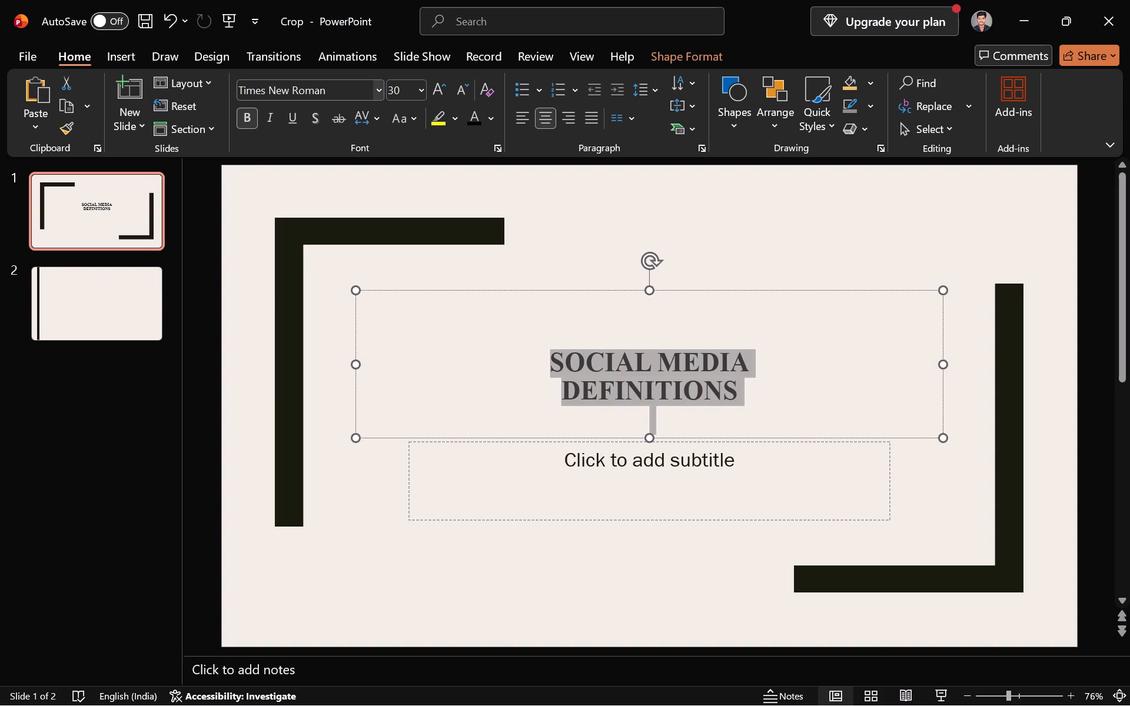
{"action": "left_click", "coordinate": [403, 92]}
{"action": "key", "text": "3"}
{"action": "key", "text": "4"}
{"action": "key", "text": "Return"}
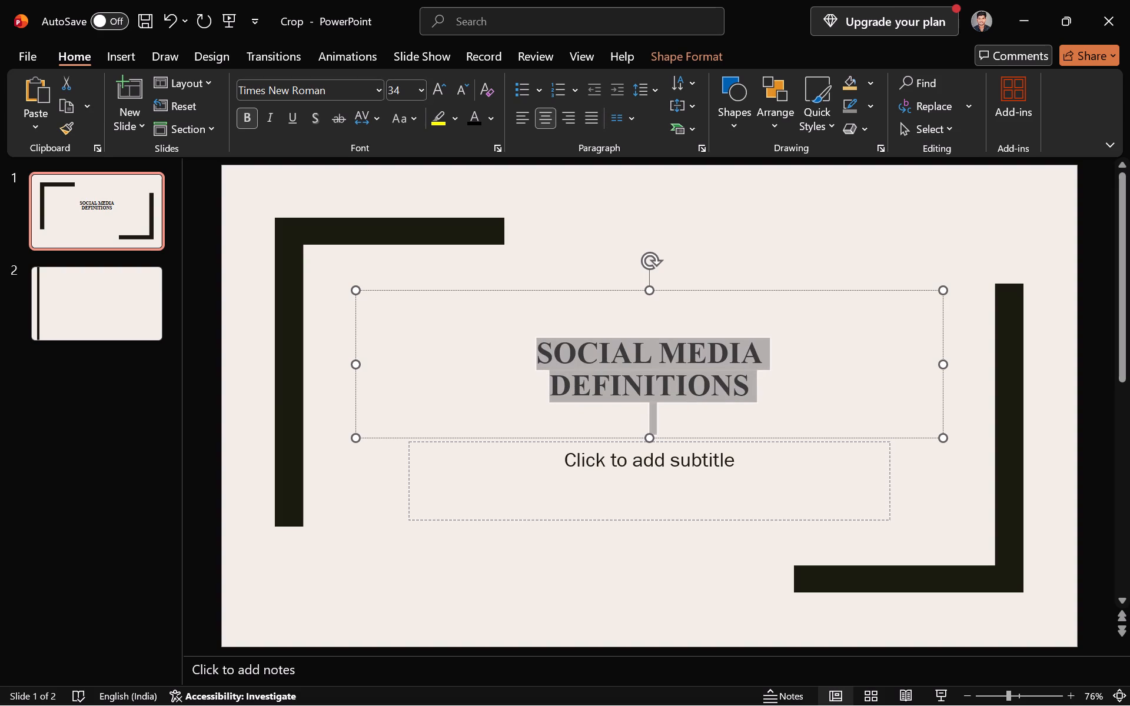
Copy "WEB & SOCIAL MEDIA" from the downloaded presentation's title slide into the subtitle placeholder on slide 1 of the Crop presentation.
{"action": "left_click", "coordinate": [466, 512]}
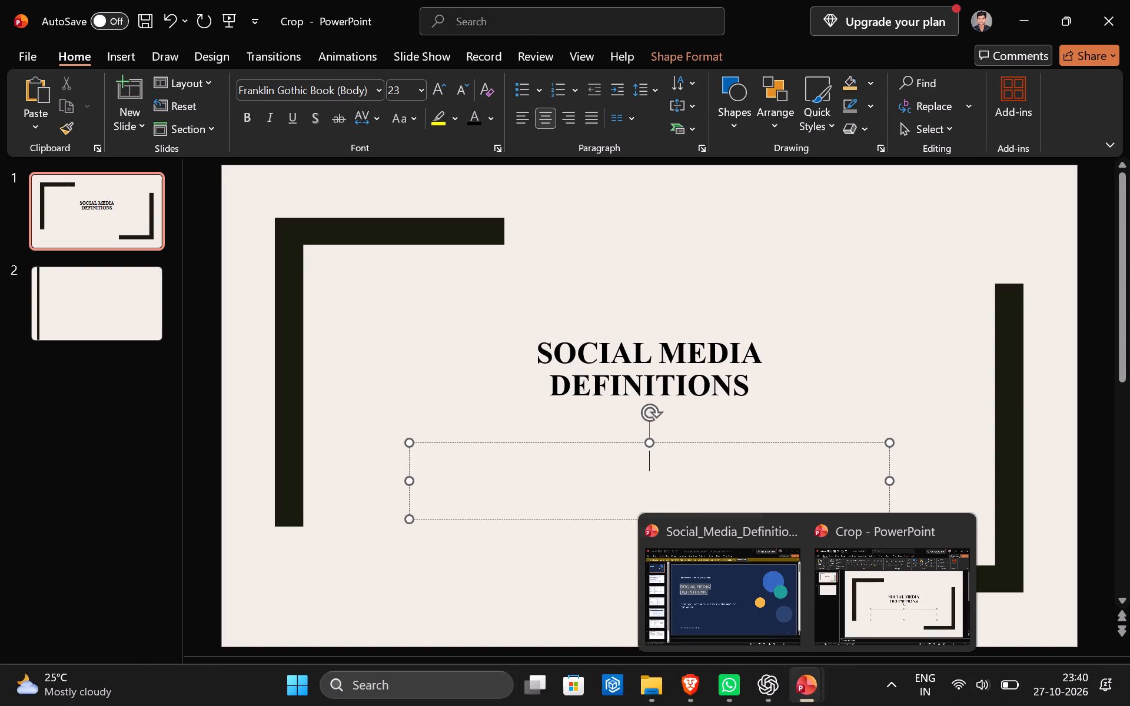
{"action": "left_click", "coordinate": [766, 598]}
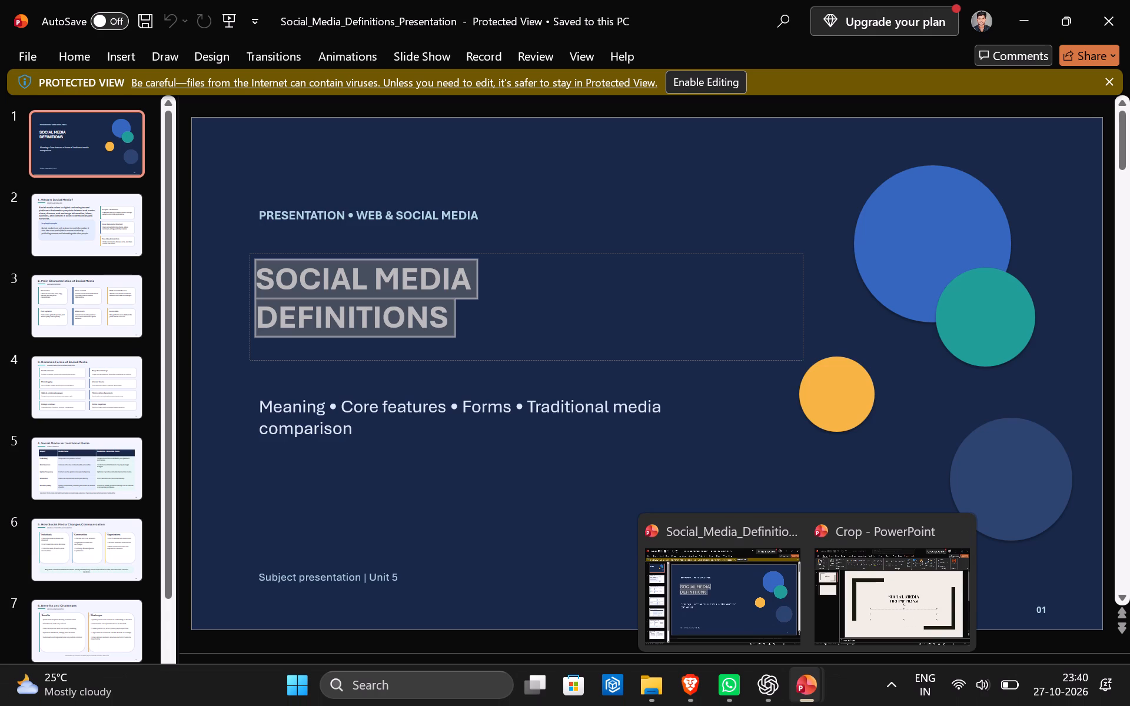
{"action": "left_click", "coordinate": [400, 222]}
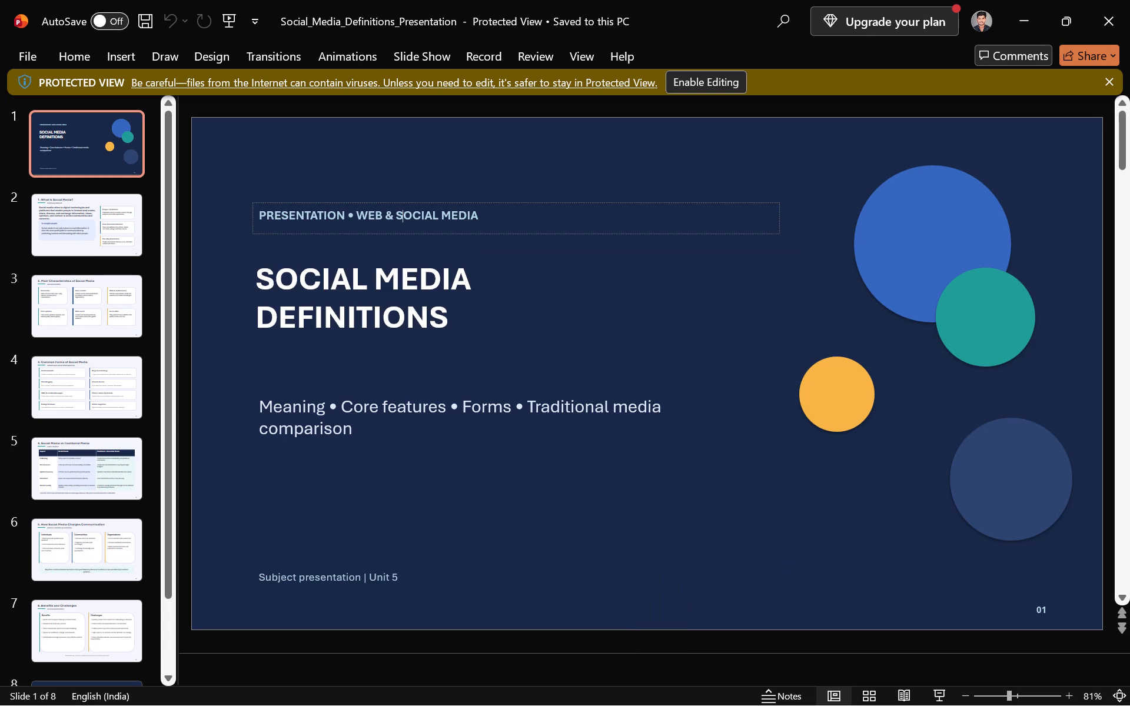
{"action": "left_click_drag", "start_coordinate": [357, 215], "coordinate": [474, 205]}
{"action": "key", "text": "ctrl+c"}
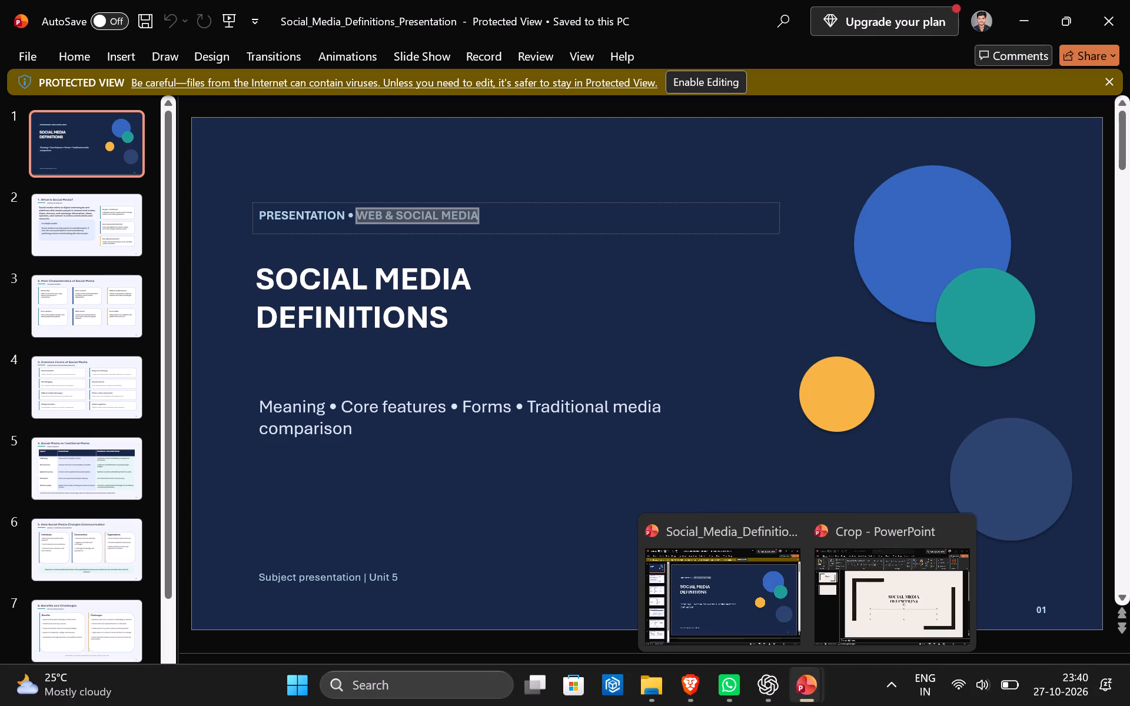
{"action": "left_click", "coordinate": [869, 625]}
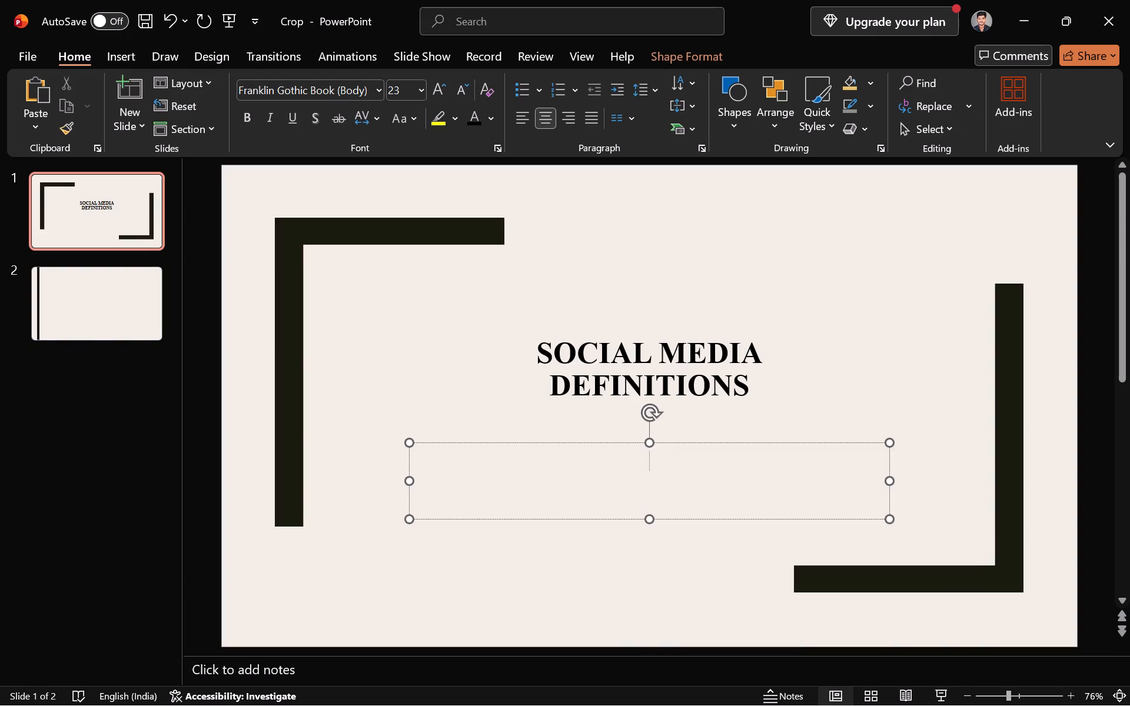
{"action": "key", "text": "ctrl+v"}
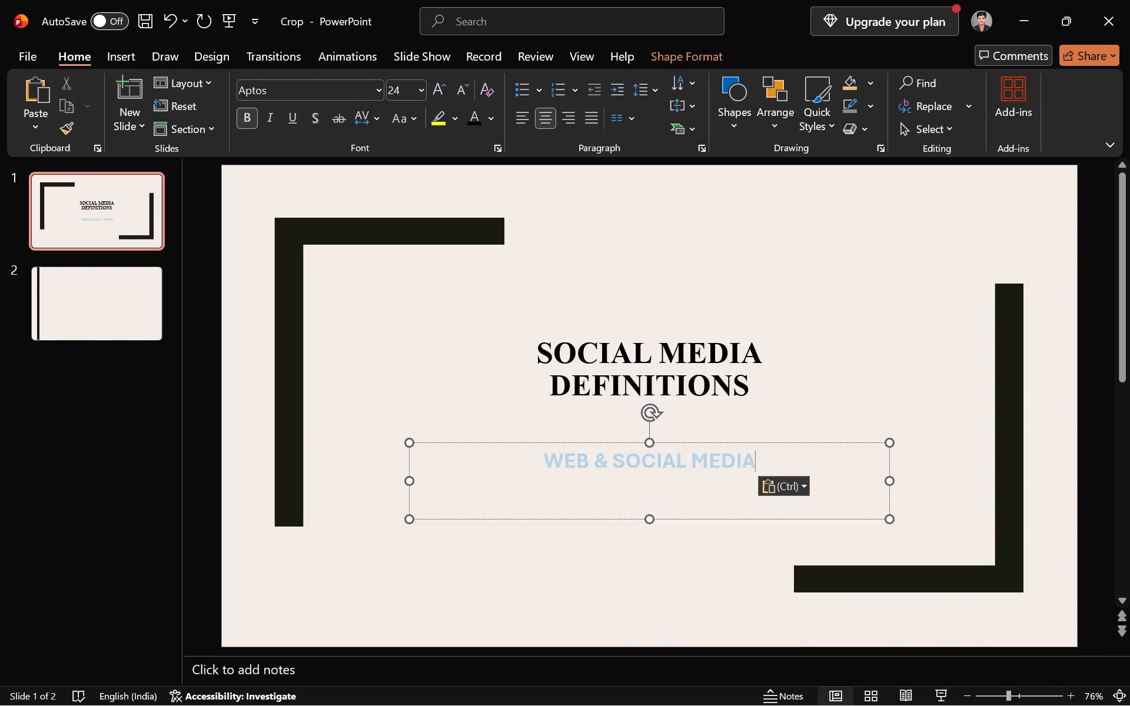
Format the pasted subtitle "WEB & SOCIAL MEDIA" in Times New Roman, size 12.
{"action": "key", "text": "ctrl+a"}
{"action": "left_click", "coordinate": [326, 90]}
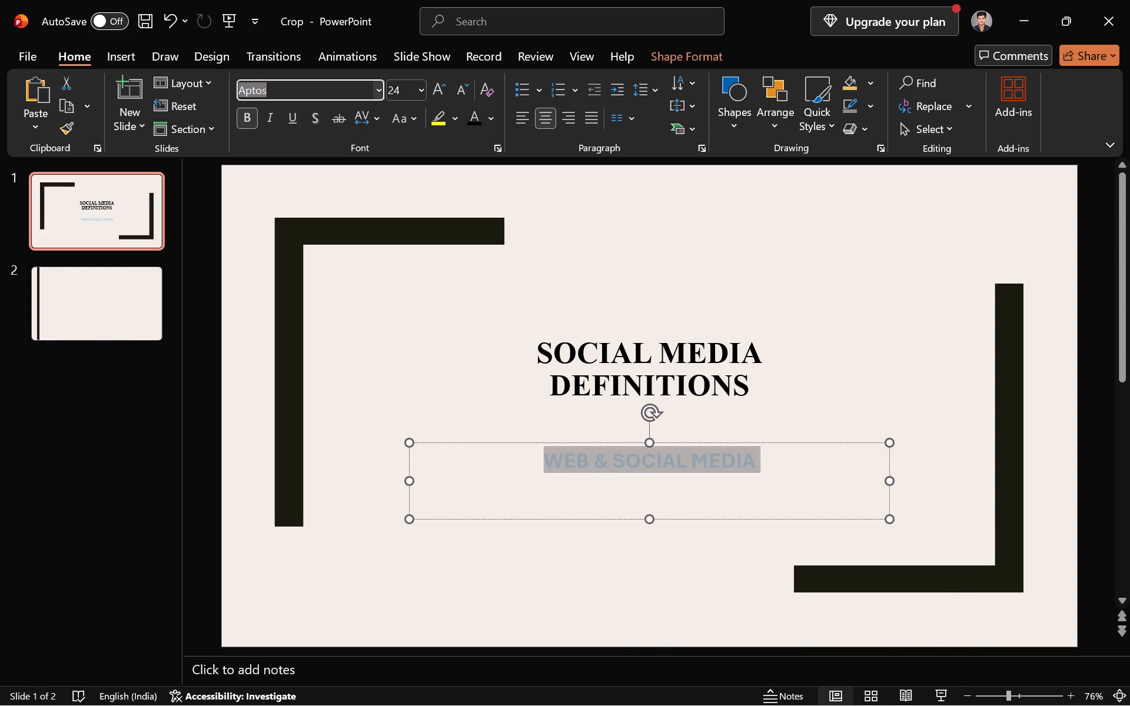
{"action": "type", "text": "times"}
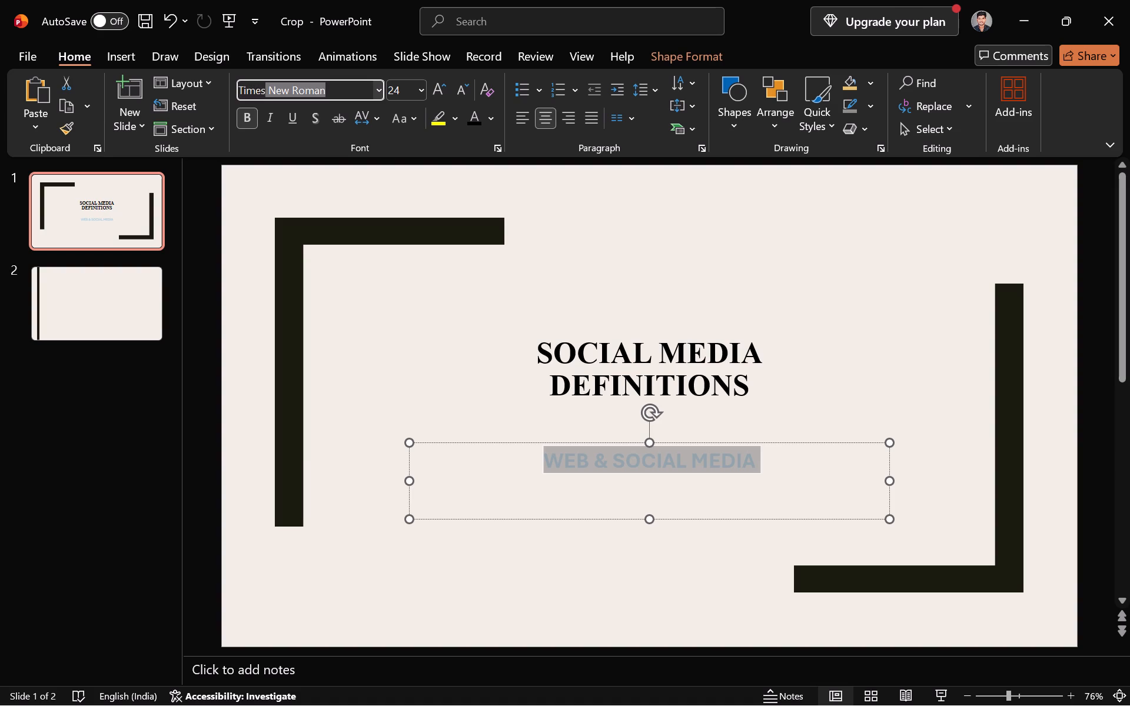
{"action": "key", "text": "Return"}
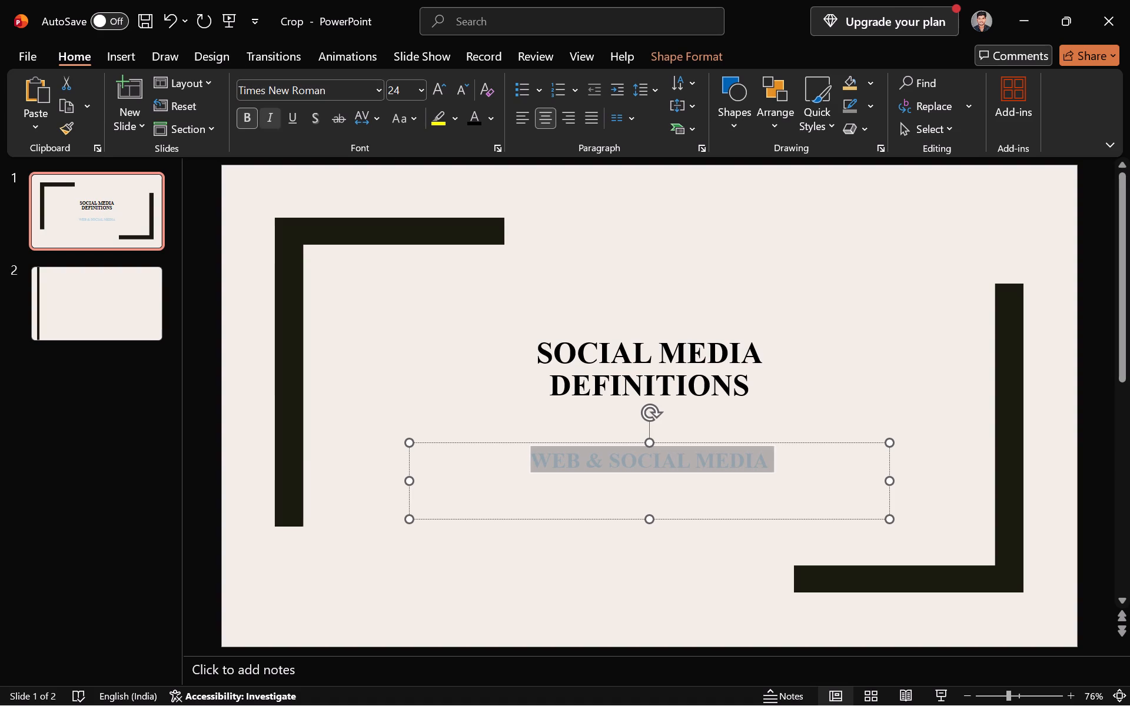
{"action": "left_click", "coordinate": [411, 92]}
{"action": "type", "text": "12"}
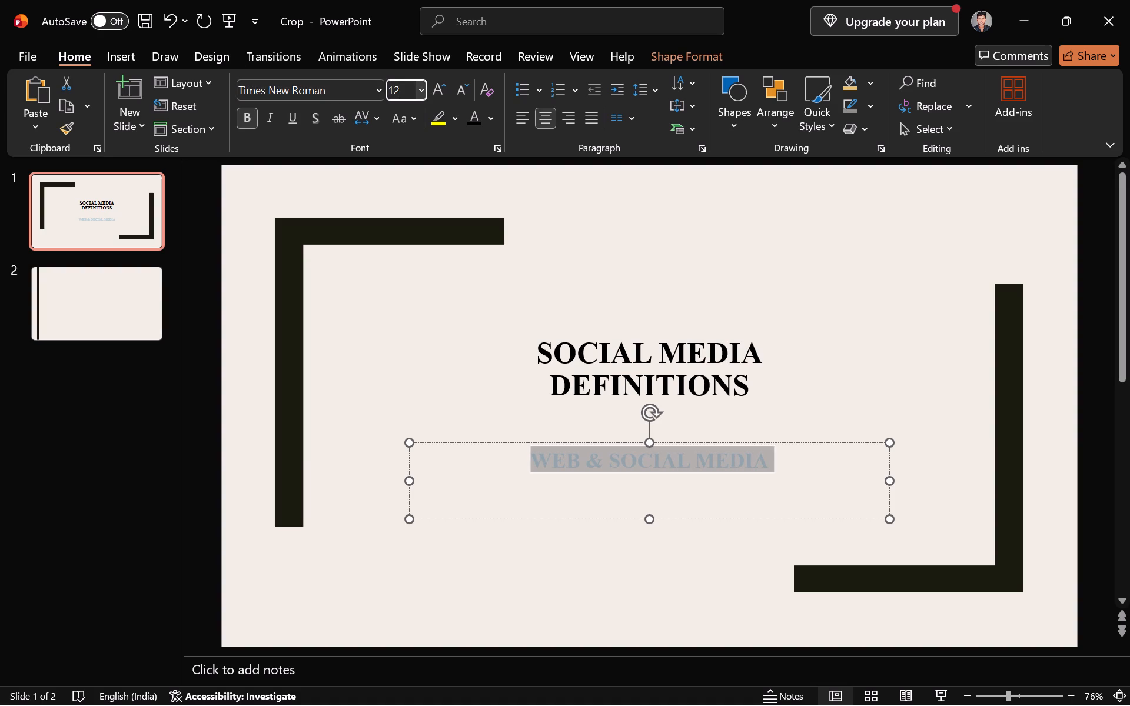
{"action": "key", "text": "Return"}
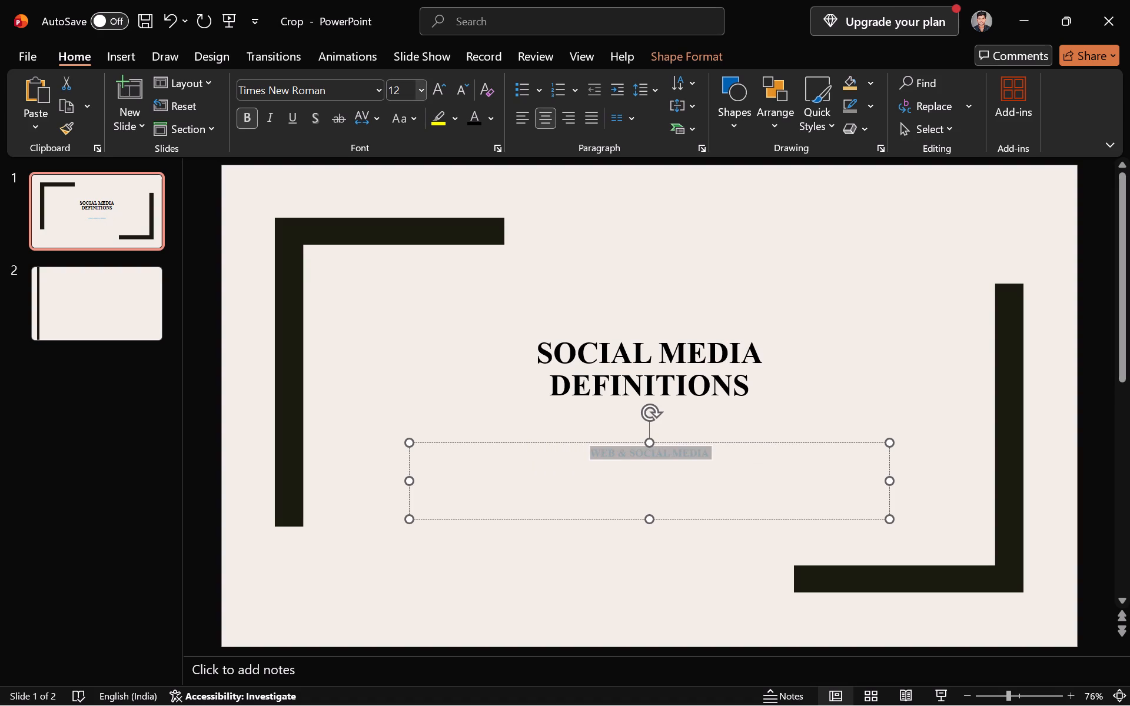
Set the subtitle's font size to 20 and its text colour to black.
{"action": "left_click", "coordinate": [400, 90]}
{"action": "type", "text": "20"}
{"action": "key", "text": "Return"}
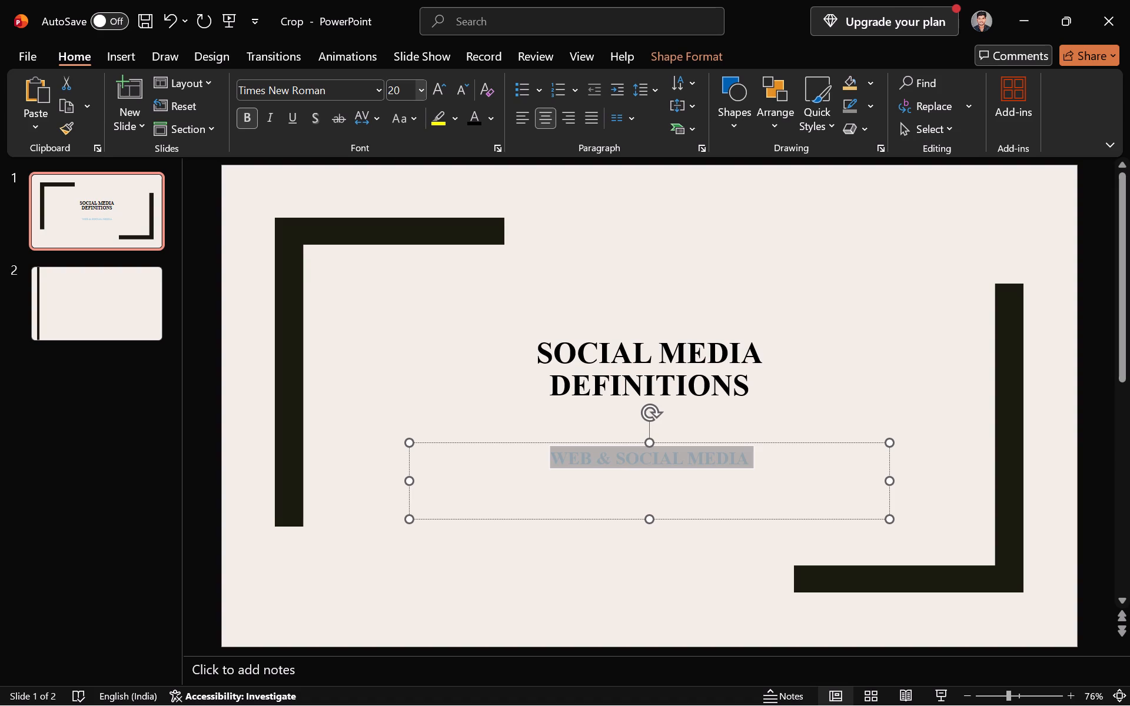
{"action": "left_click", "coordinate": [489, 116]}
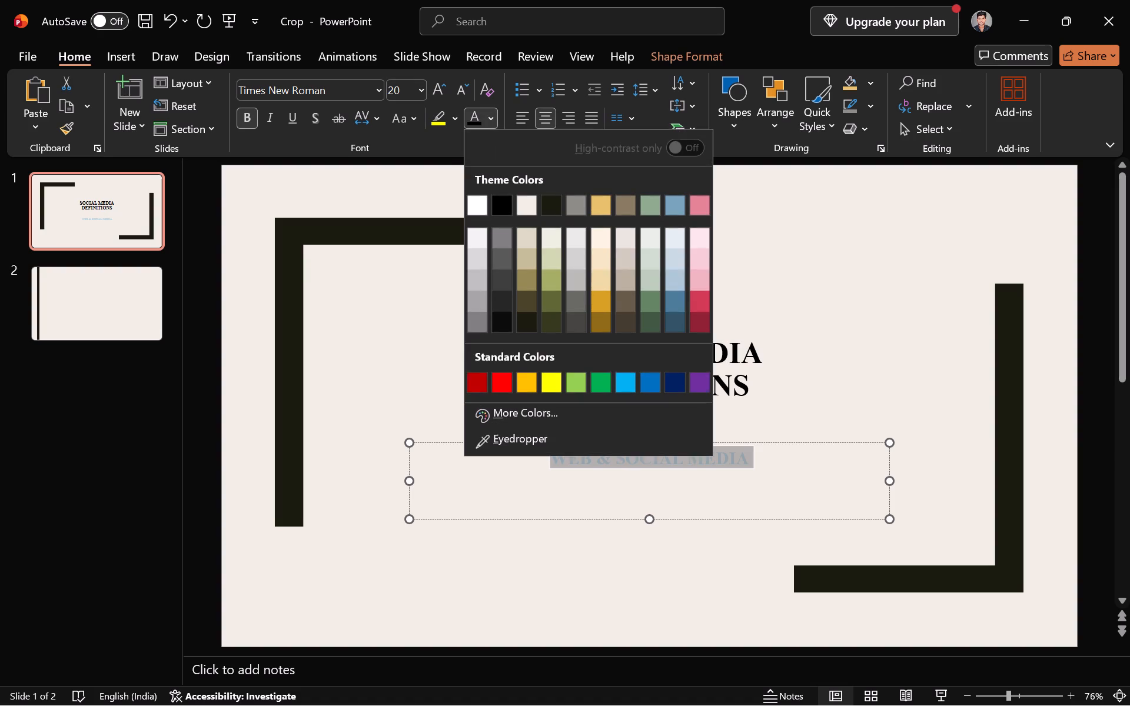
{"action": "left_click", "coordinate": [494, 193]}
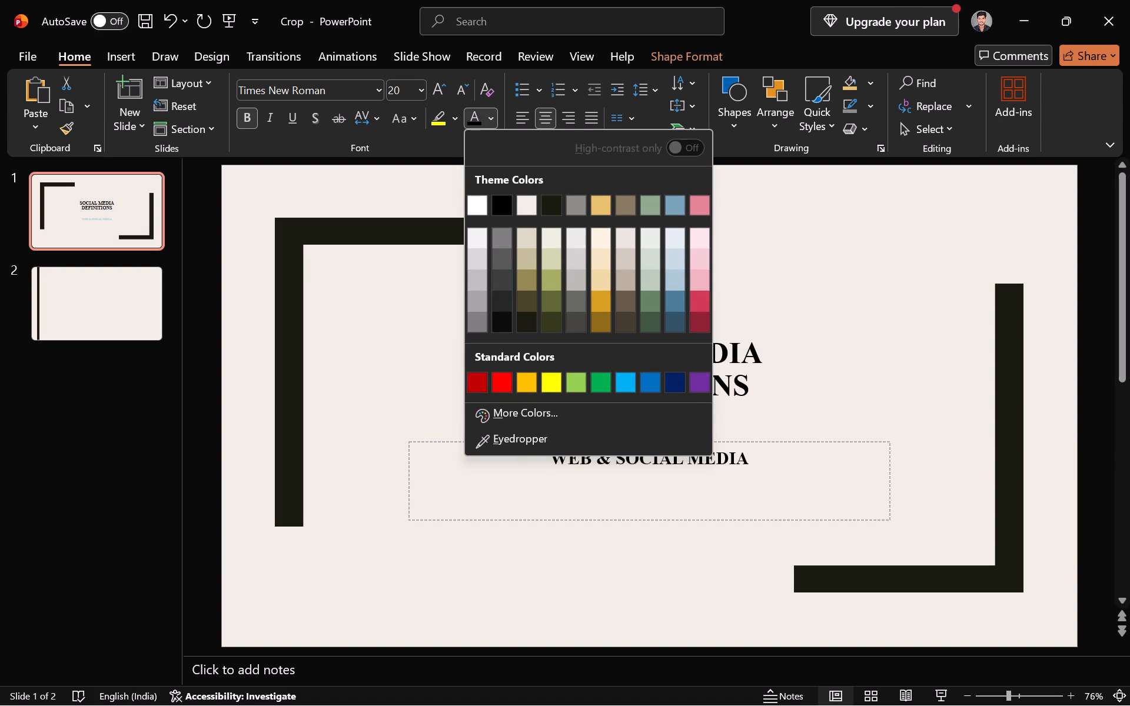
{"action": "left_click", "coordinate": [498, 199]}
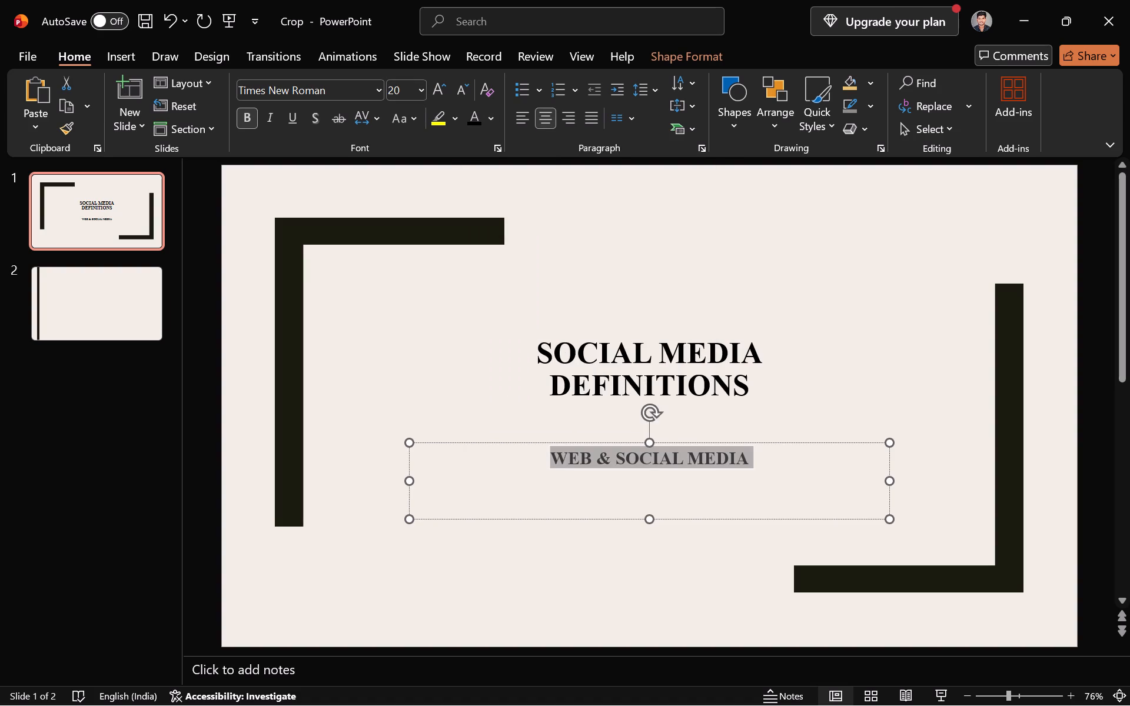
Add the word "analysis" to the end of the subtitle "WEB & SOCIAL MEDIA".
{"action": "left_click", "coordinate": [772, 456]}
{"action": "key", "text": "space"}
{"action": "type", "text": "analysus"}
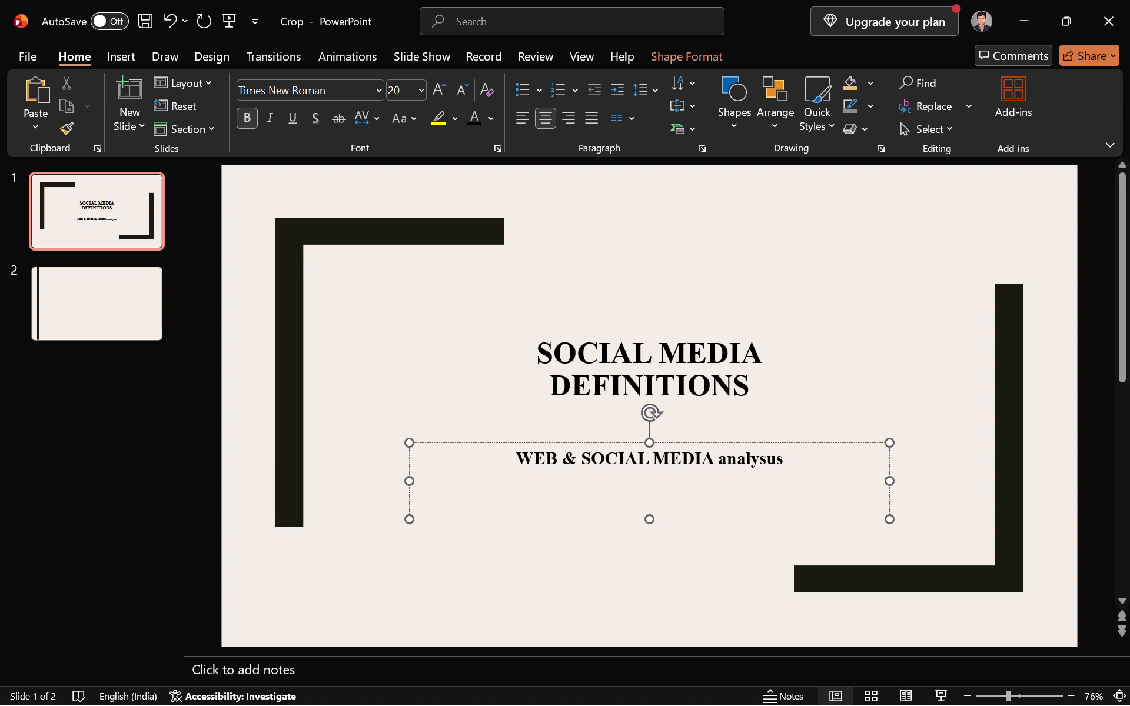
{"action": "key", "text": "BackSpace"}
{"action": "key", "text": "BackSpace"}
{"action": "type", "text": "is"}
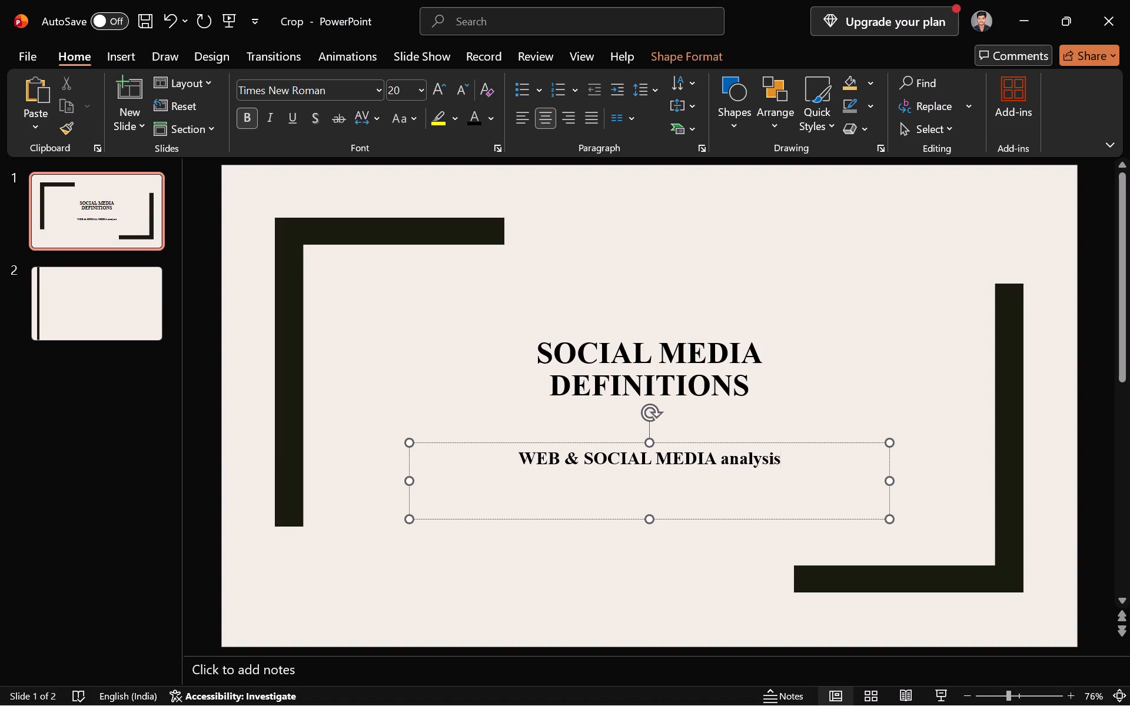
{"action": "left_click_drag", "start_coordinate": [721, 462], "coordinate": [729, 461]}
{"action": "left_click_drag", "start_coordinate": [729, 461], "coordinate": [782, 459]}
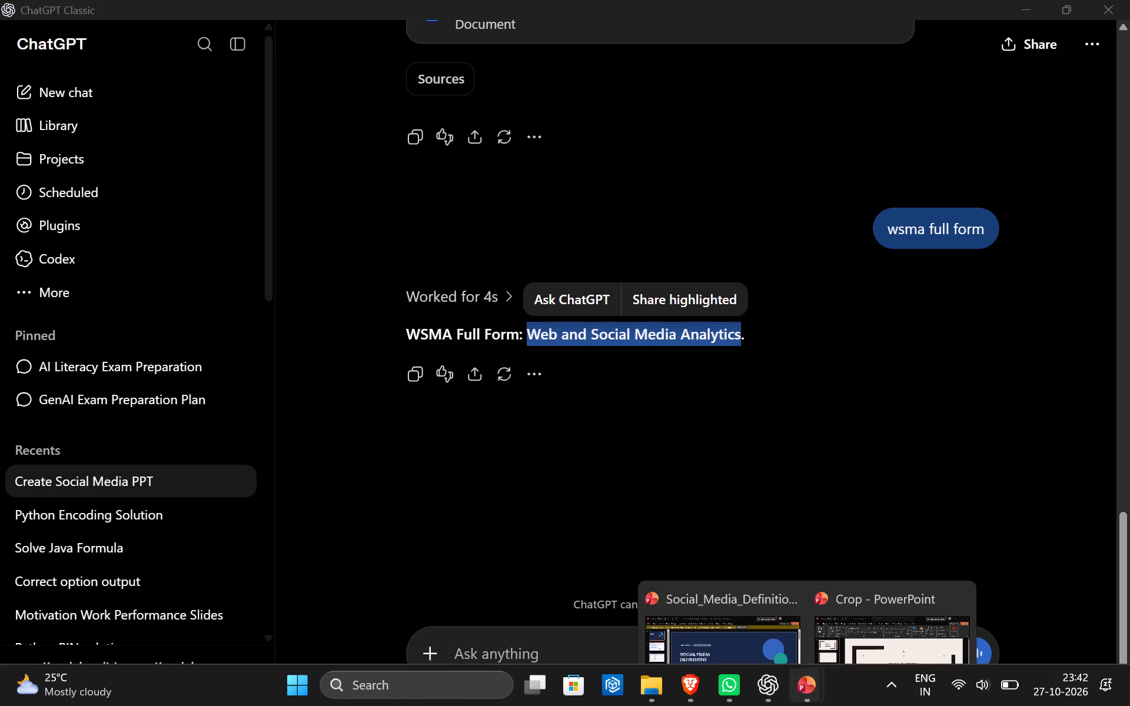
{"action": "left_click", "coordinate": [859, 608]}
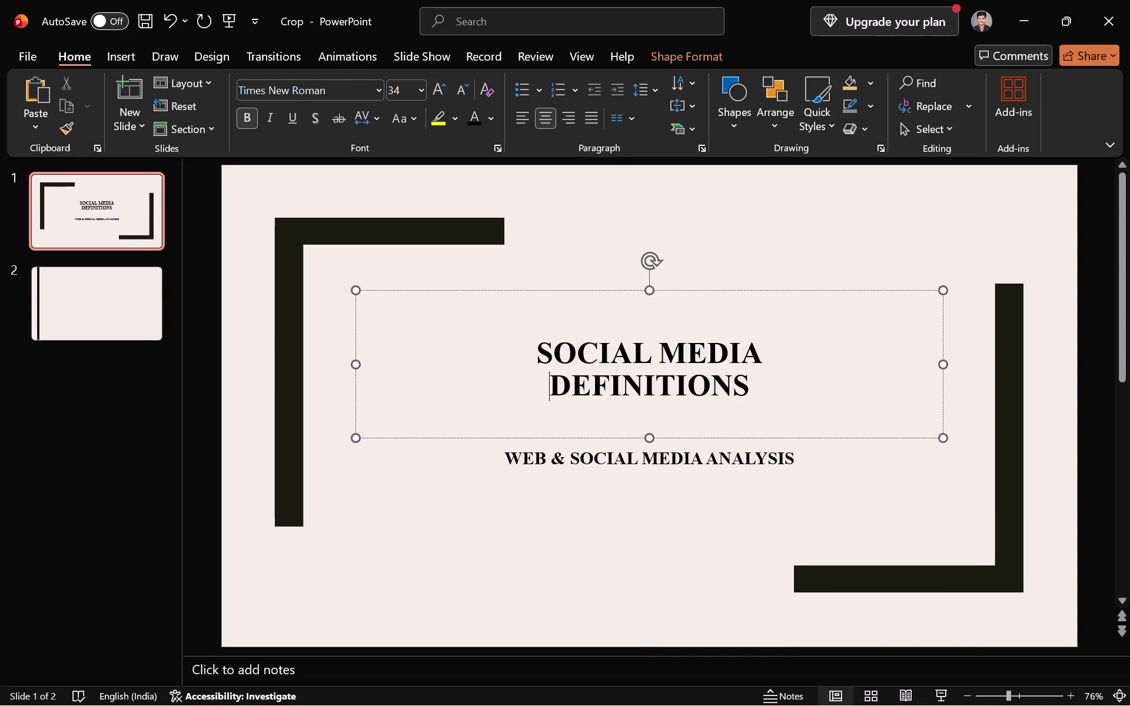
{"action": "left_click", "coordinate": [617, 460]}
{"action": "key", "text": "ctrl+a"}
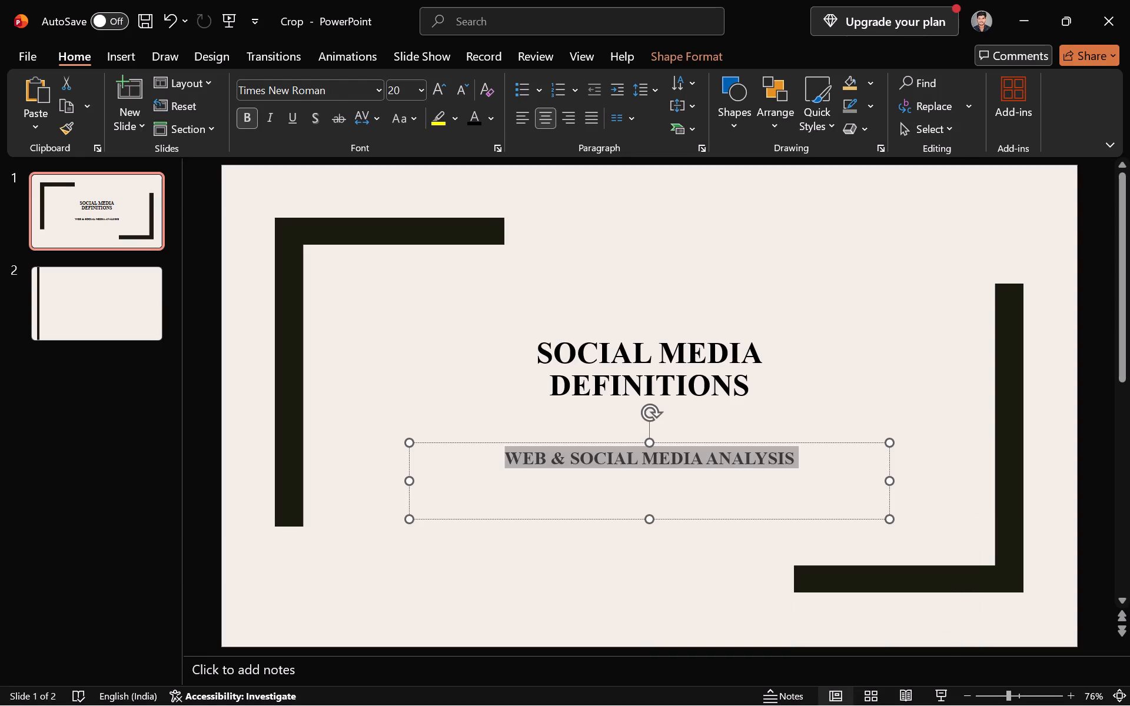
{"action": "key", "text": "ctrl+v"}
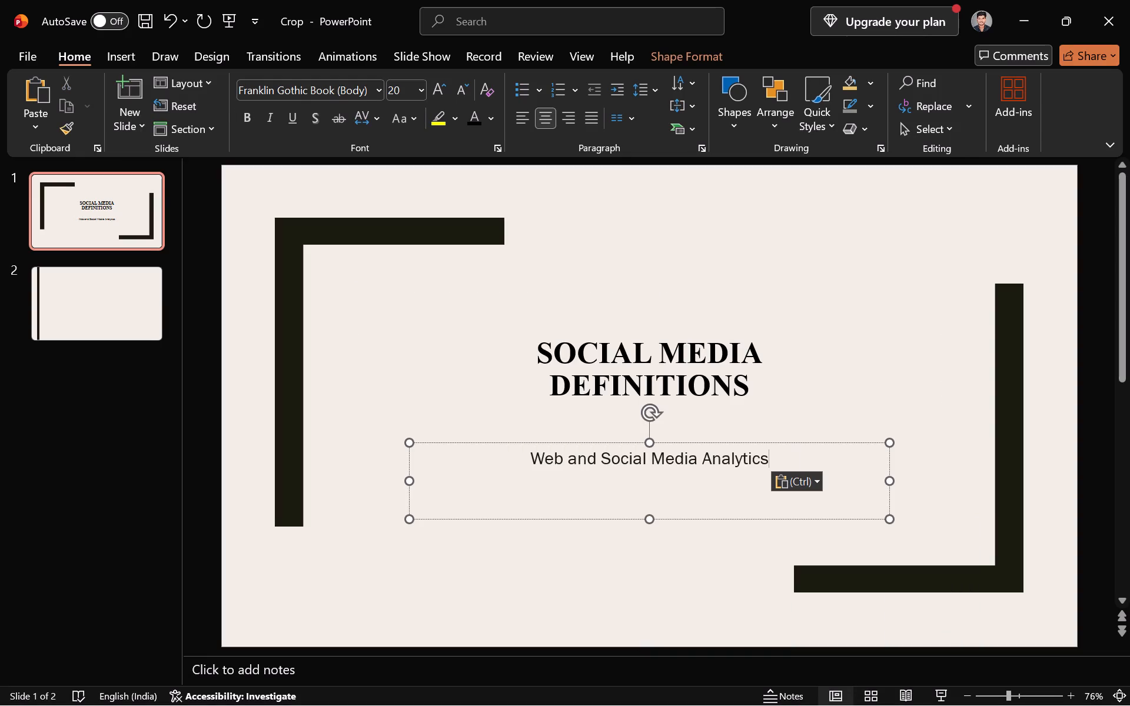
Format the pasted subtitle in uppercase, bold Times New Roman.
{"action": "key", "text": "ctrl+a"}
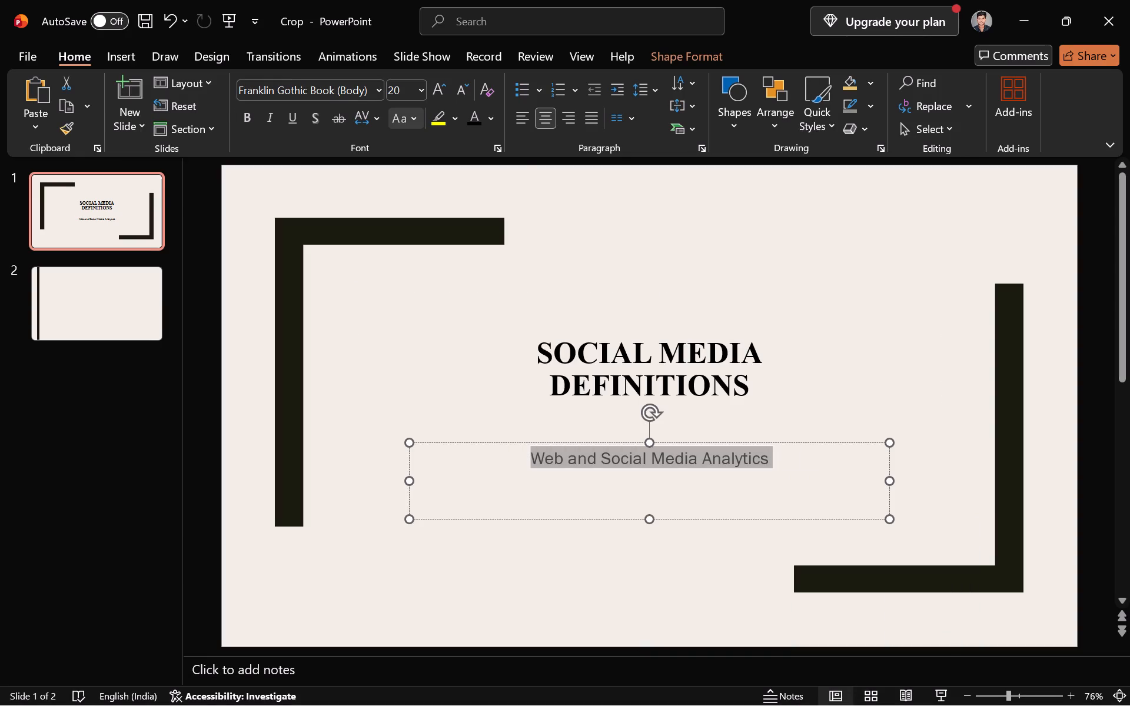
{"action": "left_click", "coordinate": [411, 118]}
{"action": "left_click", "coordinate": [440, 194]}
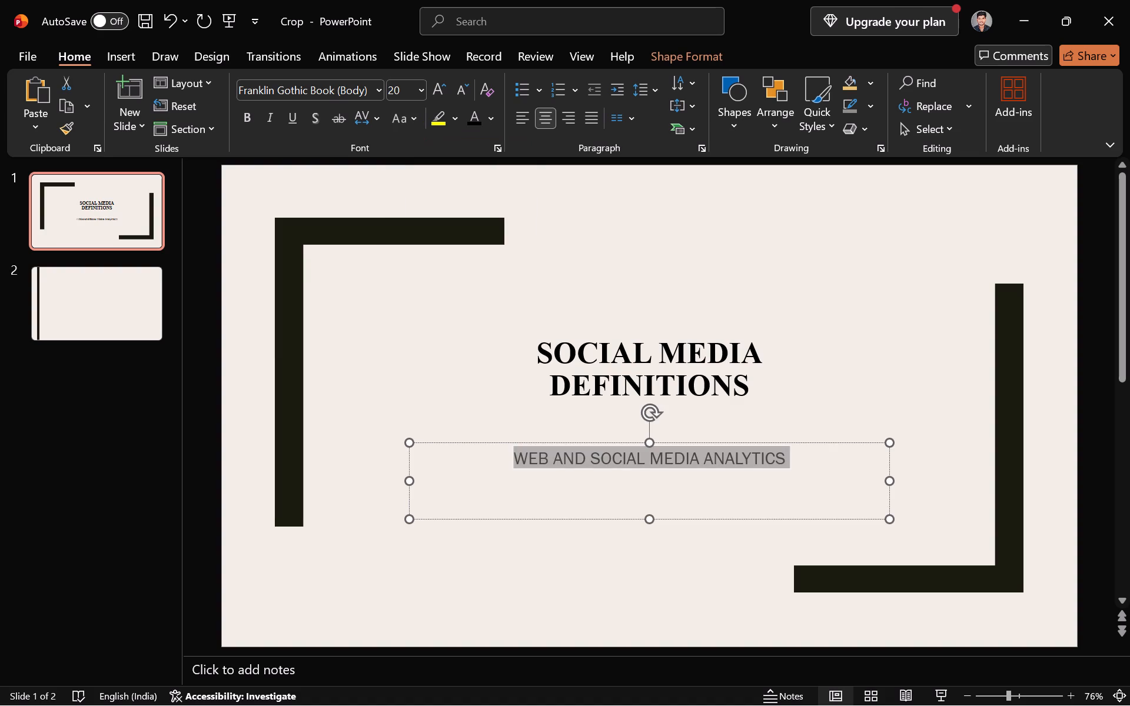
{"action": "left_click", "coordinate": [308, 86]}
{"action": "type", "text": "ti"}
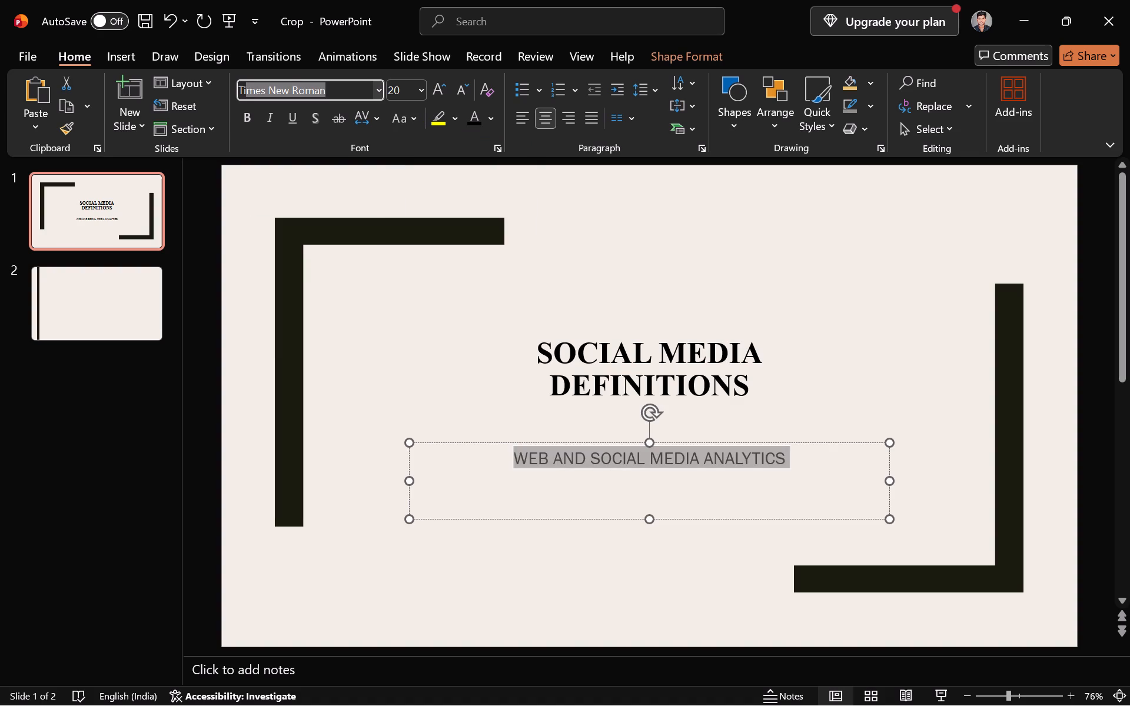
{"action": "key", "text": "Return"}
{"action": "left_click", "coordinate": [247, 112]}
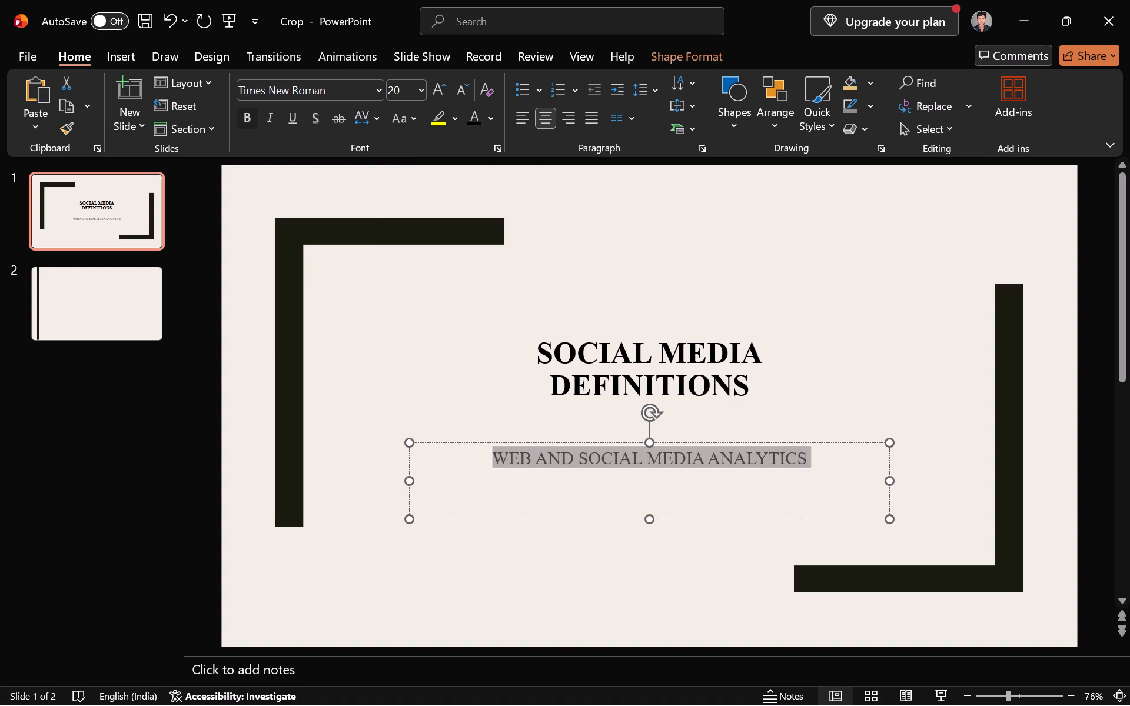
{"action": "left_click", "coordinate": [565, 580]}
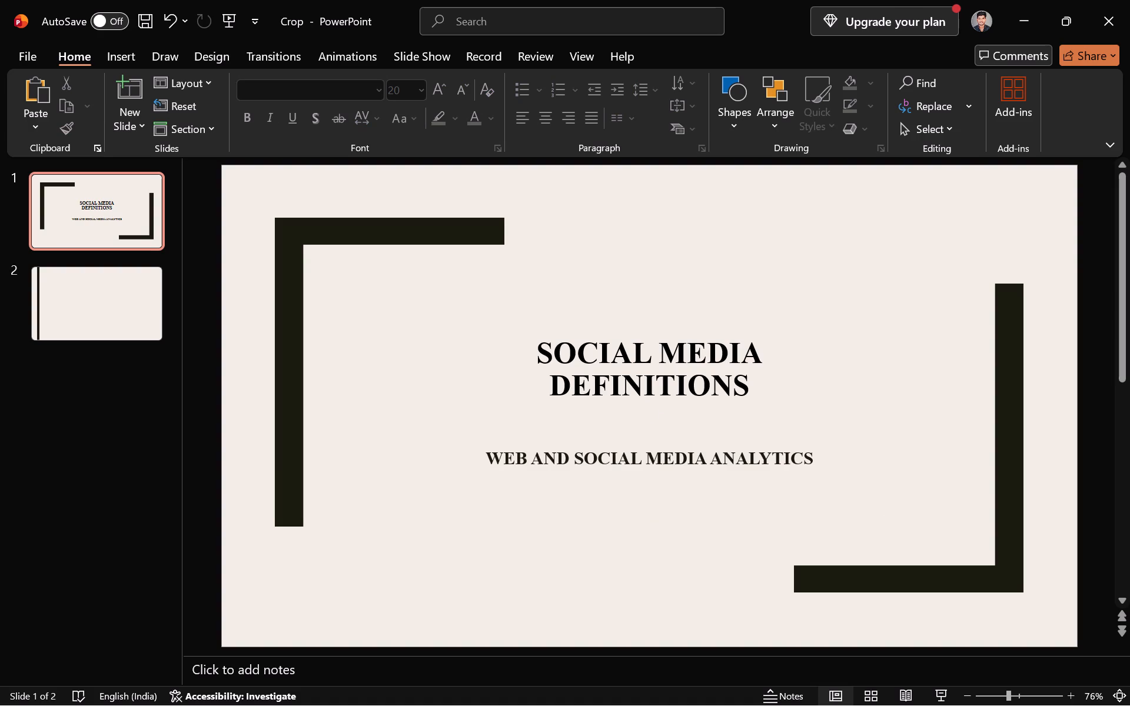
Insert a text box near the title slide's lower-right bracket with the presenter's name, roll number and "CSD-B" on three lines.
{"action": "left_click", "coordinate": [130, 52]}
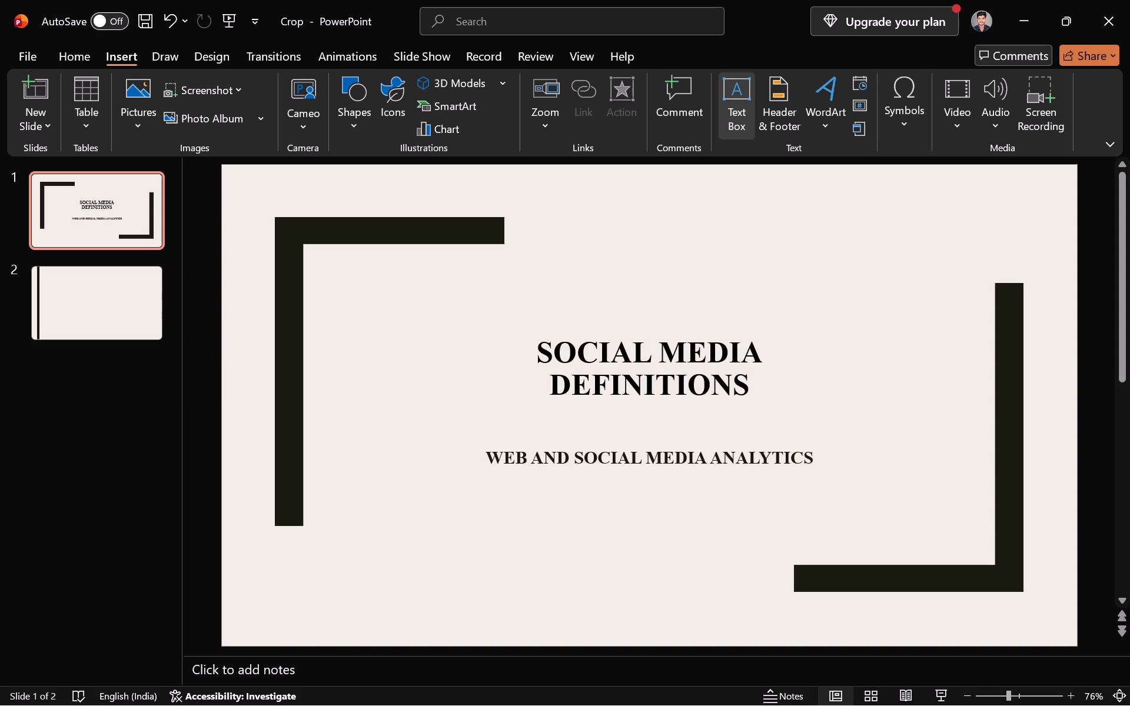
{"action": "left_click", "coordinate": [743, 94]}
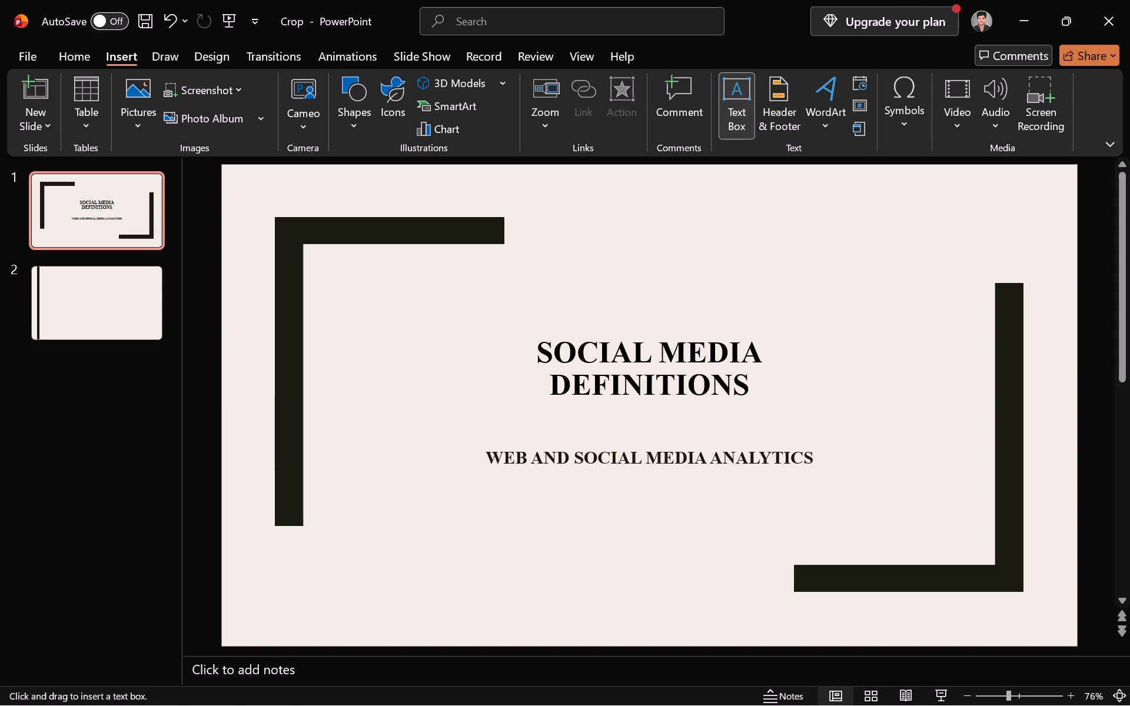
{"action": "left_click", "coordinate": [902, 515]}
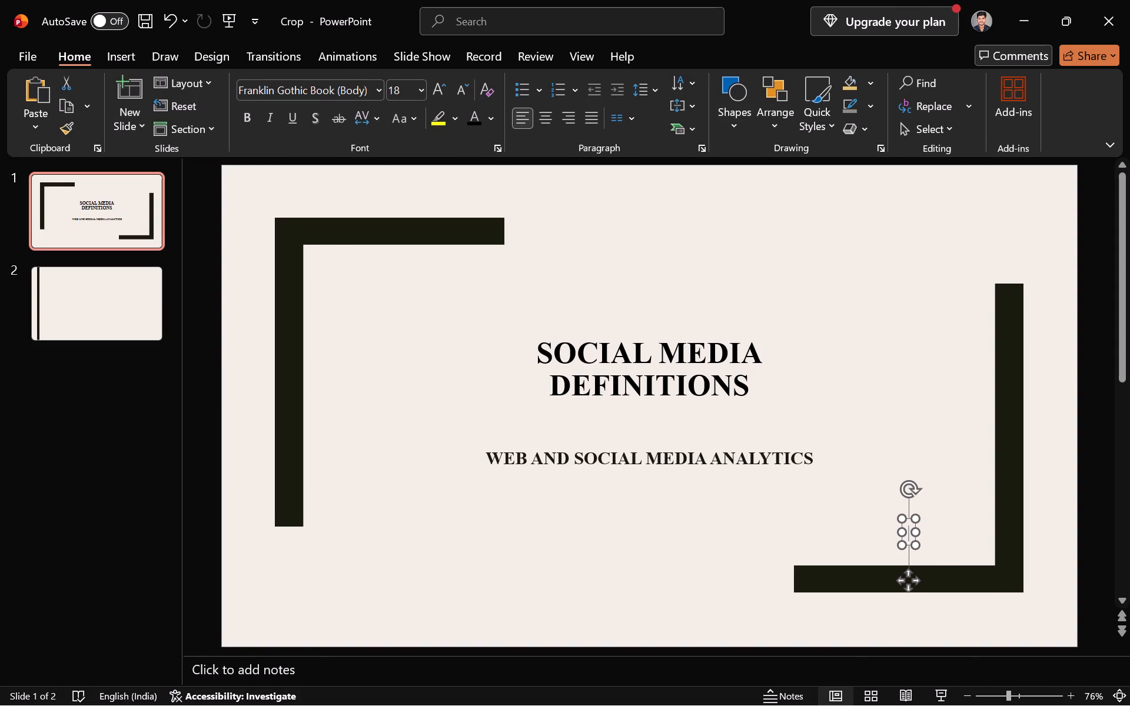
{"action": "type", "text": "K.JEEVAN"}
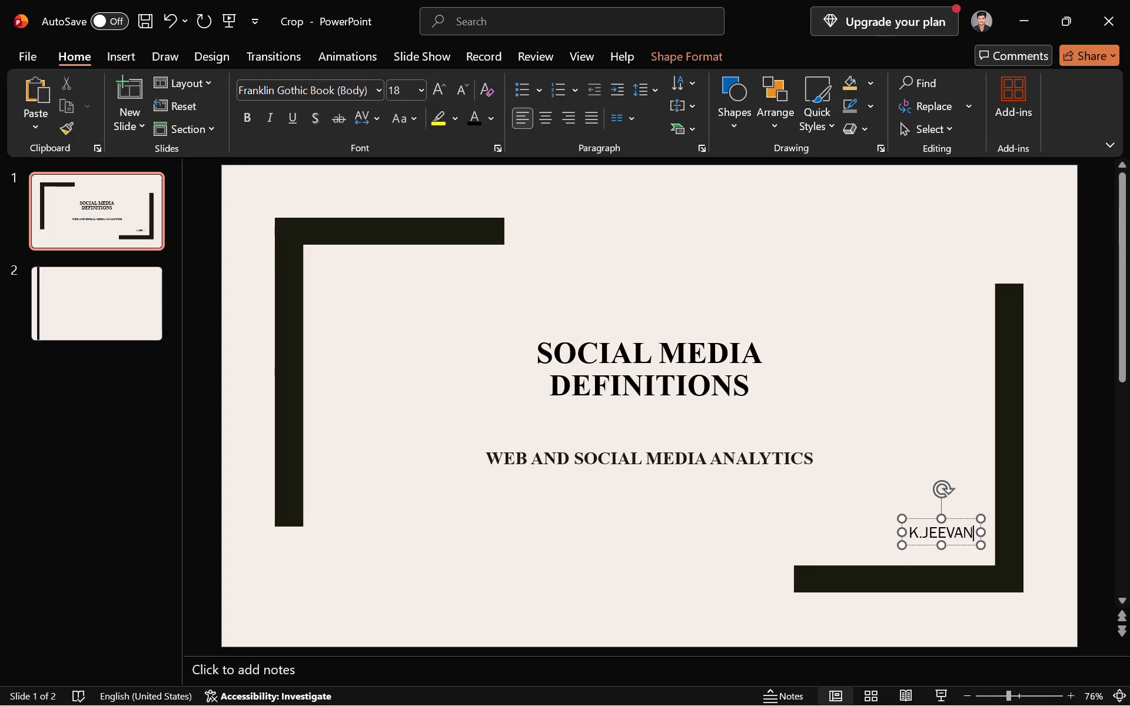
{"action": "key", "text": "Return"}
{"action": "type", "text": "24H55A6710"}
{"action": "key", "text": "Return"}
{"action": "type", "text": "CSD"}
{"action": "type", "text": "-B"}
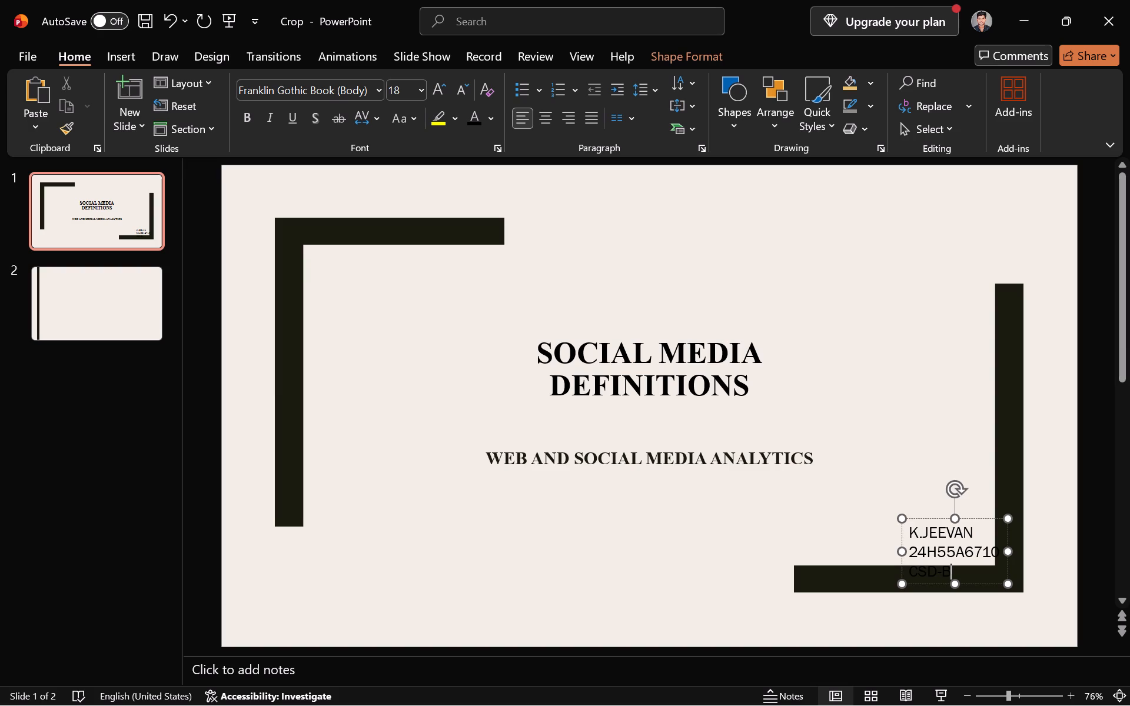
Format all the presenter details text in bold, black Times New Roman, size 20.
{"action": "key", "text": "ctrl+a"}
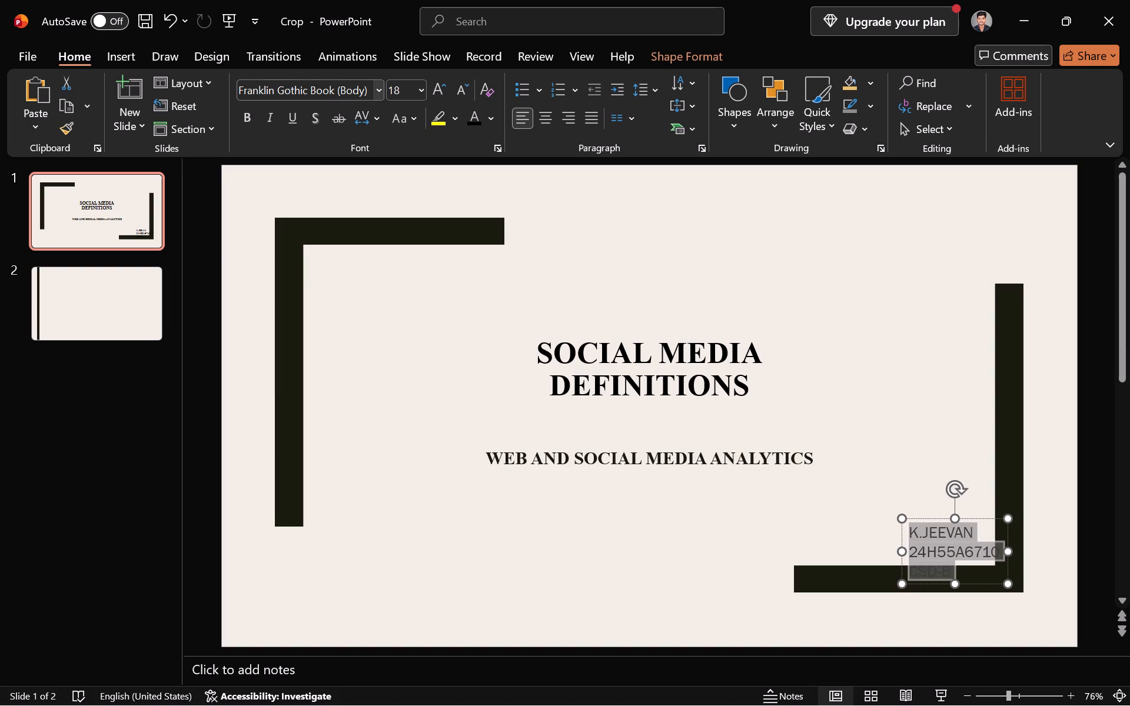
{"action": "left_click", "coordinate": [344, 85]}
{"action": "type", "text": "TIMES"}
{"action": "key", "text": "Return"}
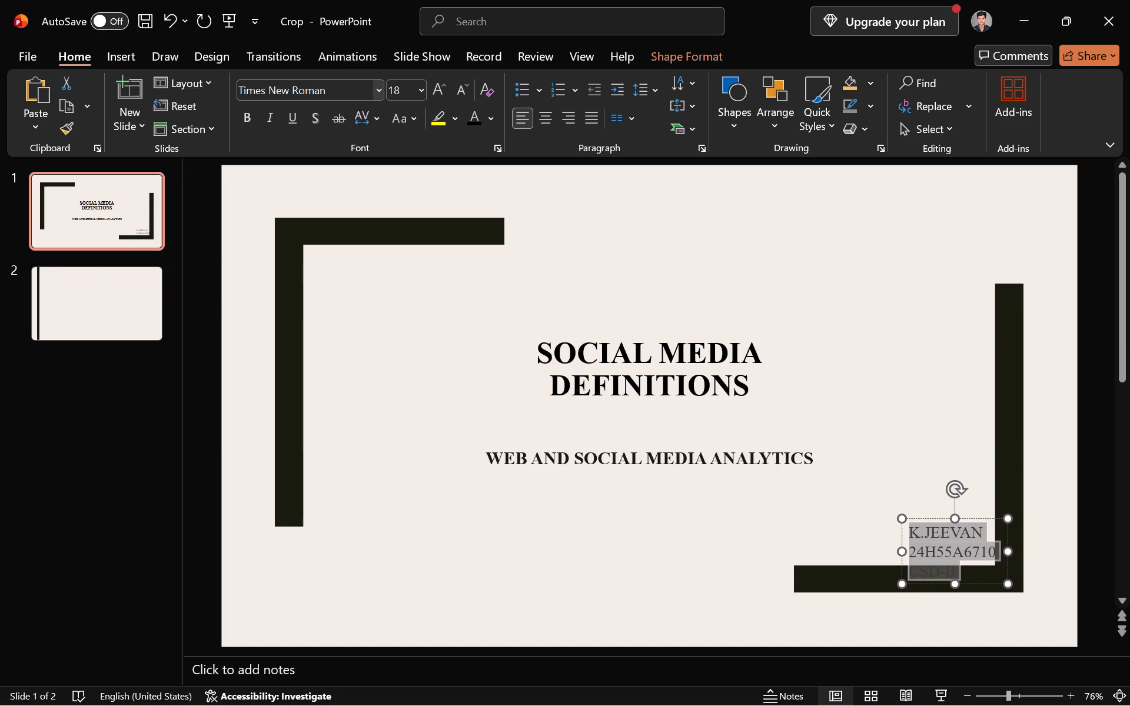
{"action": "left_click", "coordinate": [406, 84]}
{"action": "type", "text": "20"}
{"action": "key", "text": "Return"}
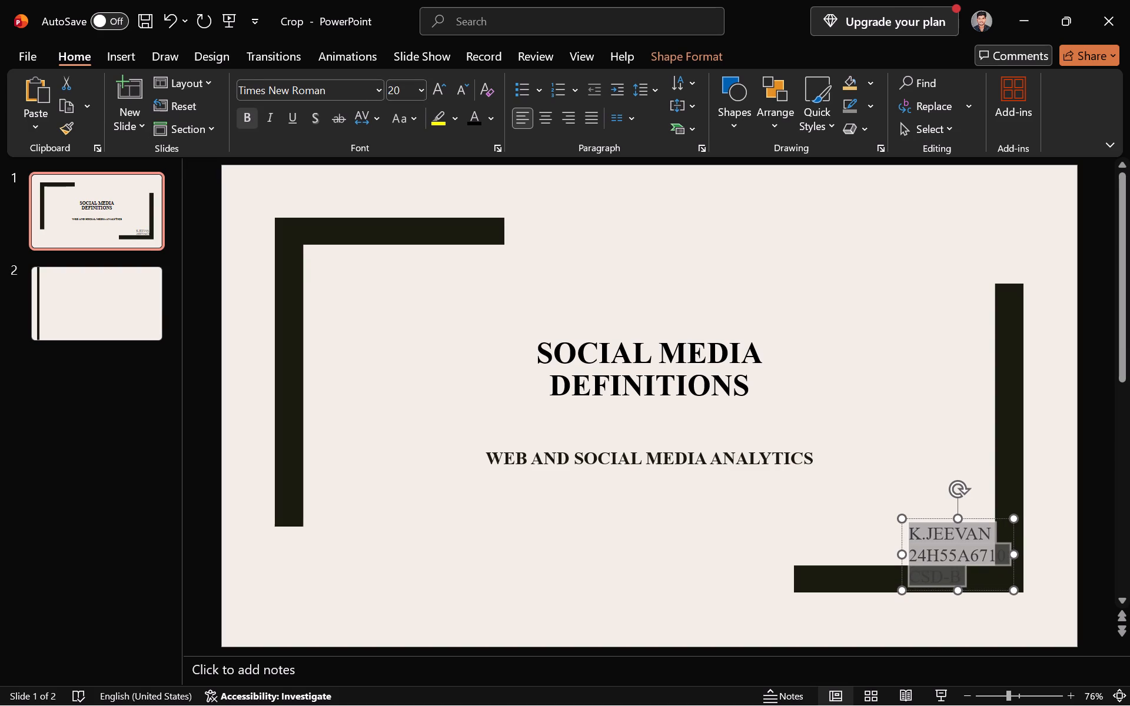
{"action": "left_click", "coordinate": [247, 114]}
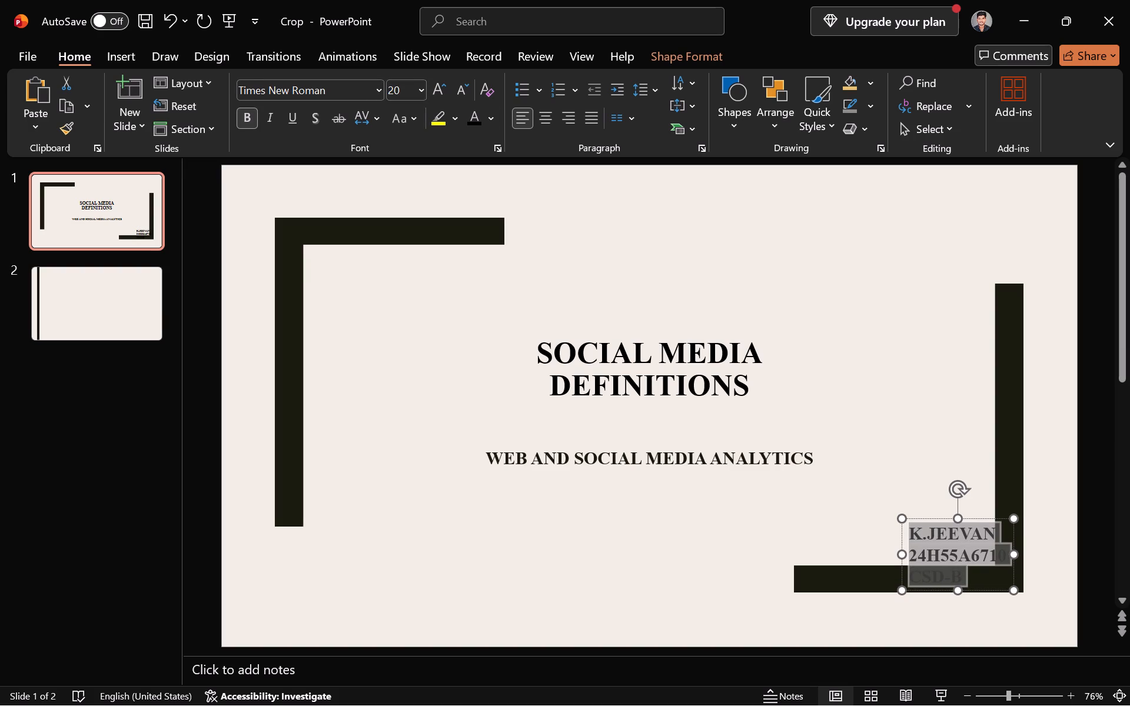
{"action": "left_click", "coordinate": [487, 115]}
{"action": "left_click", "coordinate": [507, 203]}
Move the presenter details text box up and left so it sits inside the slide's lower-right bracket.
{"action": "left_click_drag", "start_coordinate": [936, 518], "coordinate": [903, 485]}
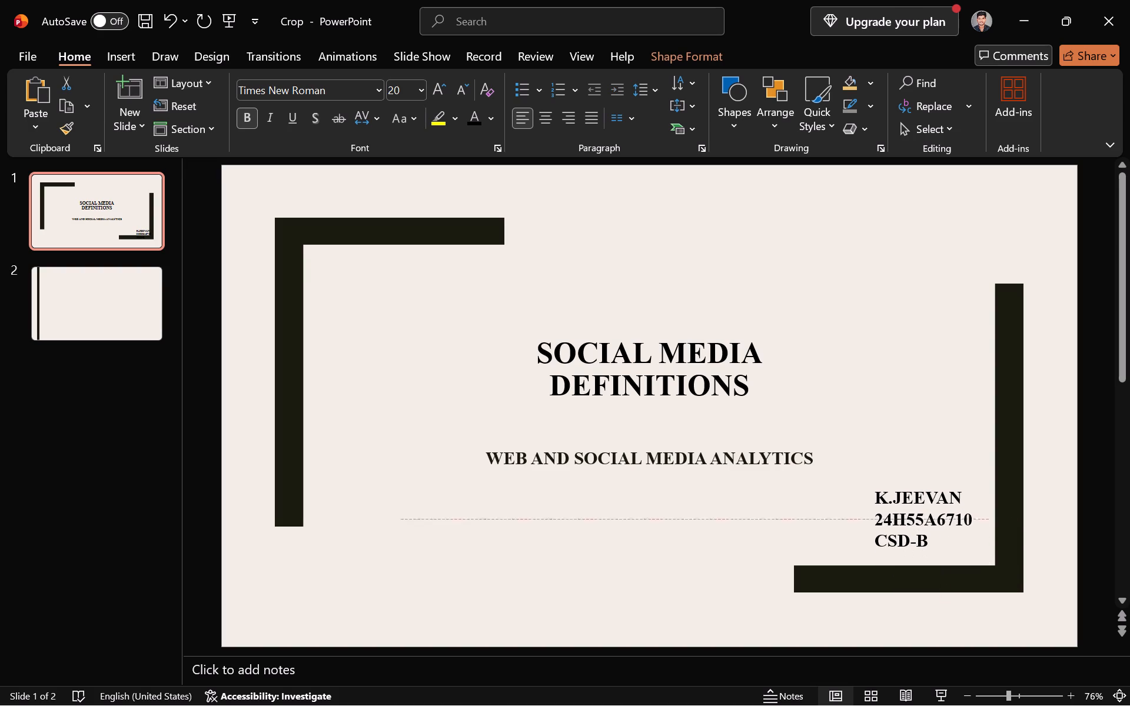
{"action": "left_click_drag", "start_coordinate": [903, 485], "coordinate": [909, 493]}
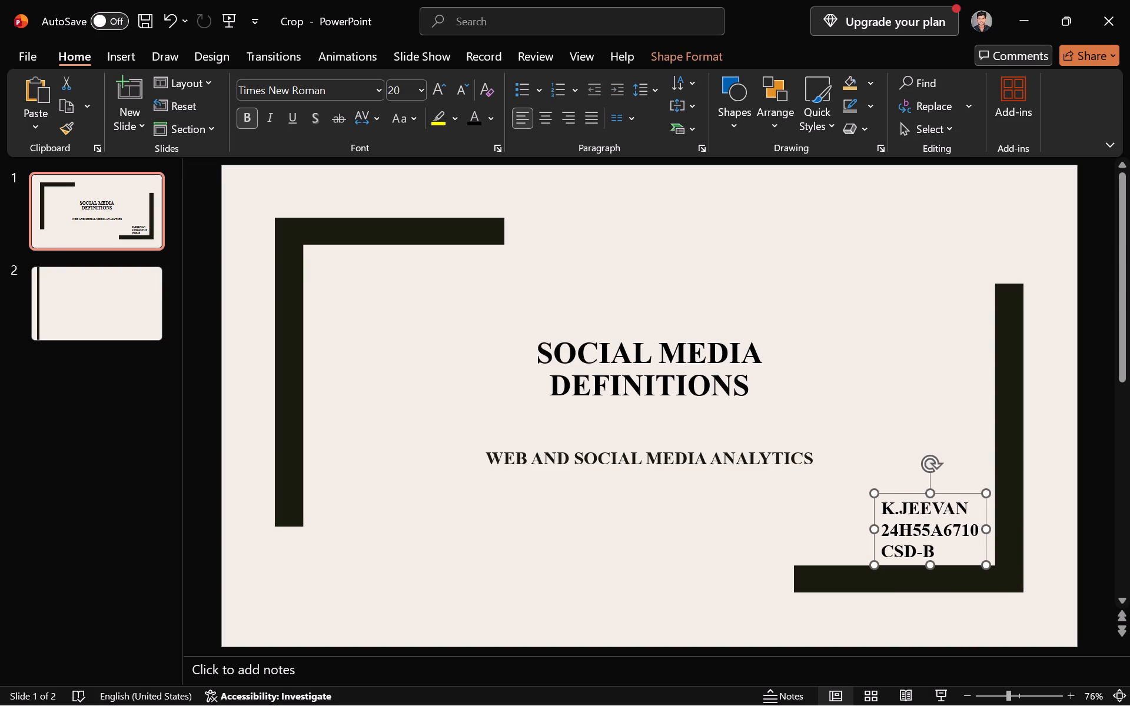
{"action": "left_click", "coordinate": [813, 519]}
{"action": "left_click", "coordinate": [762, 558]}
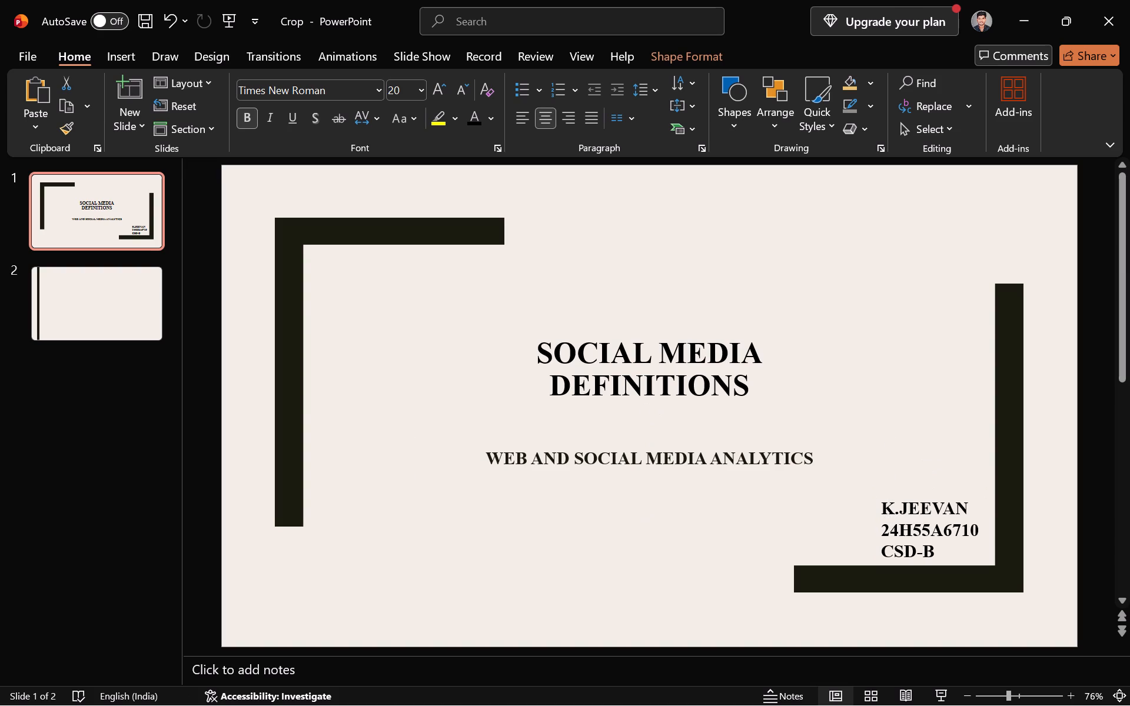
Move the "SOCIAL MEDIA DEFINITIONS" title box toward the slide's left edge, across the upper-left bracket.
{"action": "left_click", "coordinate": [668, 358]}
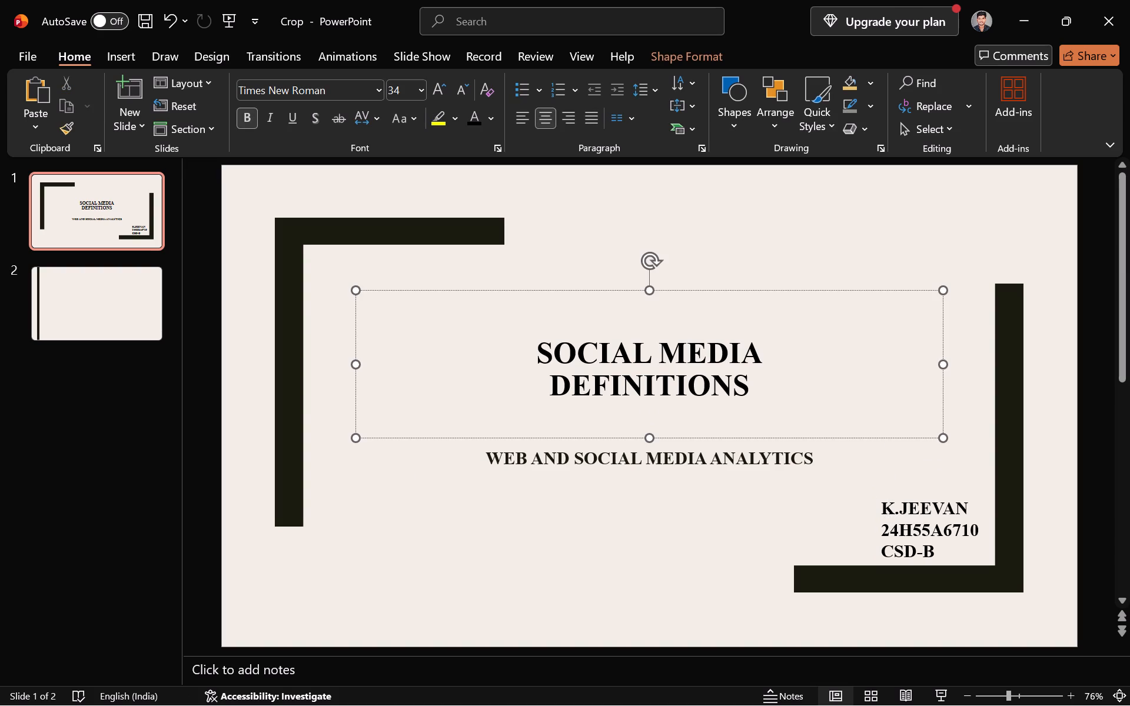
{"action": "left_click_drag", "start_coordinate": [586, 289], "coordinate": [457, 294]}
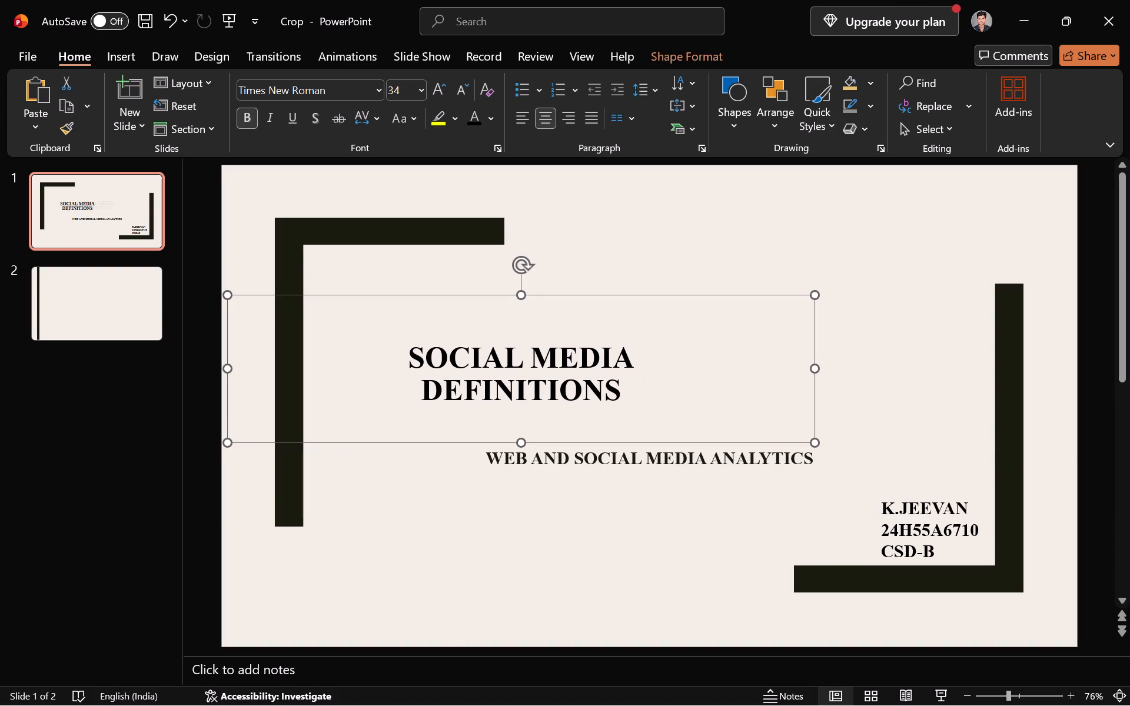
Move the "WEB AND SOCIAL MEDIA ANALYTICS" subtitle box up and left so it sits just beneath the title.
{"action": "left_click", "coordinate": [620, 464]}
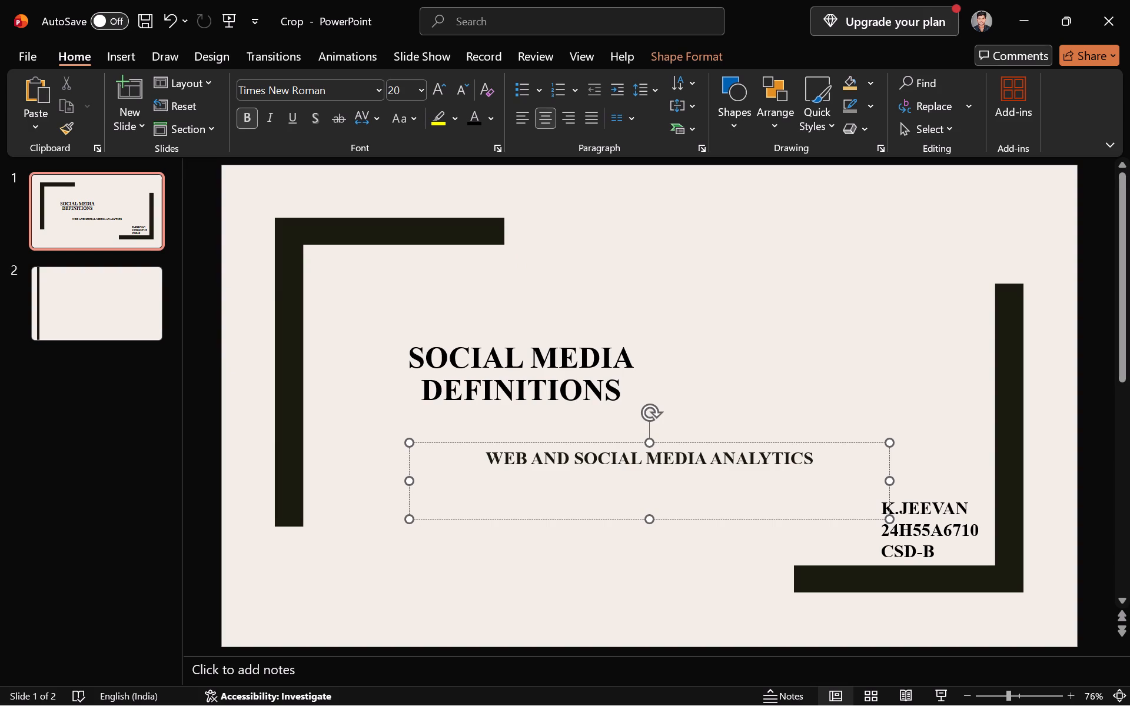
{"action": "double_click", "coordinate": [634, 441]}
{"action": "left_click_drag", "start_coordinate": [634, 441], "coordinate": [473, 424]}
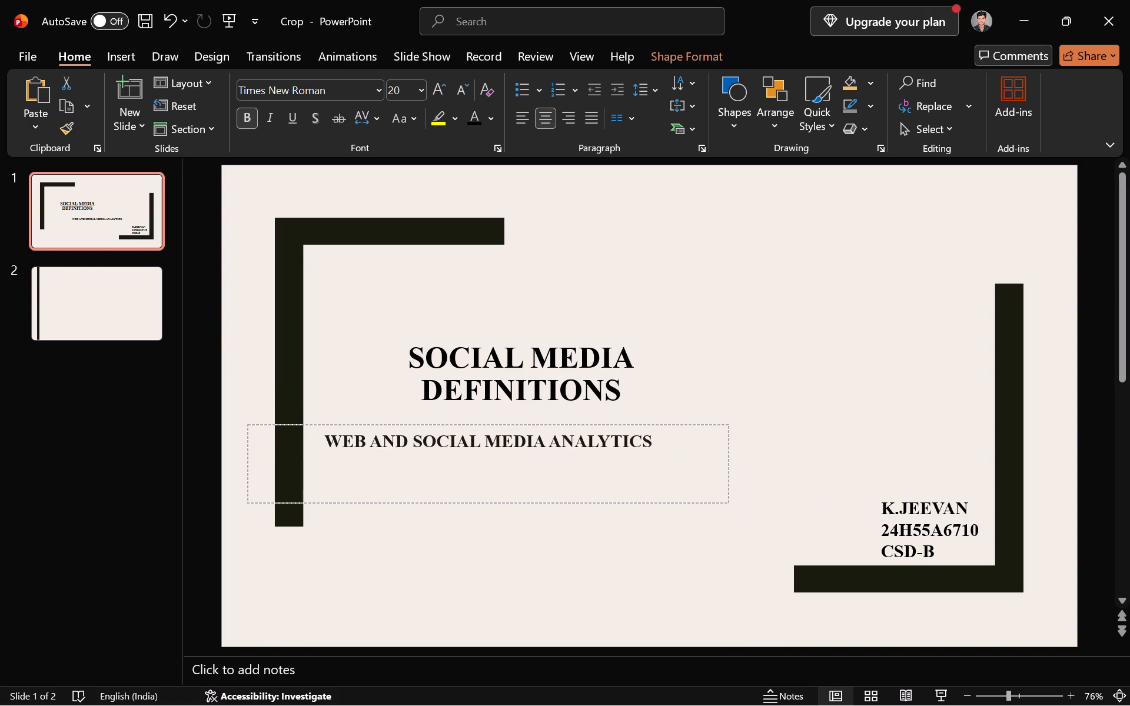
{"action": "left_click_drag", "start_coordinate": [473, 424], "coordinate": [546, 417]}
{"action": "left_click", "coordinate": [616, 530]}
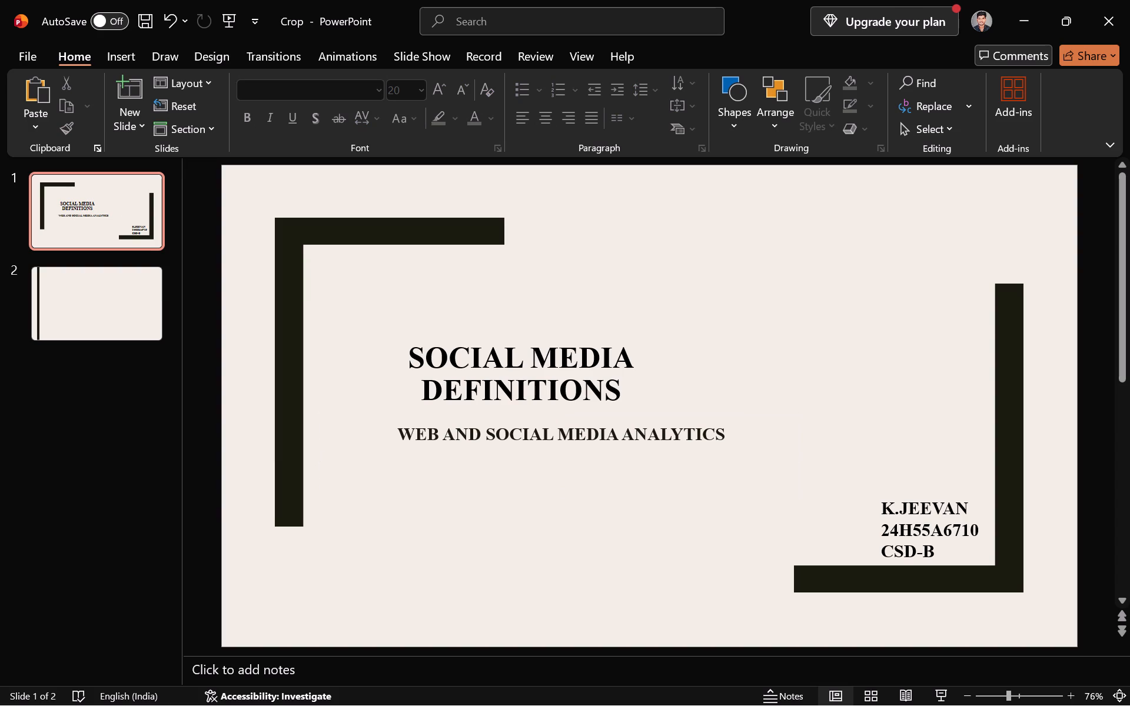
Remove the bold formatting from the "WEB AND SOCIAL MEDIA ANALYTICS" subtitle.
{"action": "left_click", "coordinate": [570, 432]}
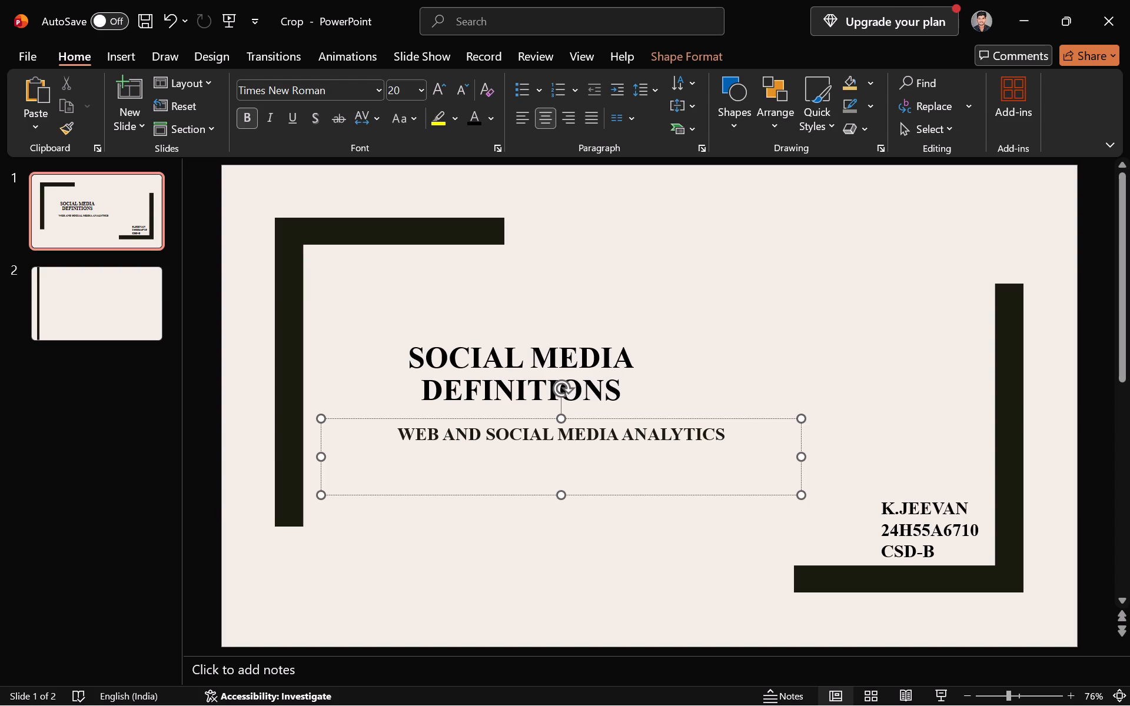
{"action": "key", "text": "ctrl+a"}
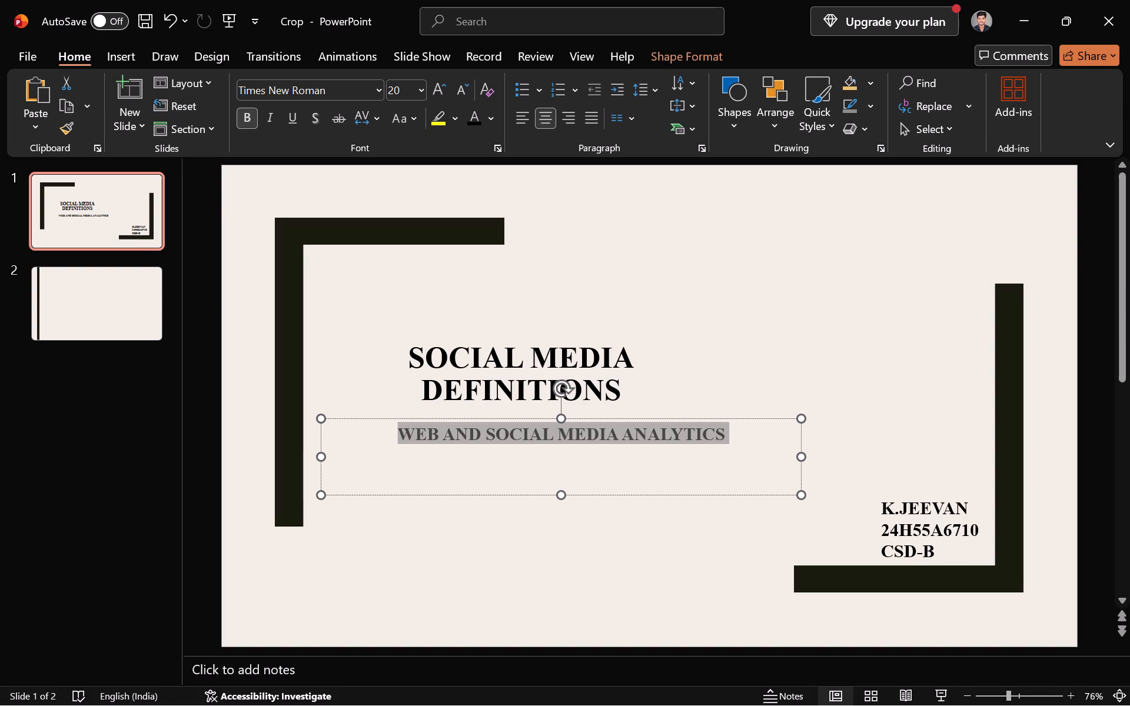
{"action": "left_click", "coordinate": [246, 118]}
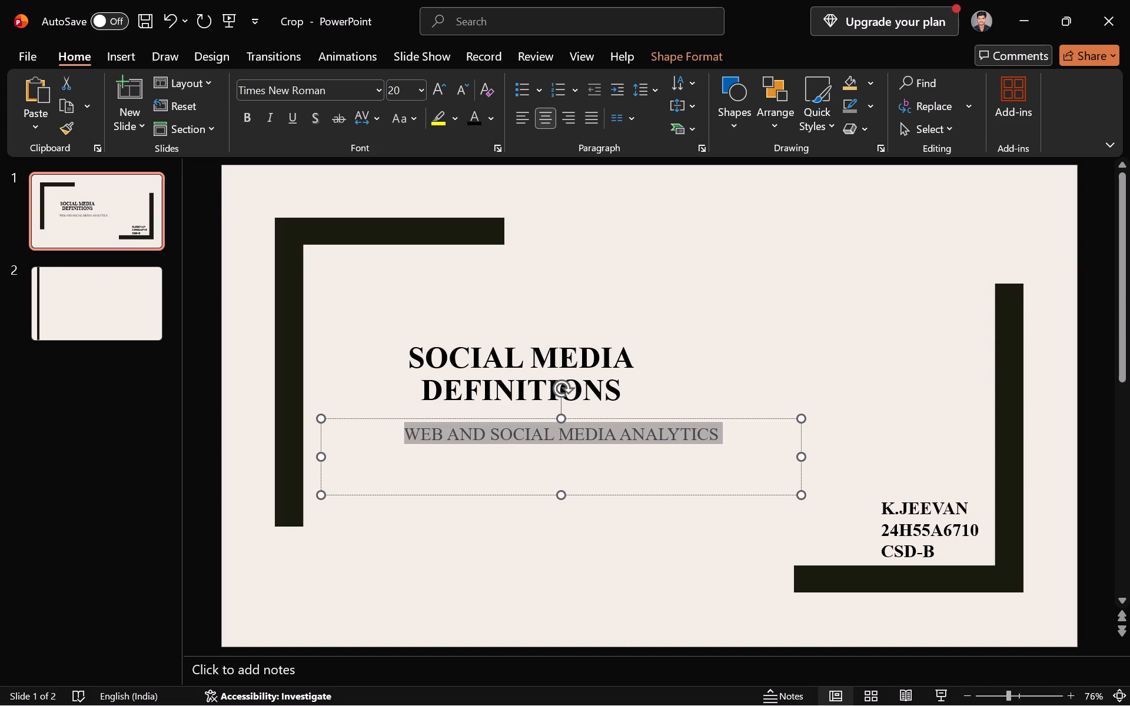
{"action": "left_click", "coordinate": [481, 553]}
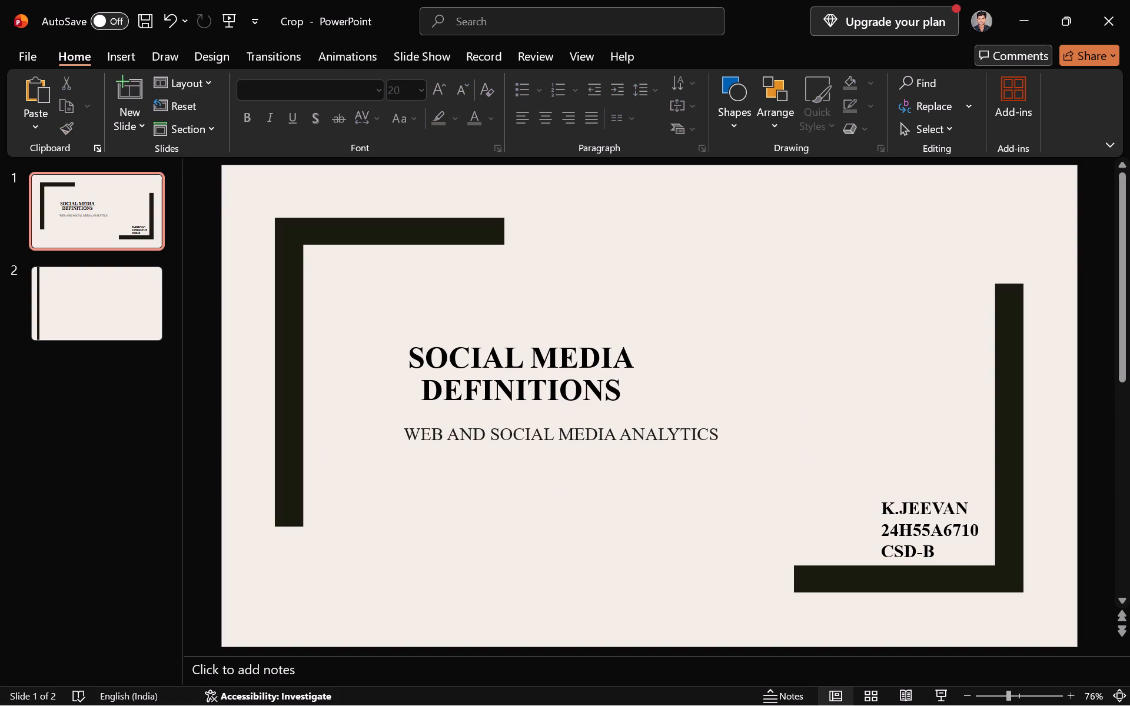
Underline the whole "SOCIAL MEDIA DEFINITIONS" title text.
{"action": "left_click", "coordinate": [513, 369]}
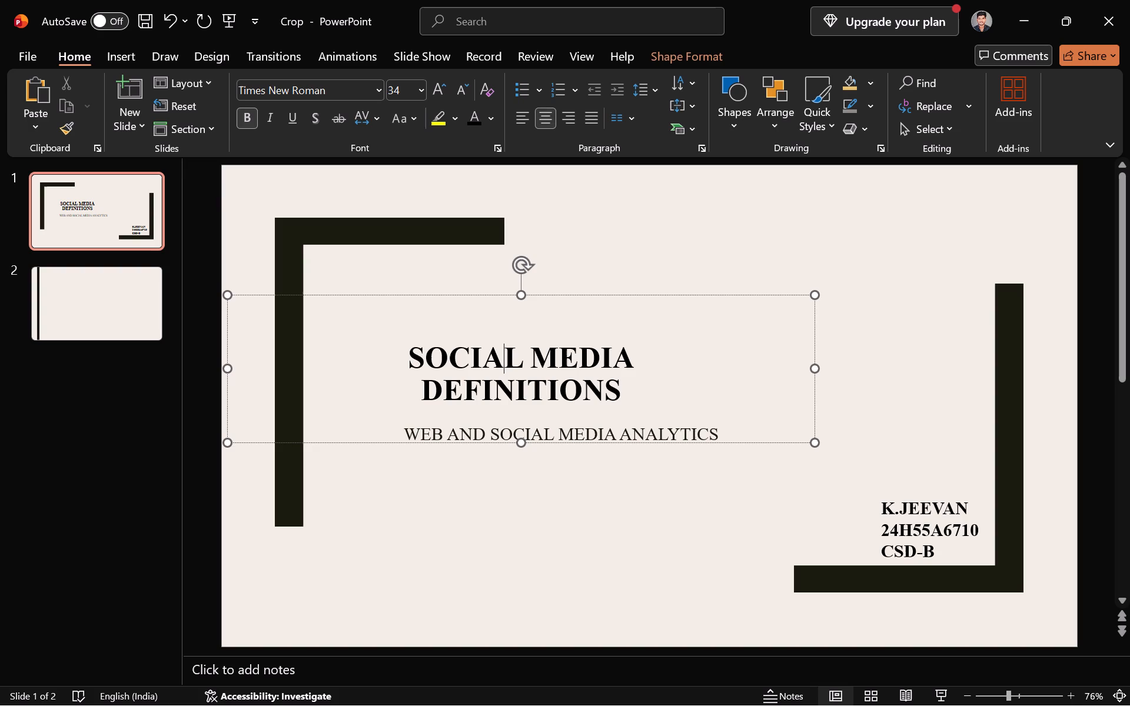
{"action": "key", "text": "ctrl+a"}
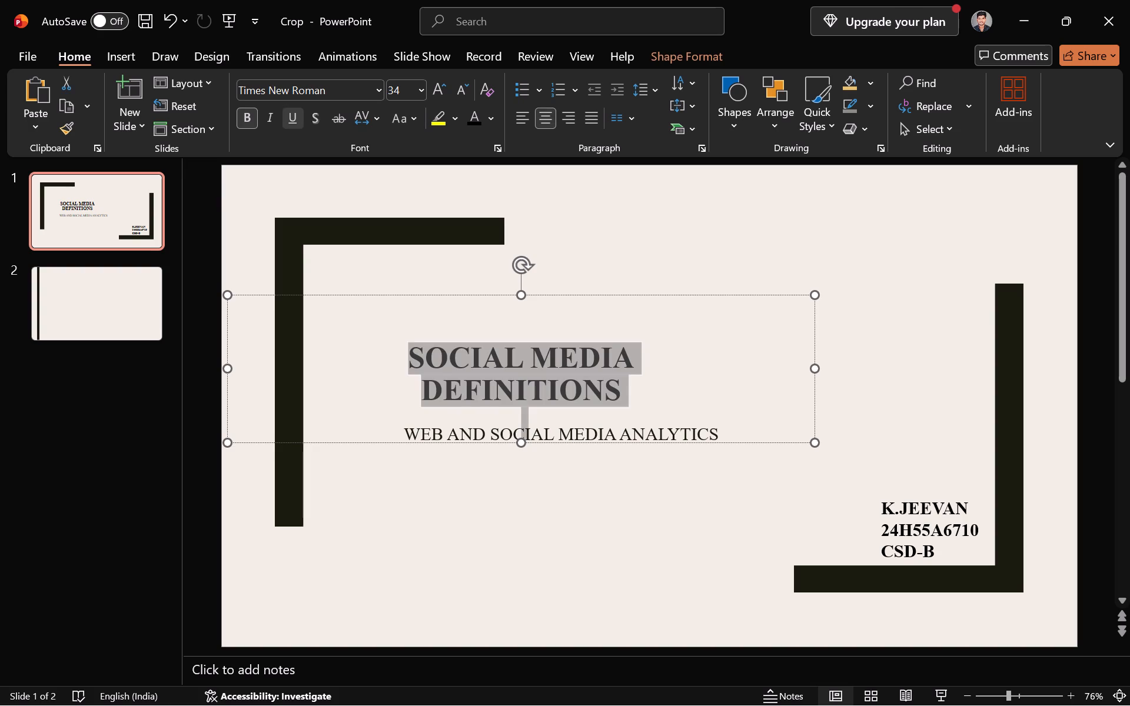
{"action": "left_click", "coordinate": [288, 116]}
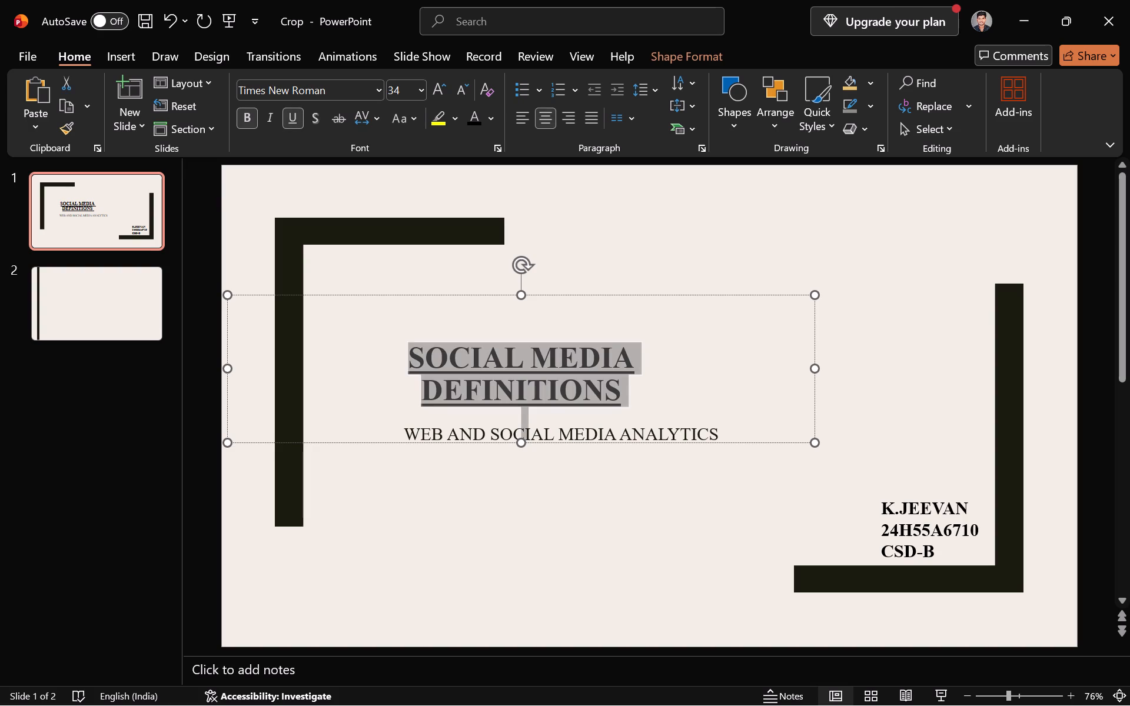
{"action": "left_click", "coordinate": [486, 482]}
{"action": "left_click", "coordinate": [540, 540]}
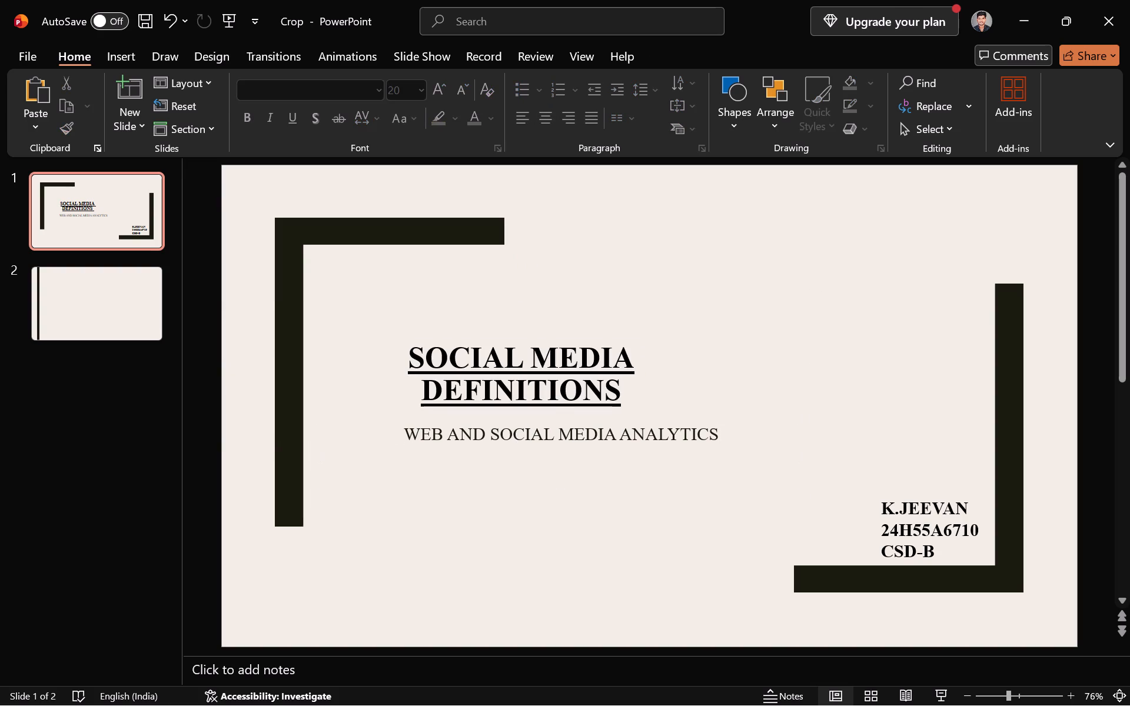
Move the "SOCIAL MEDIA DEFINITIONS" title box slightly upward to leave a gap above the subtitle.
{"action": "left_click", "coordinate": [510, 384]}
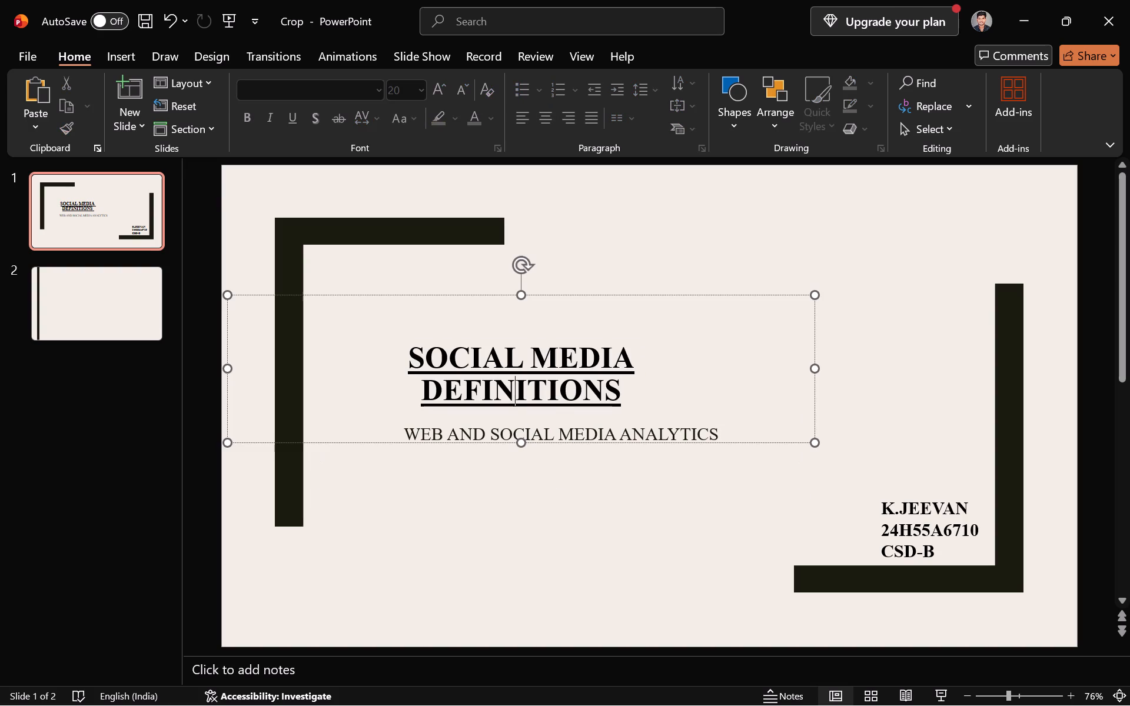
{"action": "left_click_drag", "start_coordinate": [556, 292], "coordinate": [557, 273]}
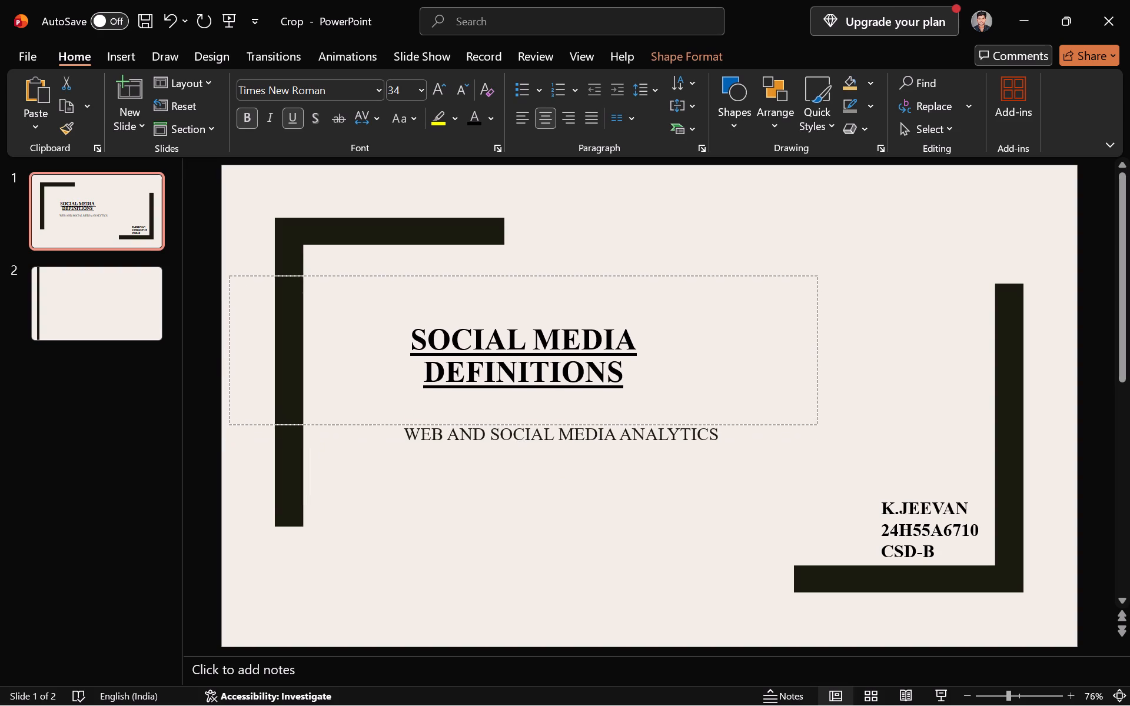
{"action": "left_click_drag", "start_coordinate": [557, 273], "coordinate": [556, 270]}
{"action": "left_click", "coordinate": [620, 475]}
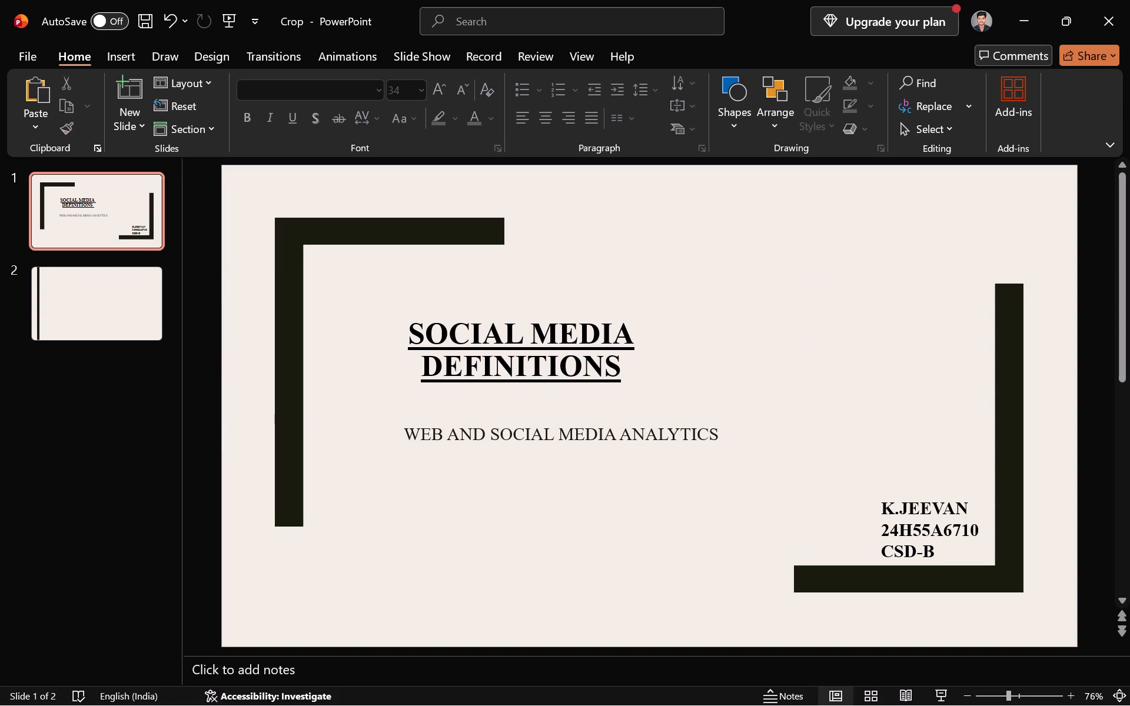
Copy the heading "1. What Is Social Media?" from slide 2 of Social_Media_Definitions_Presentation into the title placeholder on slide 2 of Crop.
{"action": "left_click", "coordinate": [98, 304]}
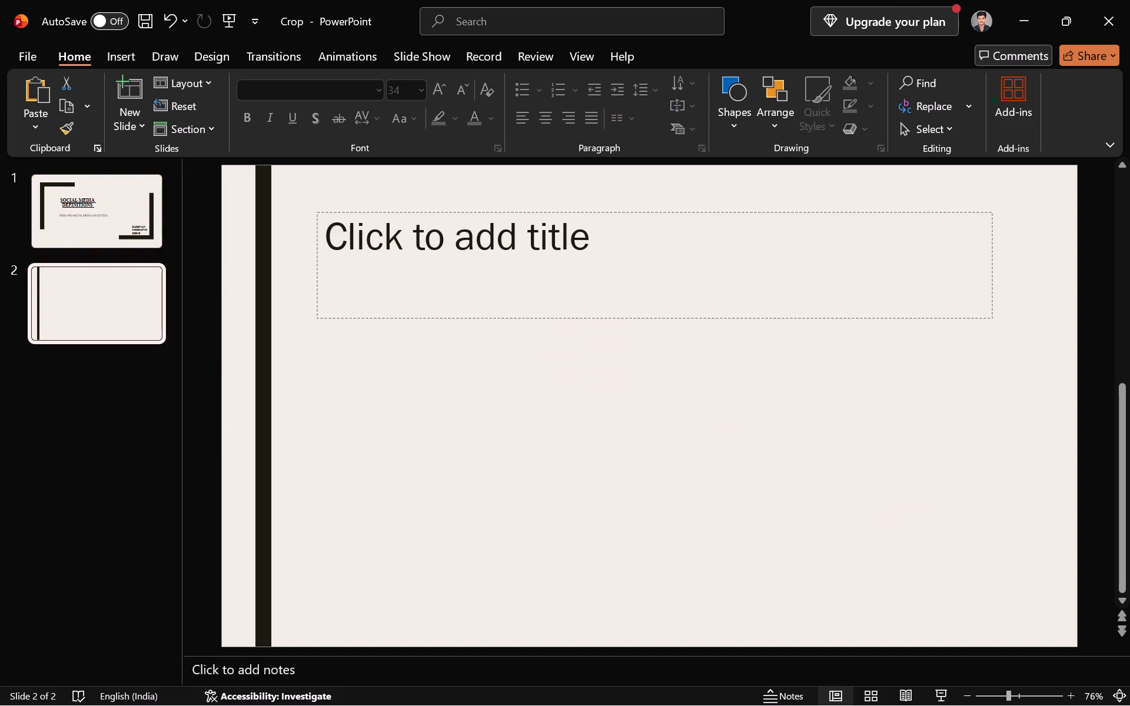
{"action": "left_click", "coordinate": [75, 227]}
{"action": "left_click", "coordinate": [77, 309]}
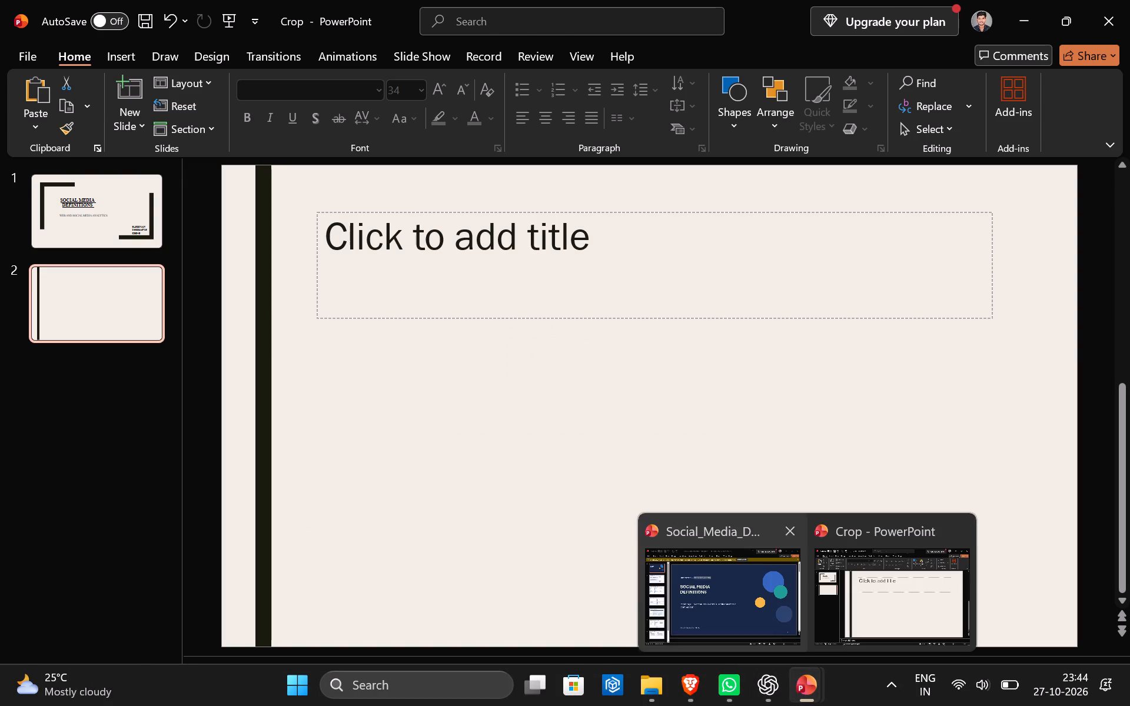
{"action": "left_click", "coordinate": [767, 604]}
{"action": "key", "text": "Down"}
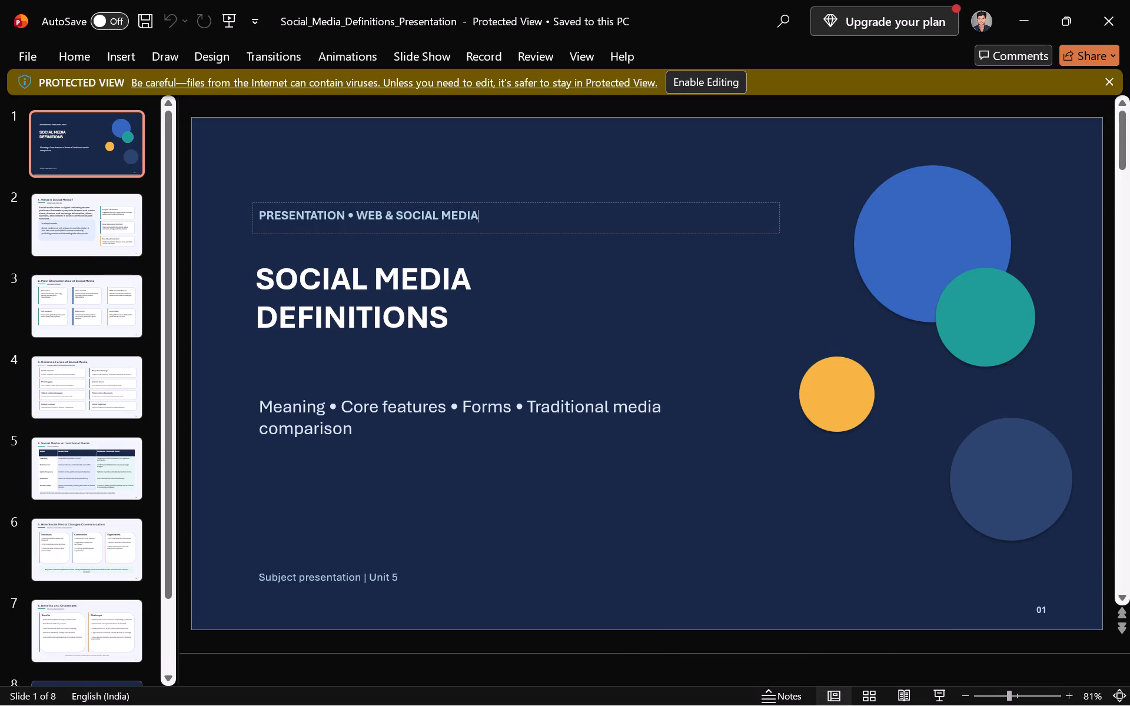
{"action": "key", "text": "Left"}
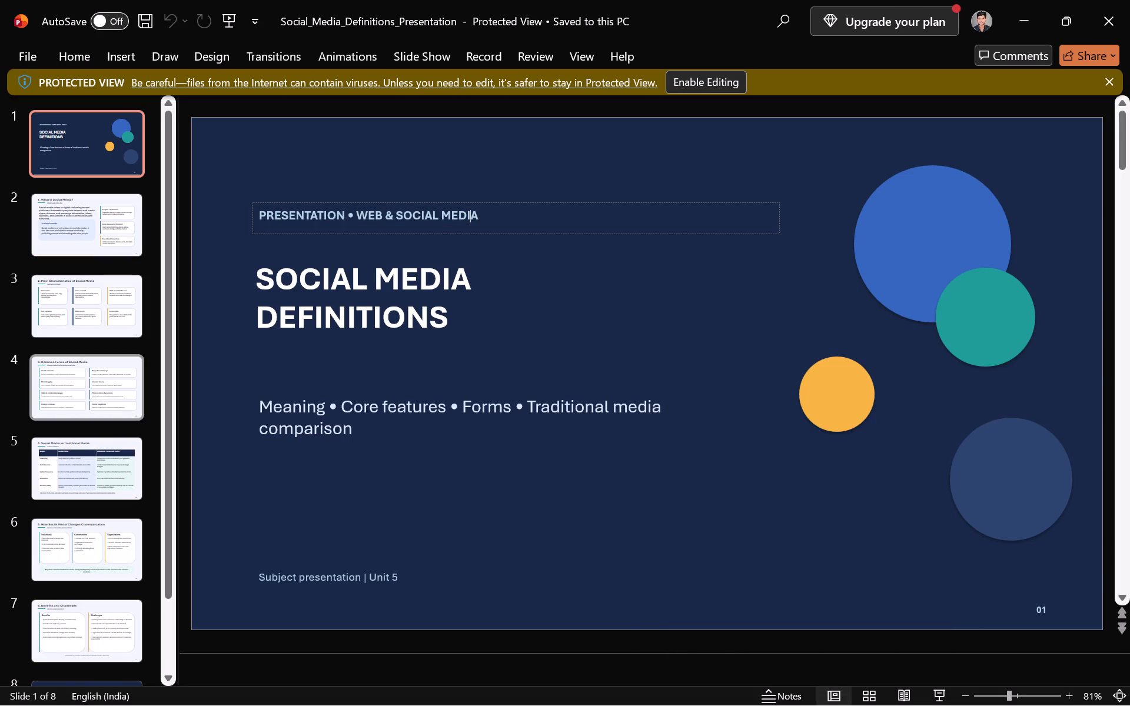
{"action": "left_click", "coordinate": [62, 242]}
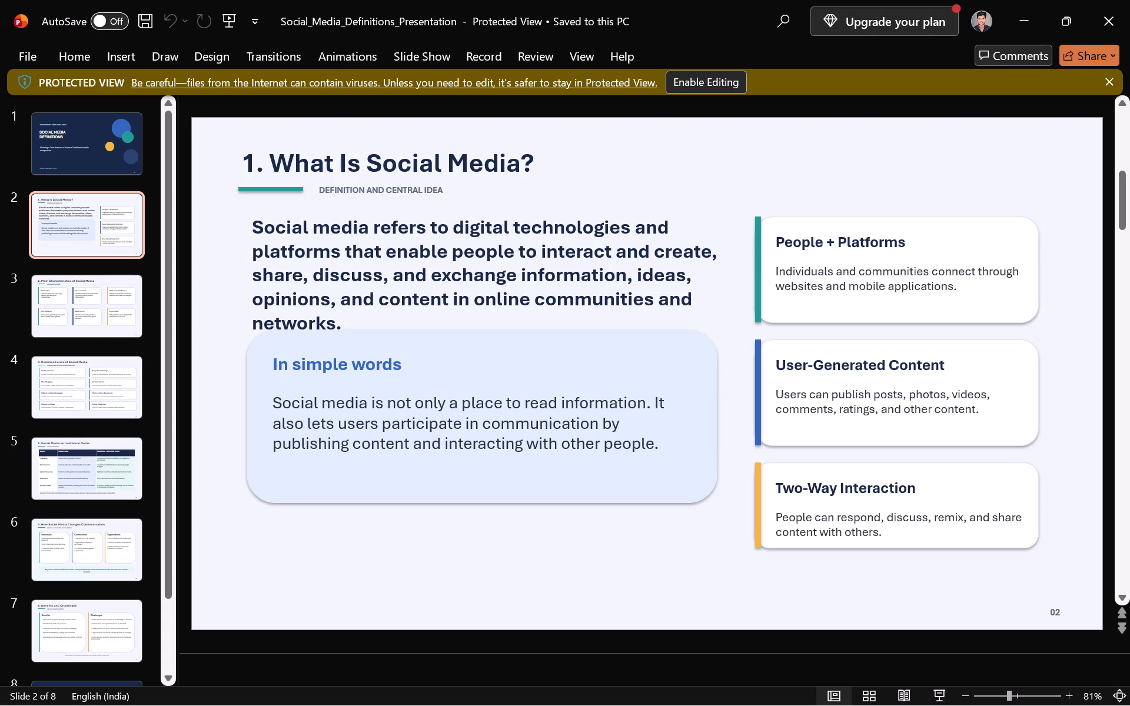
{"action": "left_click", "coordinate": [313, 167]}
{"action": "key", "text": "ctrl+a"}
{"action": "key", "text": "ctrl+c"}
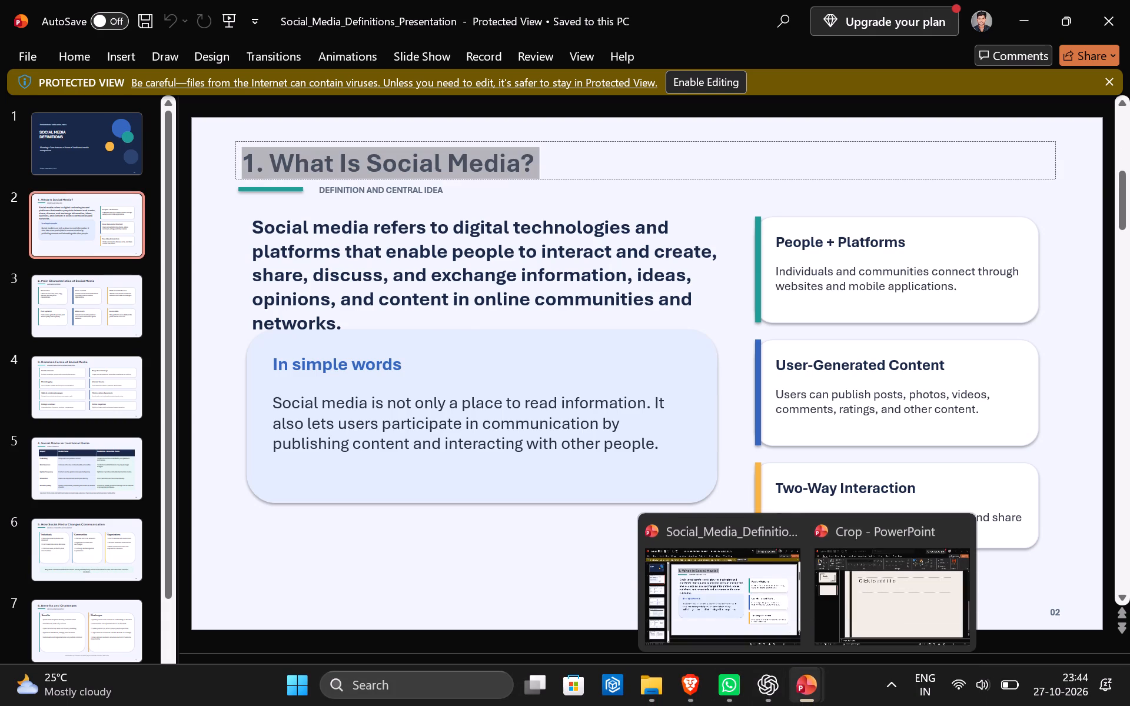
{"action": "left_click", "coordinate": [856, 612]}
{"action": "left_click", "coordinate": [664, 282]}
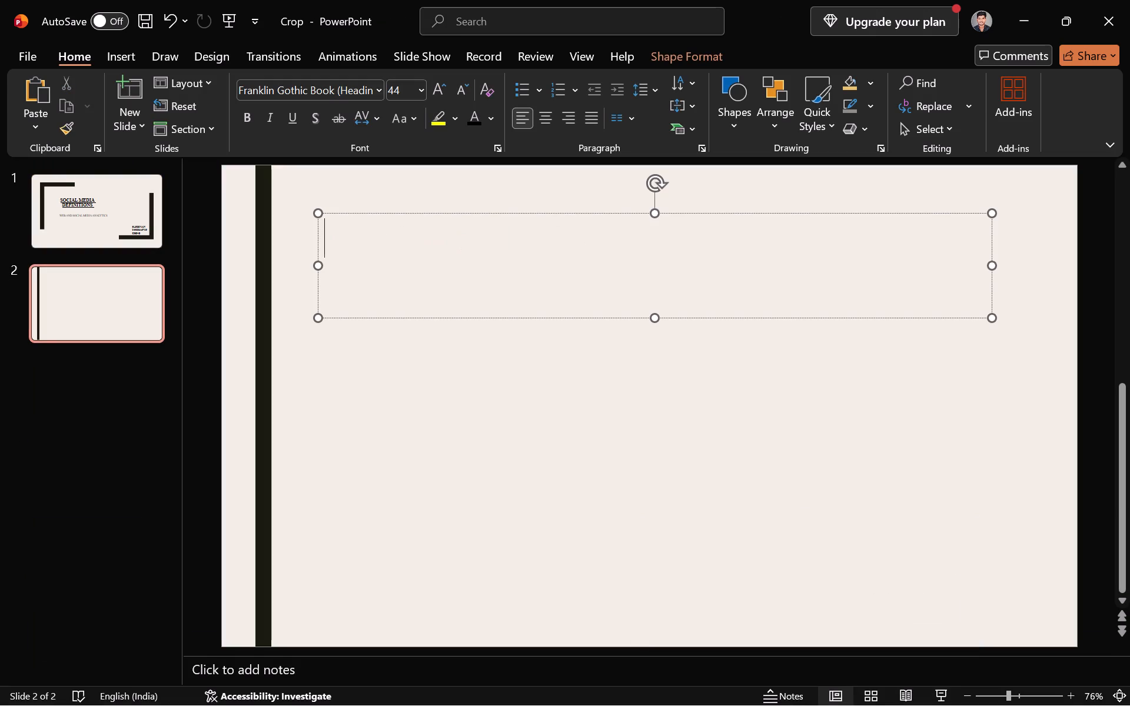
{"action": "key", "text": "ctrl+v"}
Format the "1. What Is Social Media?" heading on slide 2 as size 30, Times New Roman, black.
{"action": "key", "text": "ctrl+a"}
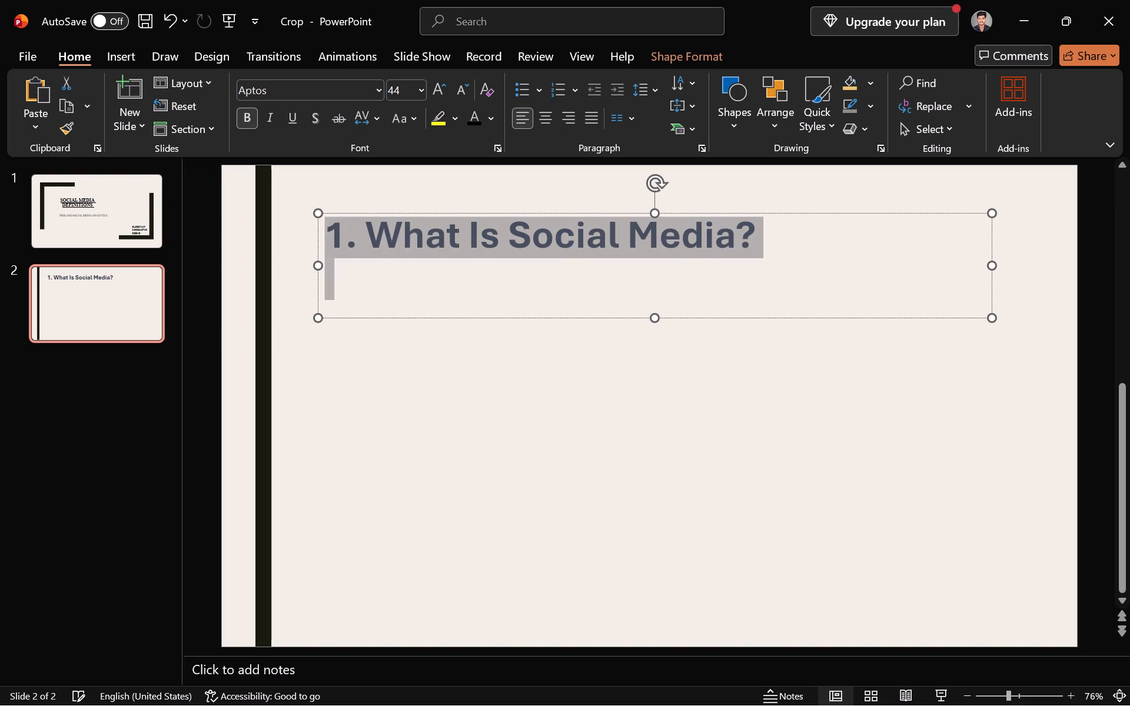
{"action": "left_click", "coordinate": [408, 89]}
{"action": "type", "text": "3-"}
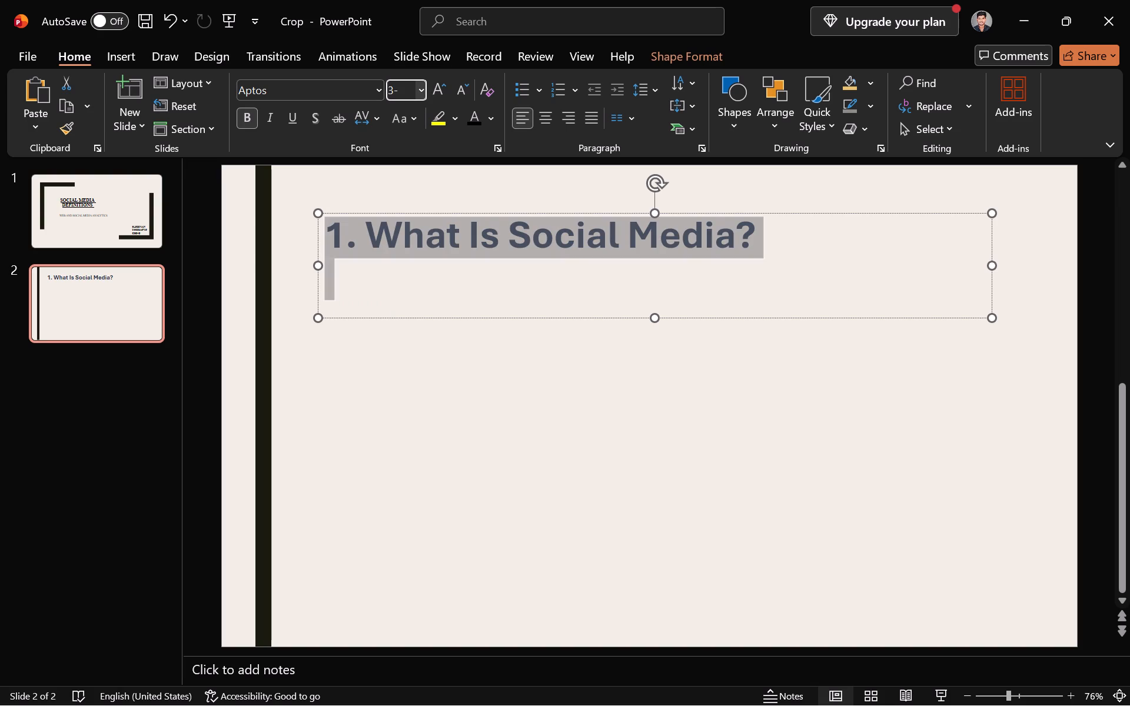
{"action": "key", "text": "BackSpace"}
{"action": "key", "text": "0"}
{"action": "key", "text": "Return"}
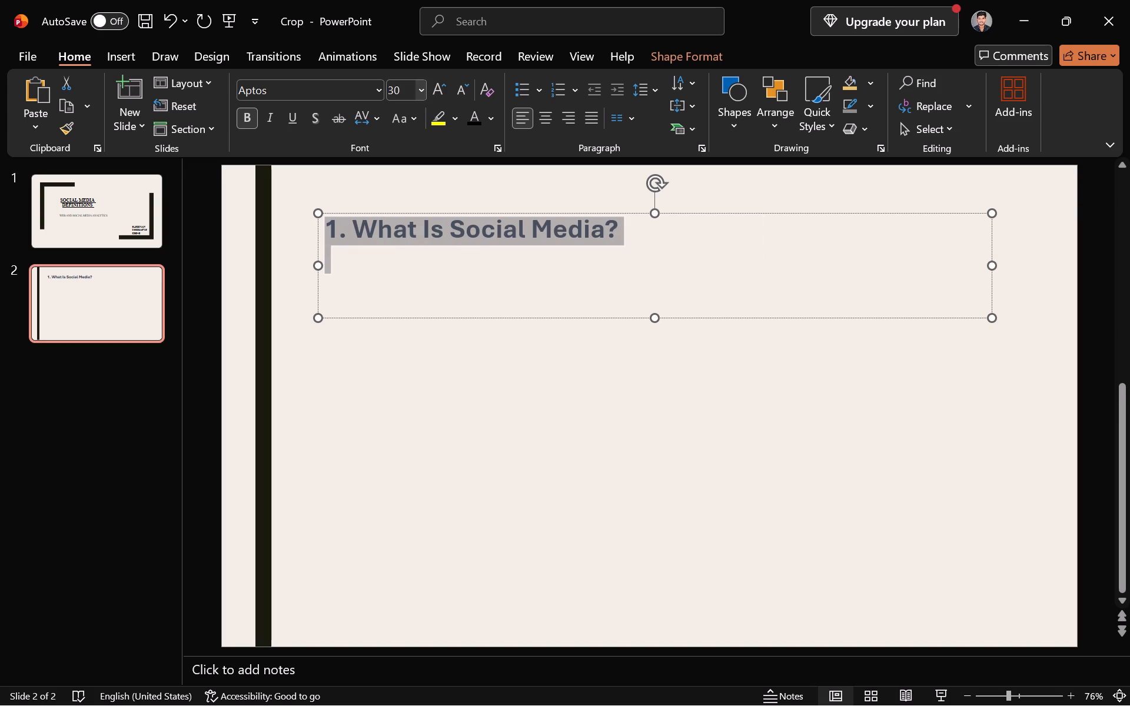
{"action": "left_click", "coordinate": [293, 84]}
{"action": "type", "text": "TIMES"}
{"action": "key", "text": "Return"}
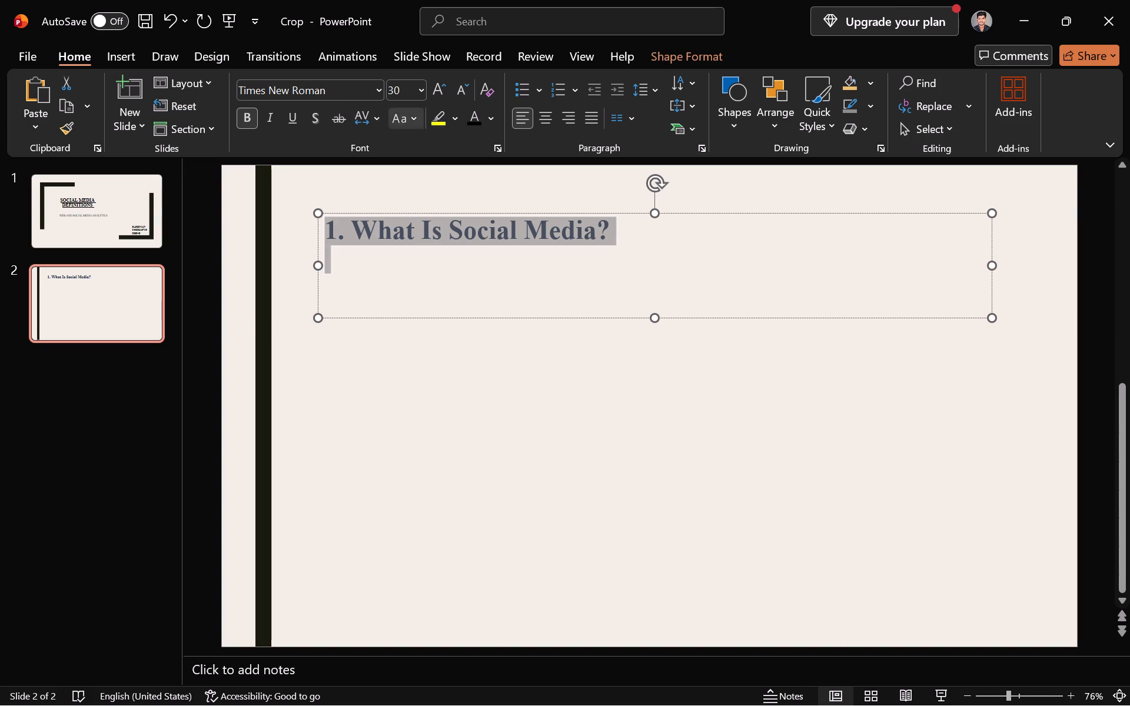
{"action": "left_click", "coordinate": [478, 116]}
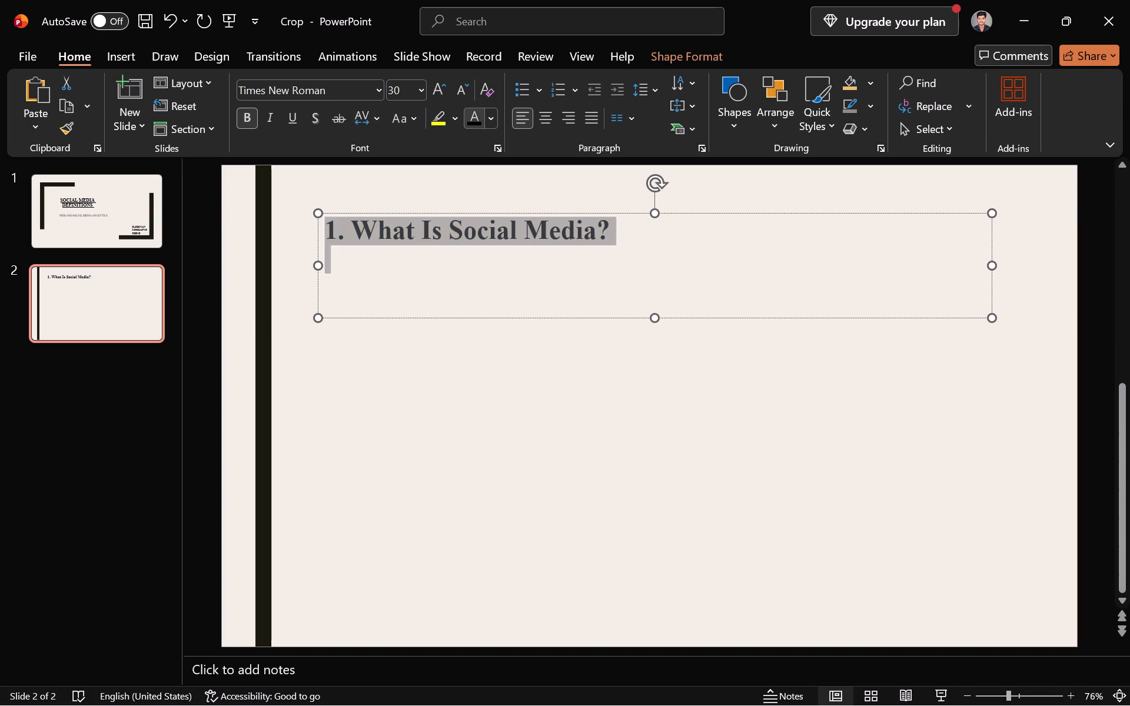
{"action": "left_click", "coordinate": [489, 361]}
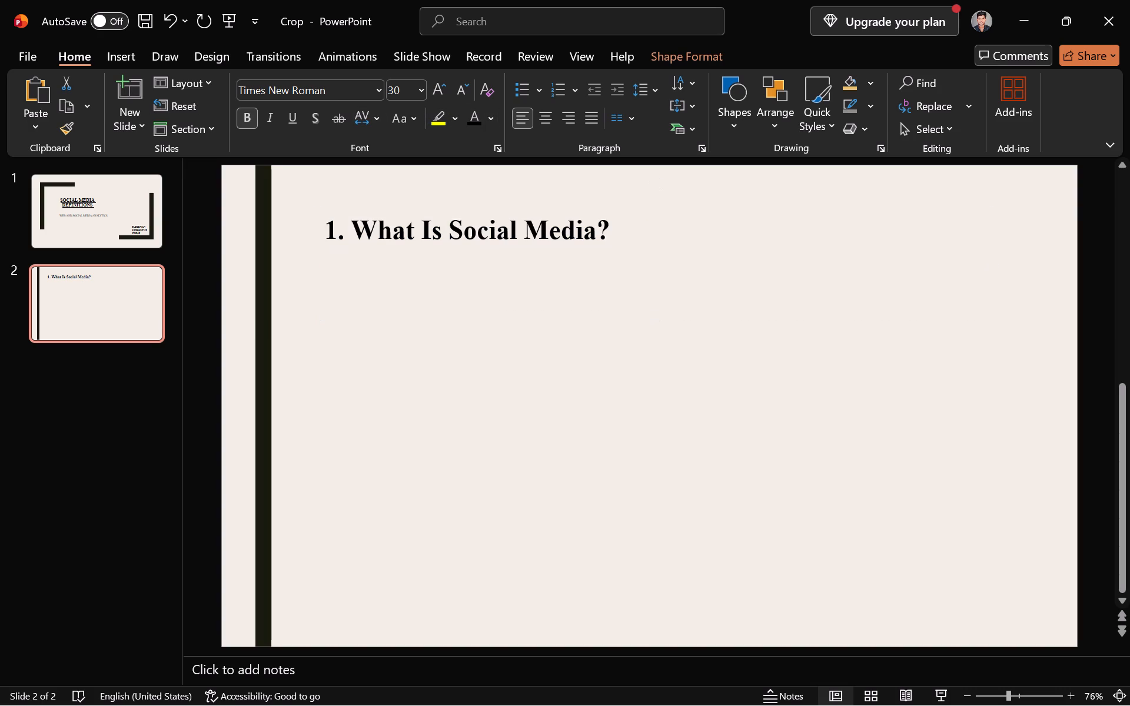
Copy the definition paragraph, "In simple words" box and three cards from slide 2 of Social_Media_Definitions_Presentation onto slide 2 of Crop.
{"action": "left_click", "coordinate": [774, 695]}
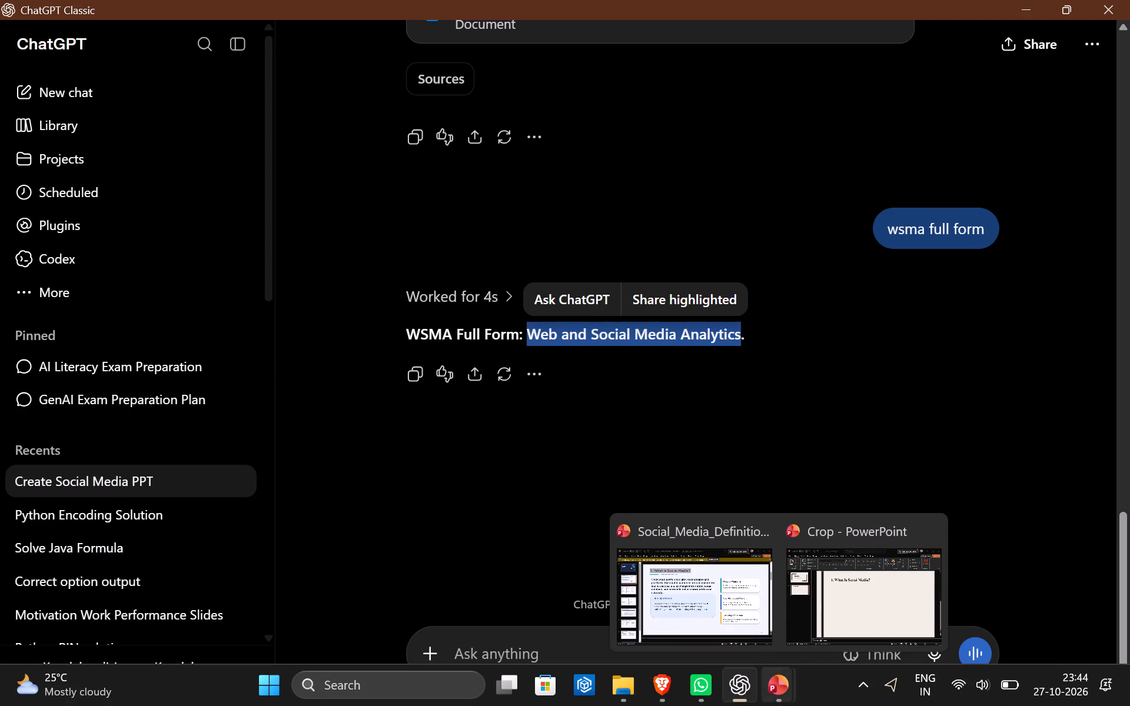
{"action": "left_click", "coordinate": [742, 584]}
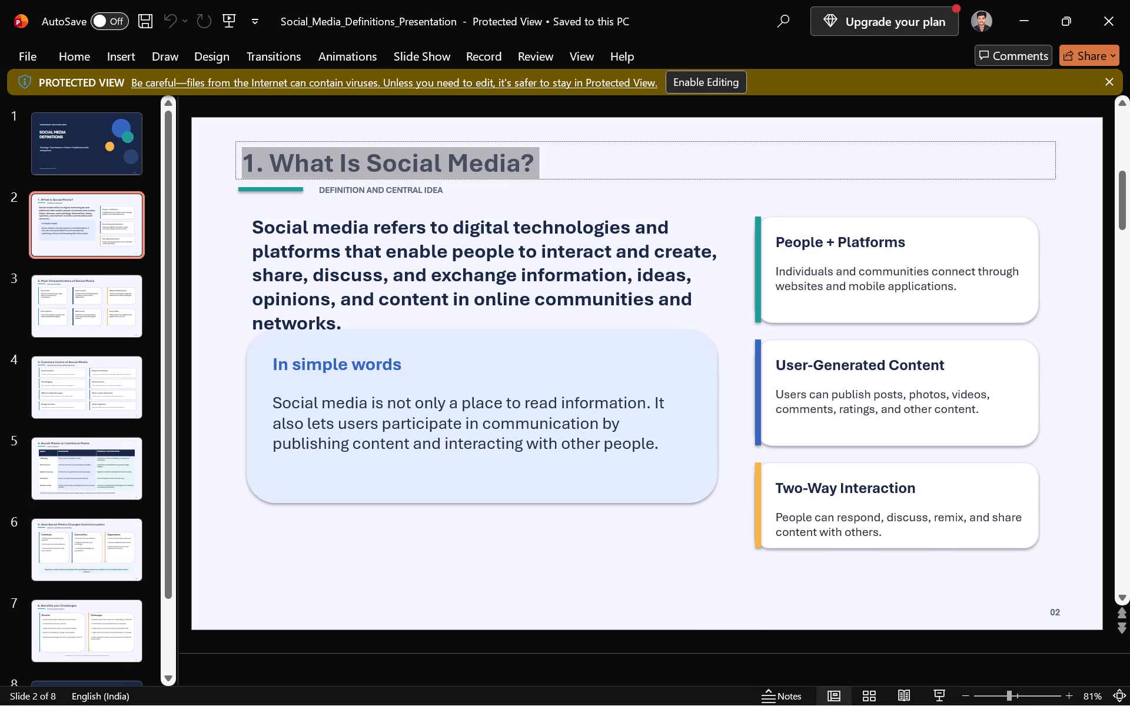
{"action": "left_click", "coordinate": [251, 202]}
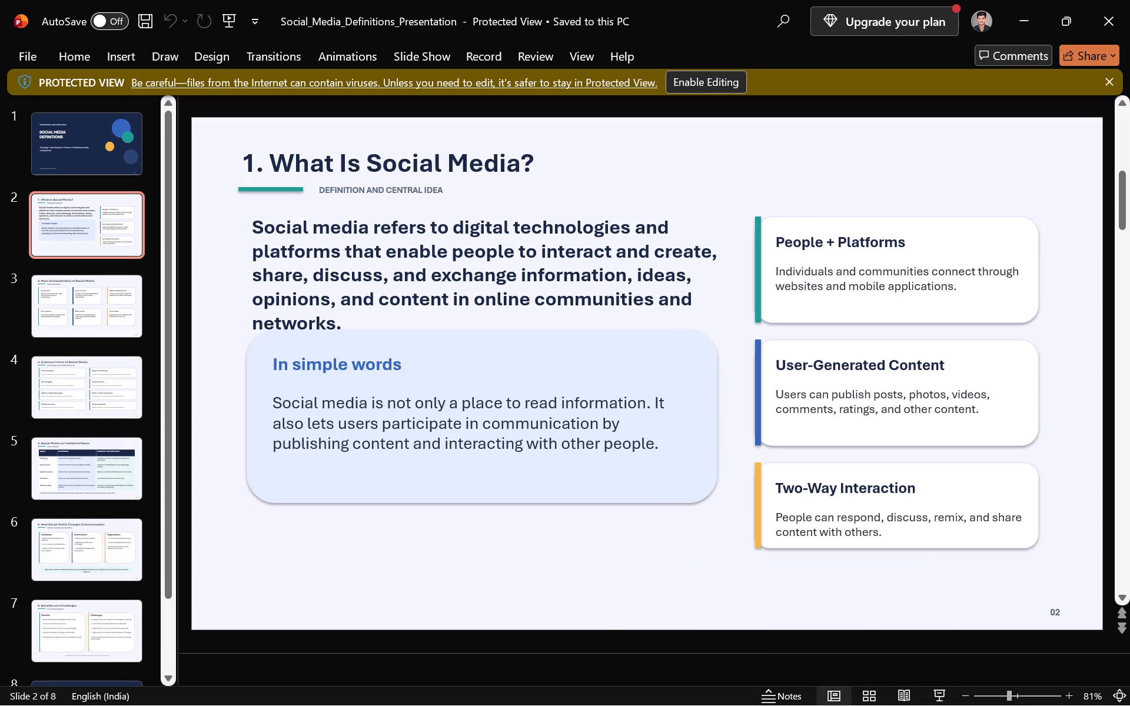
{"action": "left_click_drag", "start_coordinate": [234, 202], "coordinate": [1092, 479]}
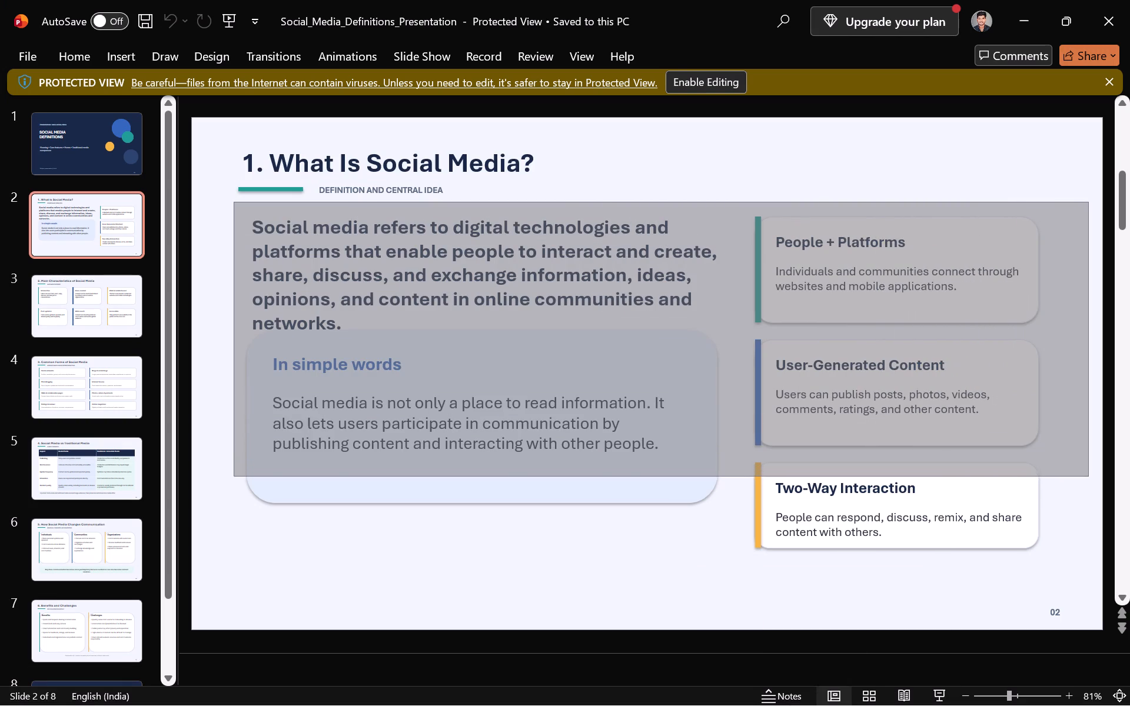
{"action": "left_click_drag", "start_coordinate": [1092, 479], "coordinate": [1064, 567]}
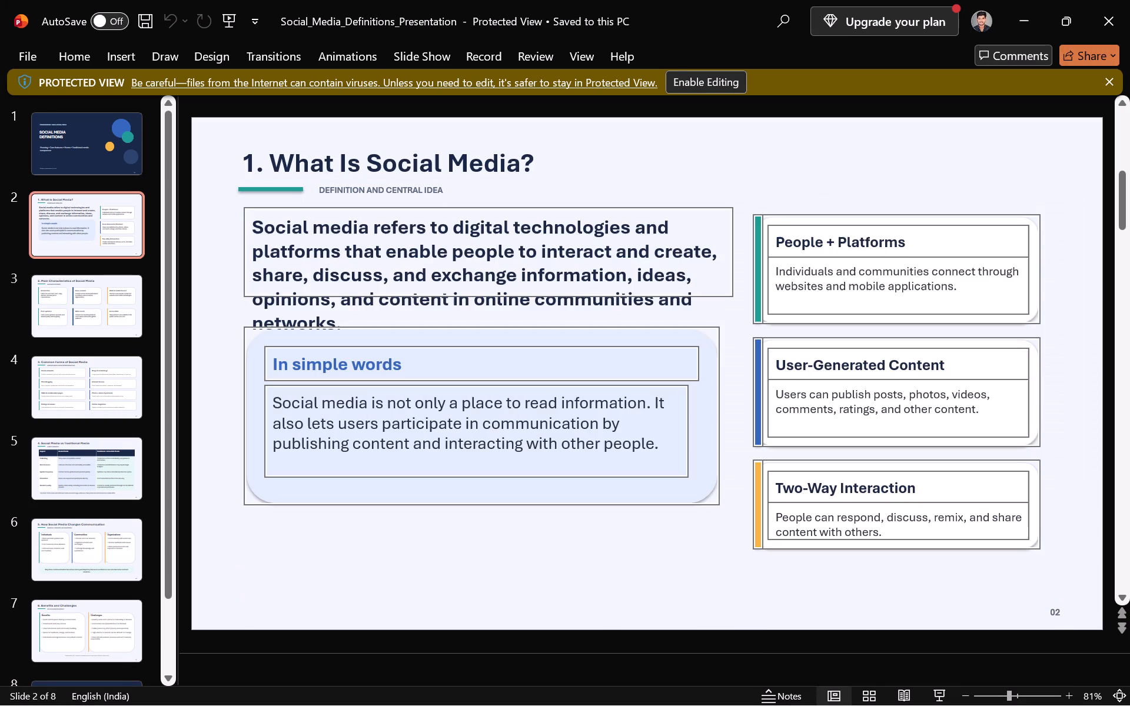
{"action": "key", "text": "ctrl+c"}
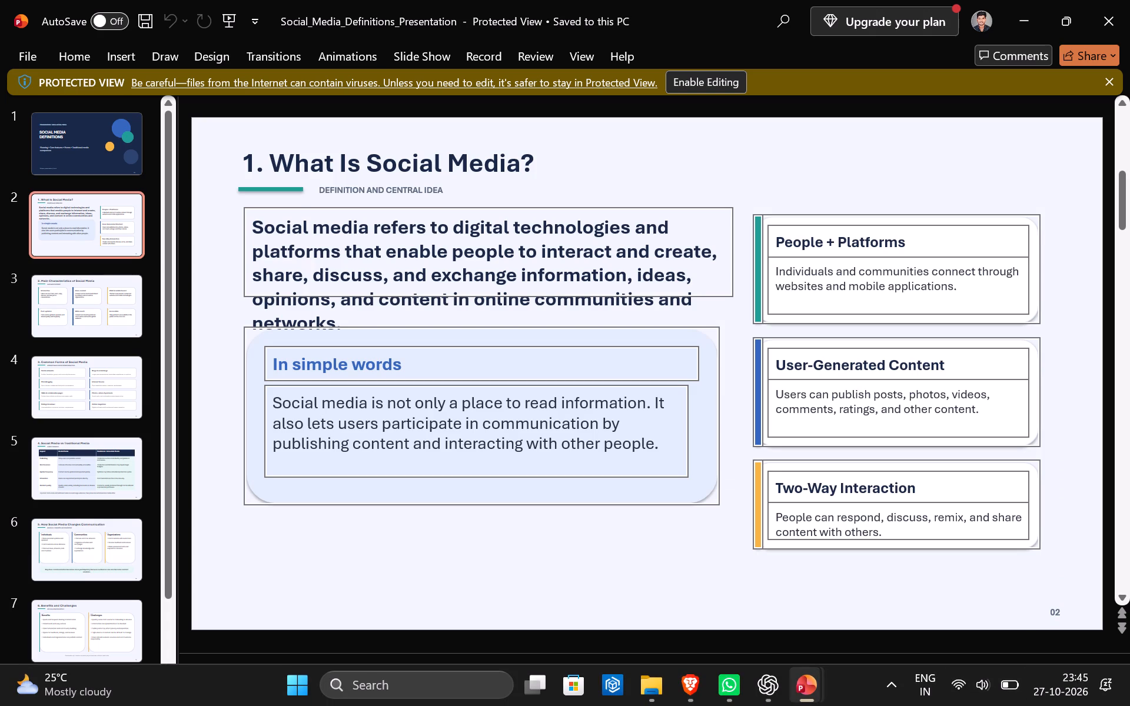
{"action": "left_click", "coordinate": [878, 627]}
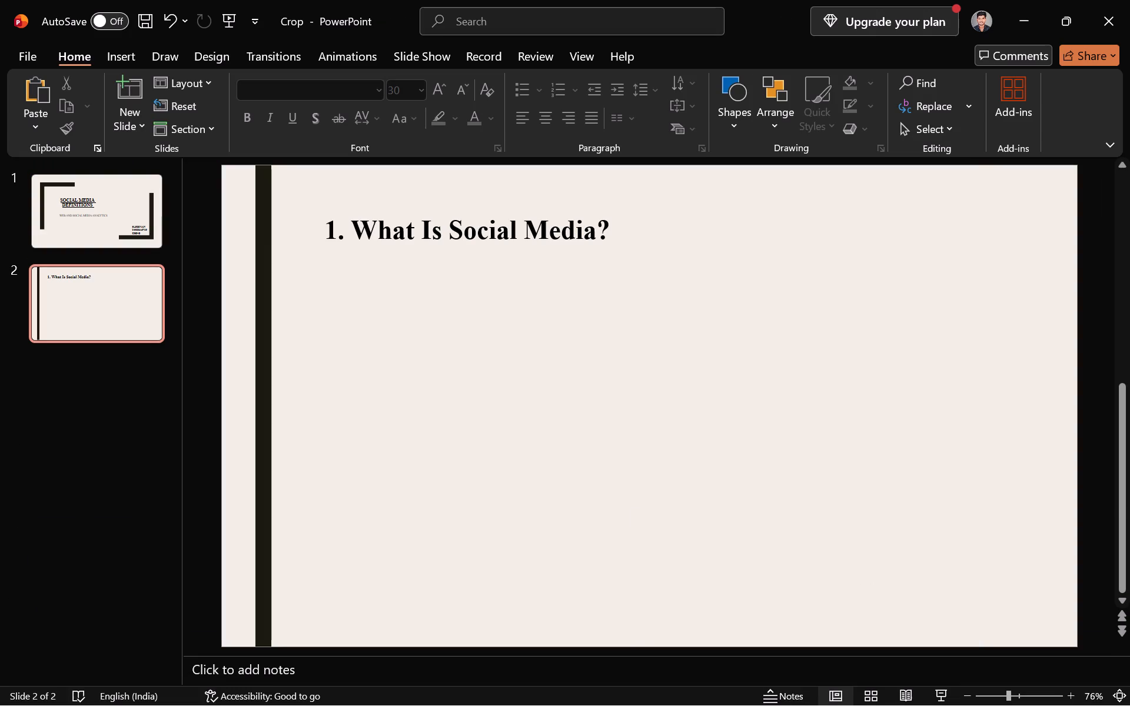
{"action": "key", "text": "ctrl+v"}
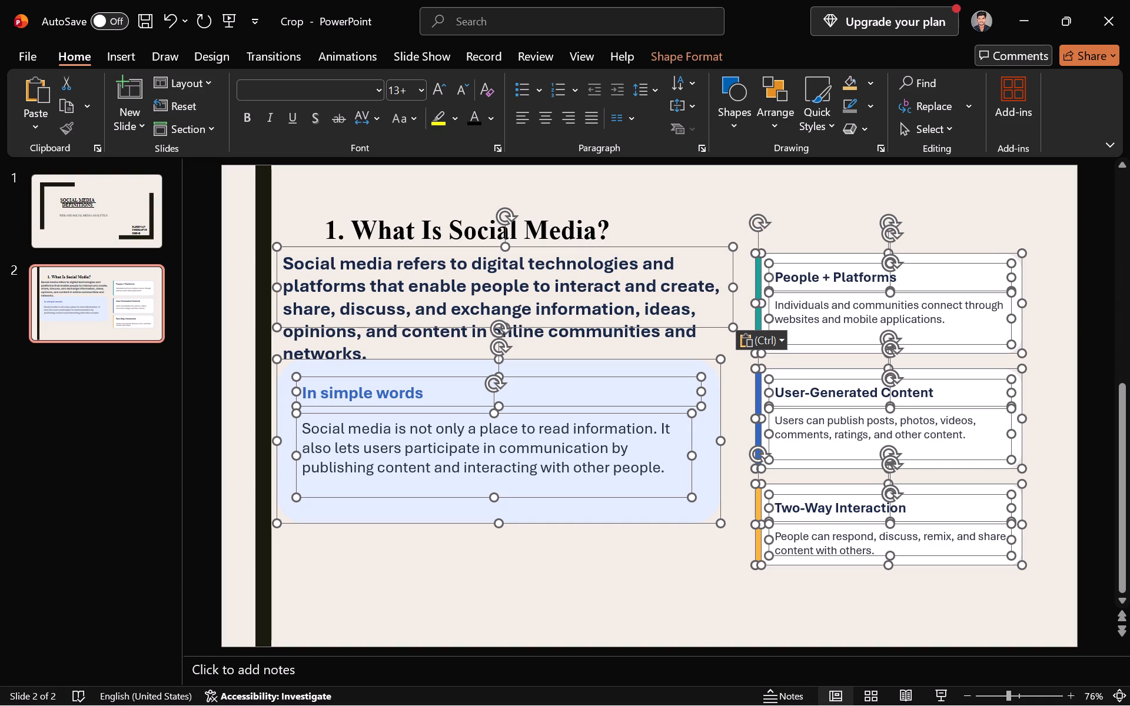
Move the pasted content together slightly right and down, clear of the black vertical bar and the heading.
{"action": "left_click_drag", "start_coordinate": [676, 244], "coordinate": [707, 262]}
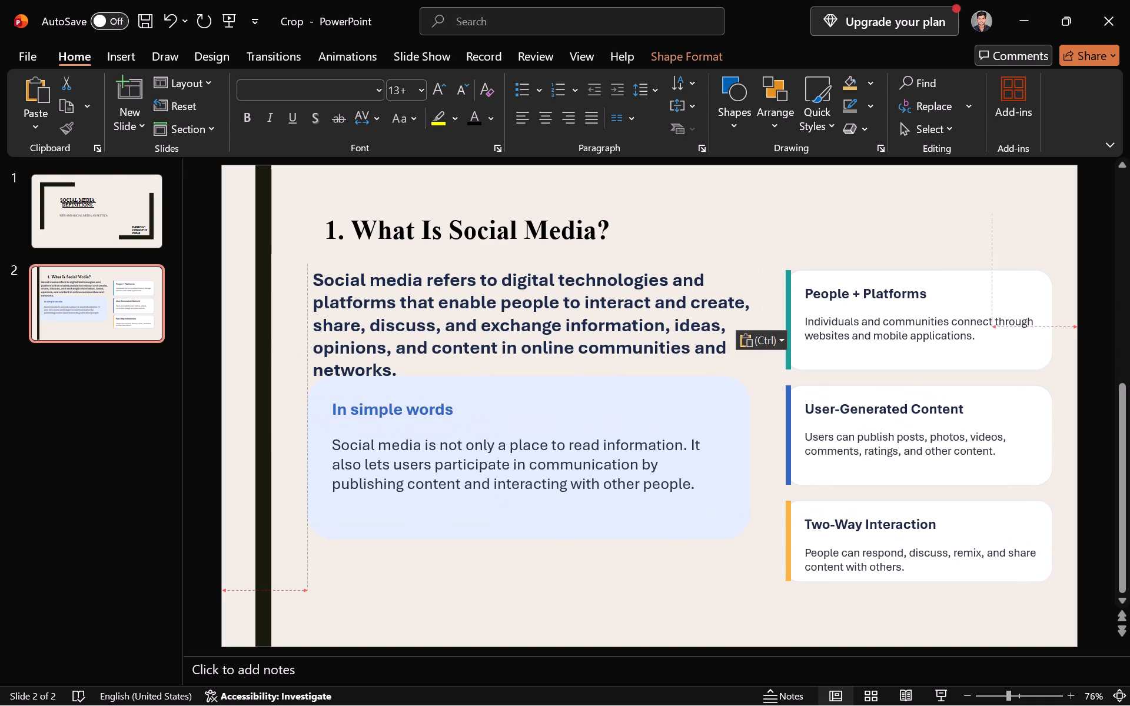
{"action": "left_click_drag", "start_coordinate": [707, 262], "coordinate": [707, 263]}
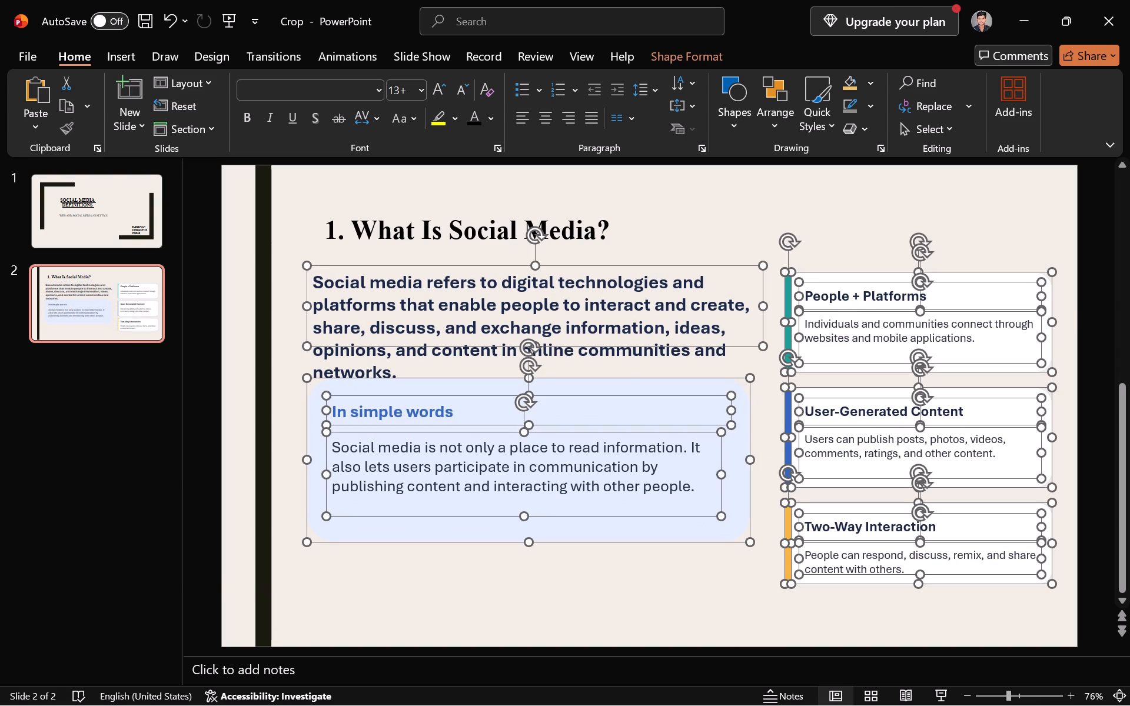
Change all the pasted text below the slide 2 heading to Times New Roman, leaving the heading out of the selection.
{"action": "key", "text": "ctrl+a"}
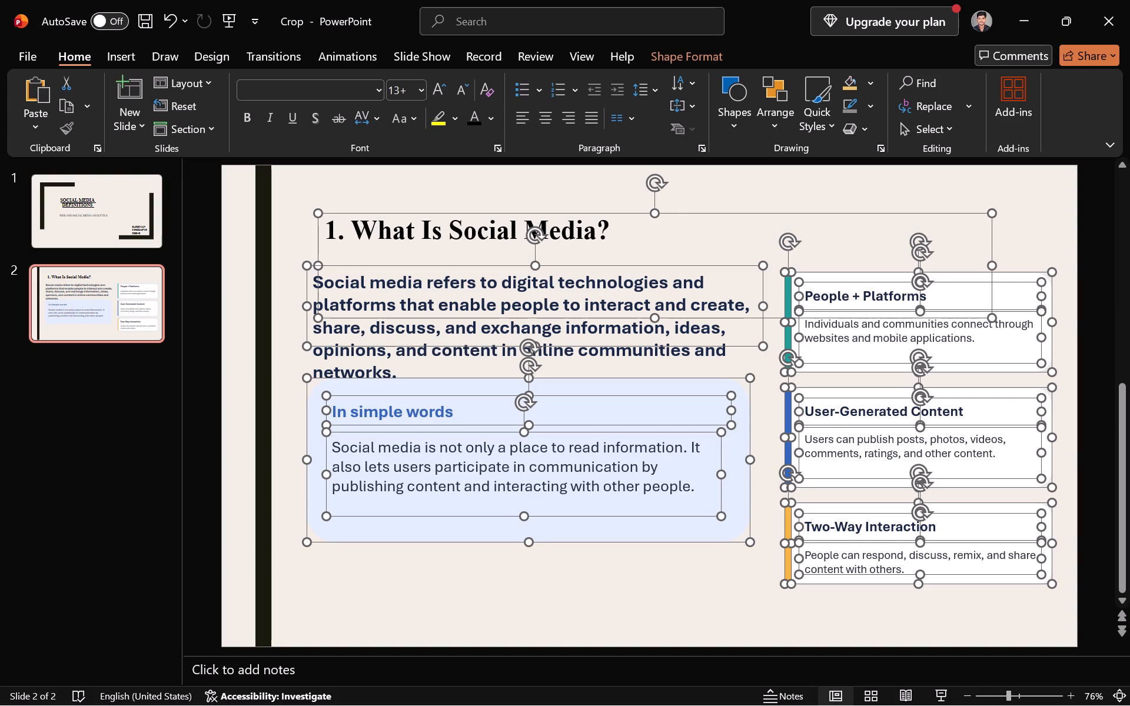
{"action": "left_click", "coordinate": [678, 570]}
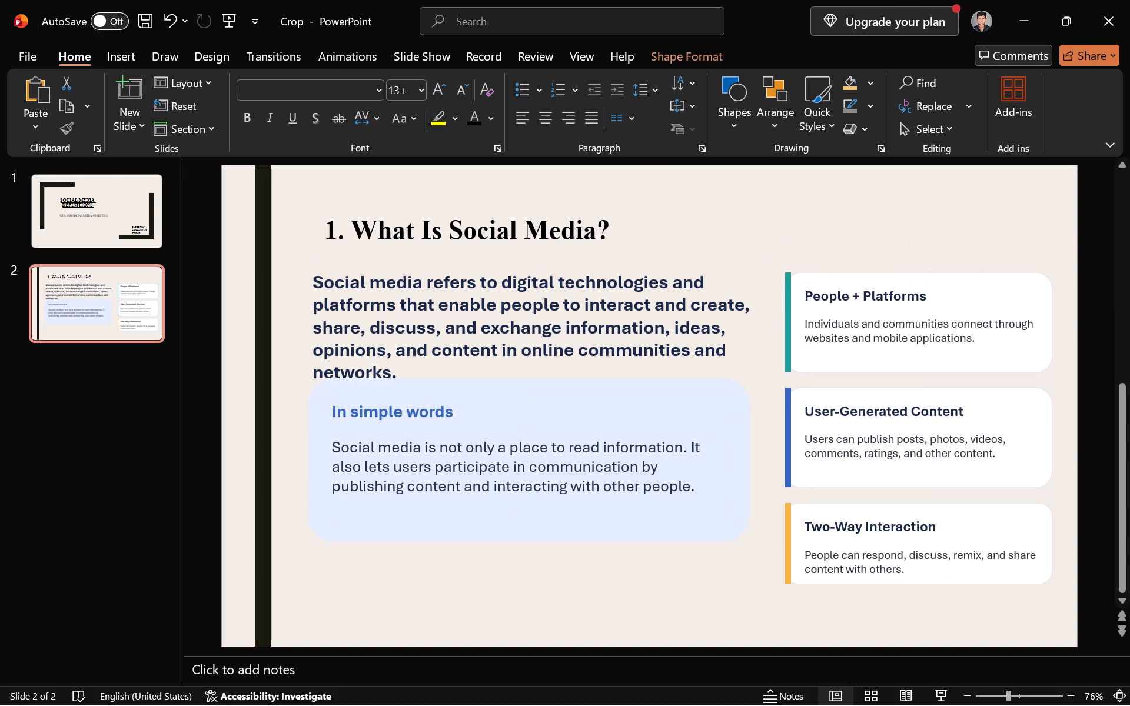
{"action": "left_click_drag", "start_coordinate": [301, 257], "coordinate": [903, 474]}
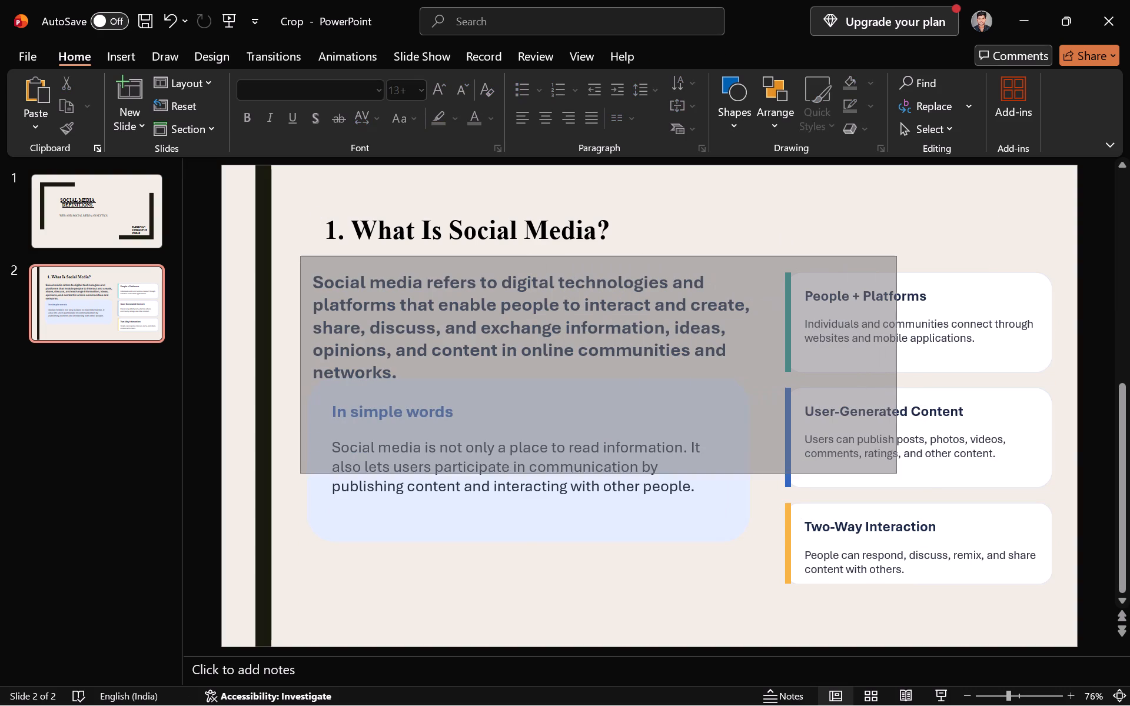
{"action": "left_click_drag", "start_coordinate": [903, 474], "coordinate": [1063, 590]}
{"action": "left_click", "coordinate": [290, 88]}
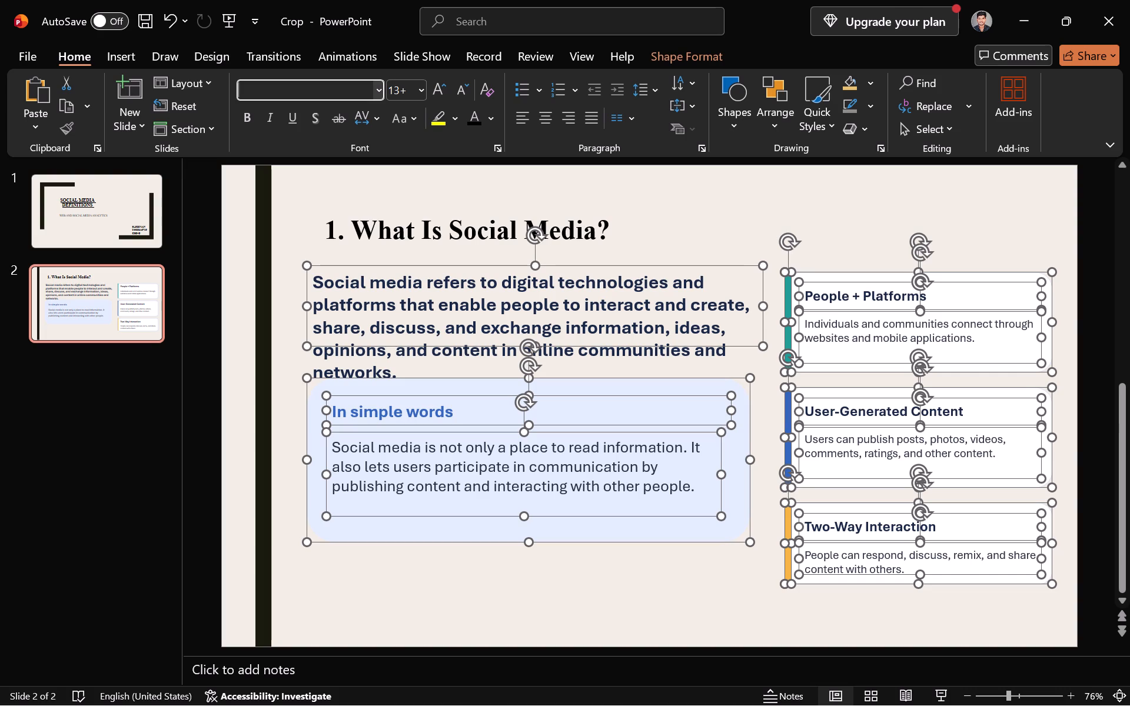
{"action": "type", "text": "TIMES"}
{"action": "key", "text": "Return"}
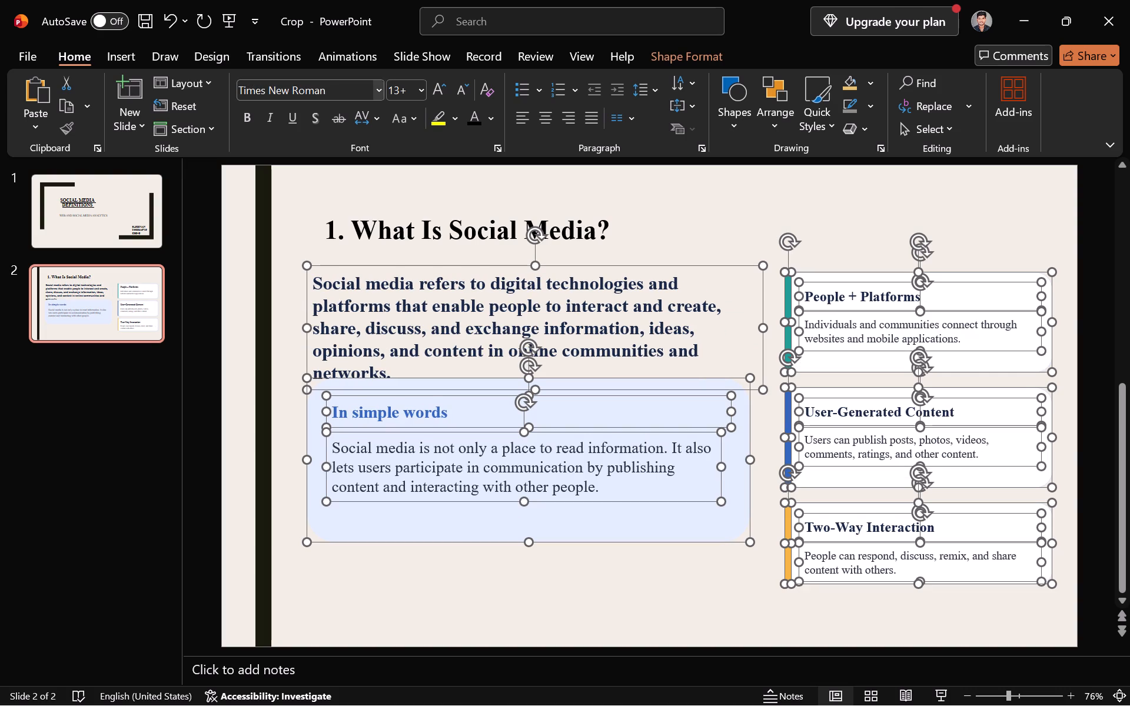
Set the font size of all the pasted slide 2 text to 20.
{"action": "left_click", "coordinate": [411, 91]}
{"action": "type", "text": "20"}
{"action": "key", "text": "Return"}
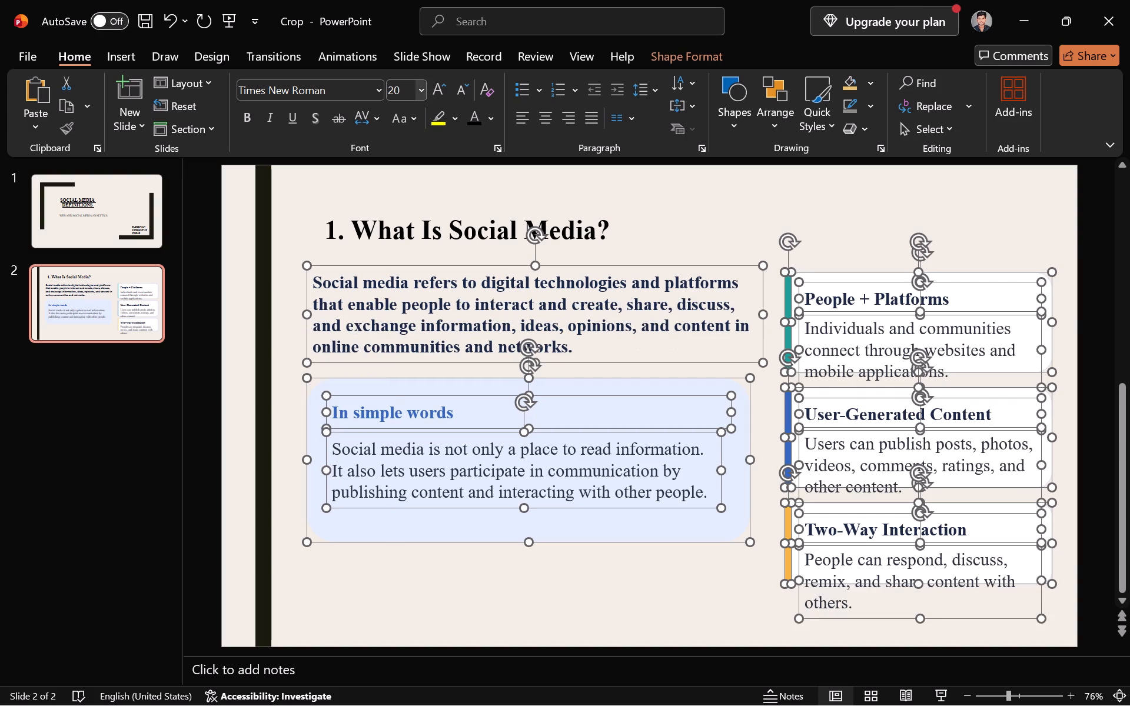
Set the font size of all the pasted slide 2 text to 16.
{"action": "left_click", "coordinate": [402, 90]}
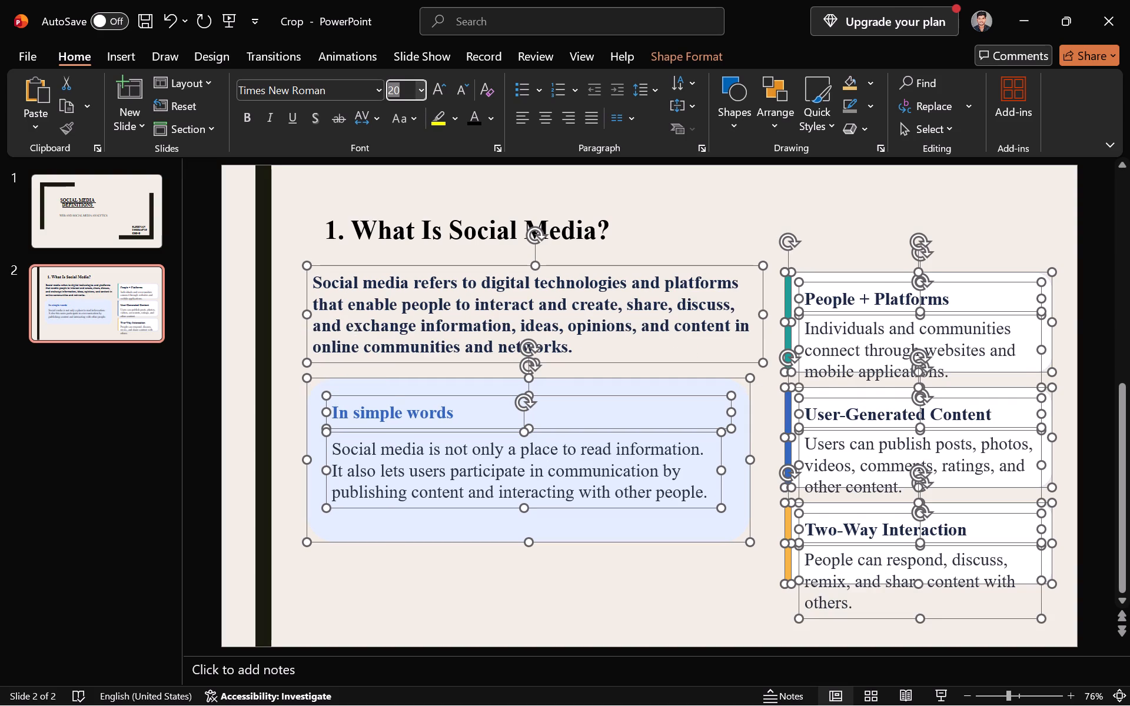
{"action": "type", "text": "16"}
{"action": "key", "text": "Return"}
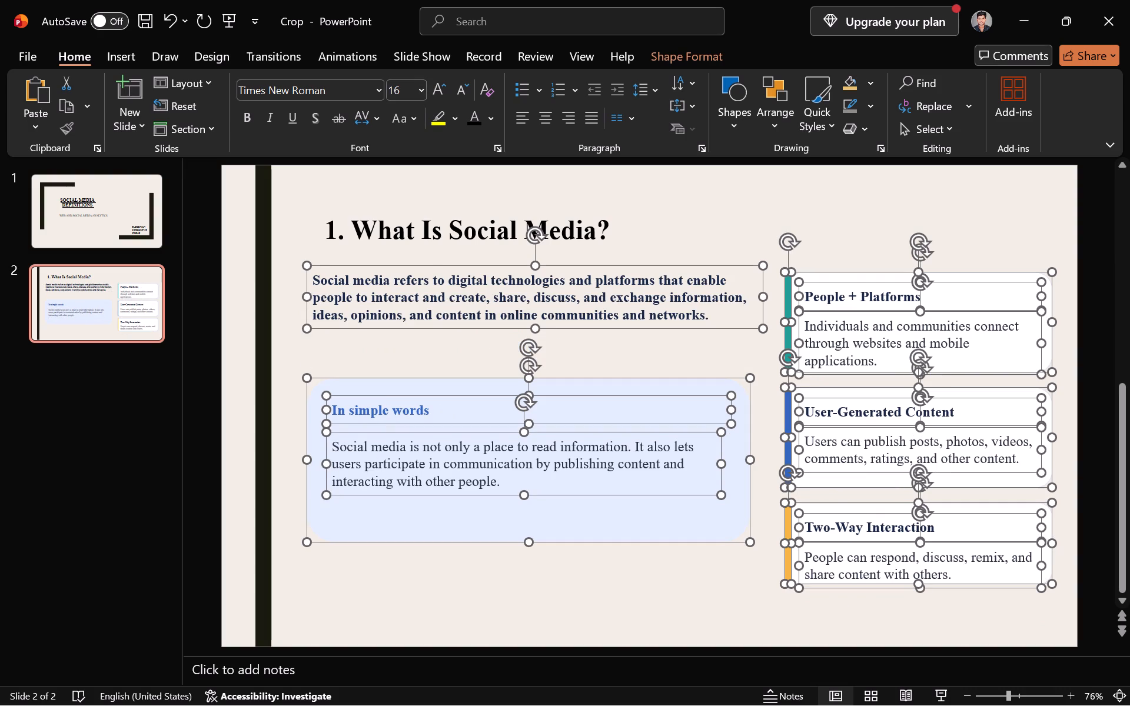
{"action": "left_click", "coordinate": [631, 579]}
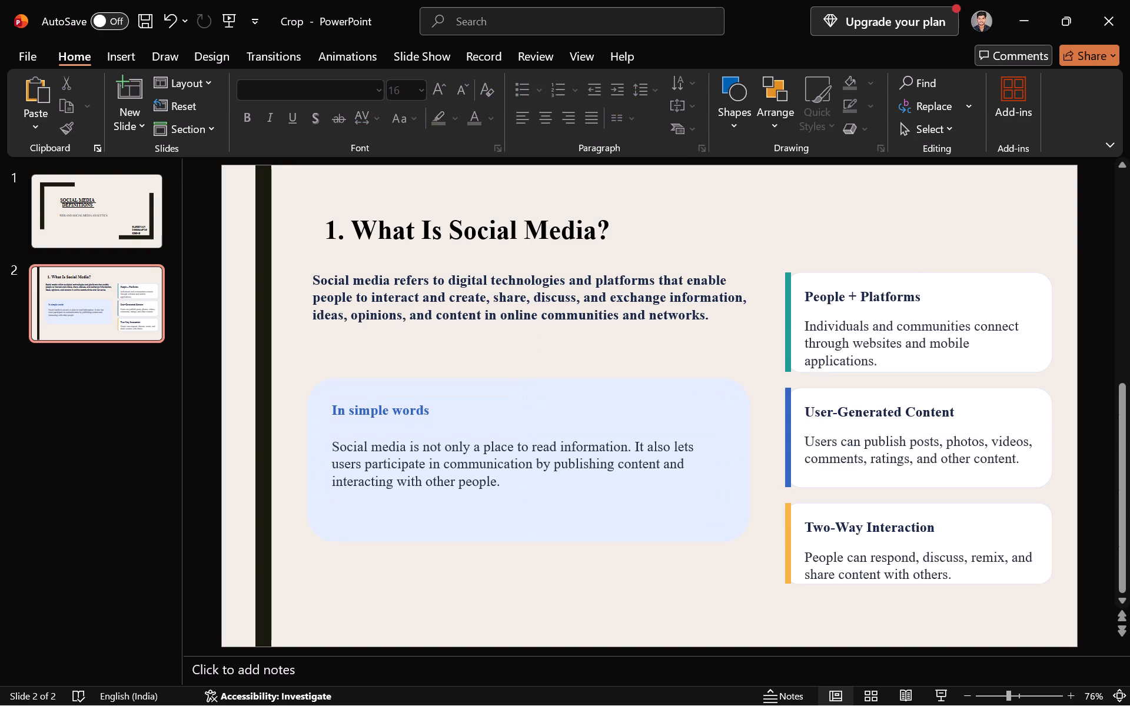
Move the definition paragraph slightly down, between the heading and the "In simple words" box.
{"action": "left_click", "coordinate": [492, 308]}
{"action": "left_click_drag", "start_coordinate": [508, 267], "coordinate": [509, 291]}
Change the "In simple words" subheading's font color to black.
{"action": "left_click", "coordinate": [413, 412]}
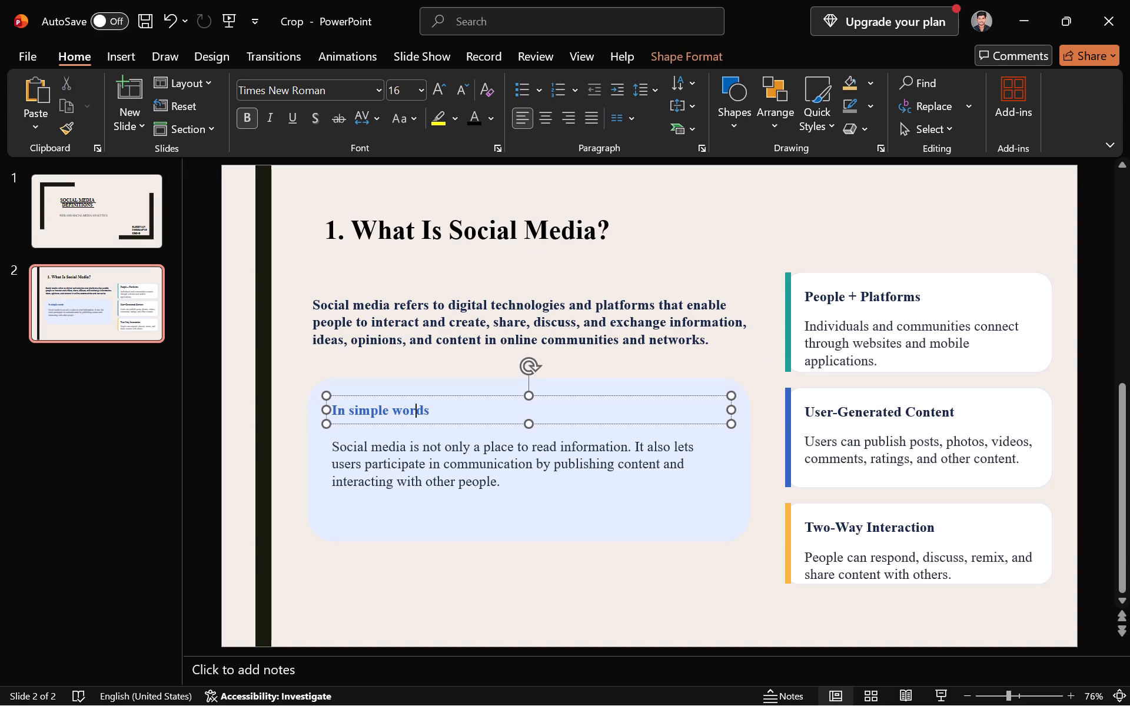
{"action": "key", "text": "ctrl+a"}
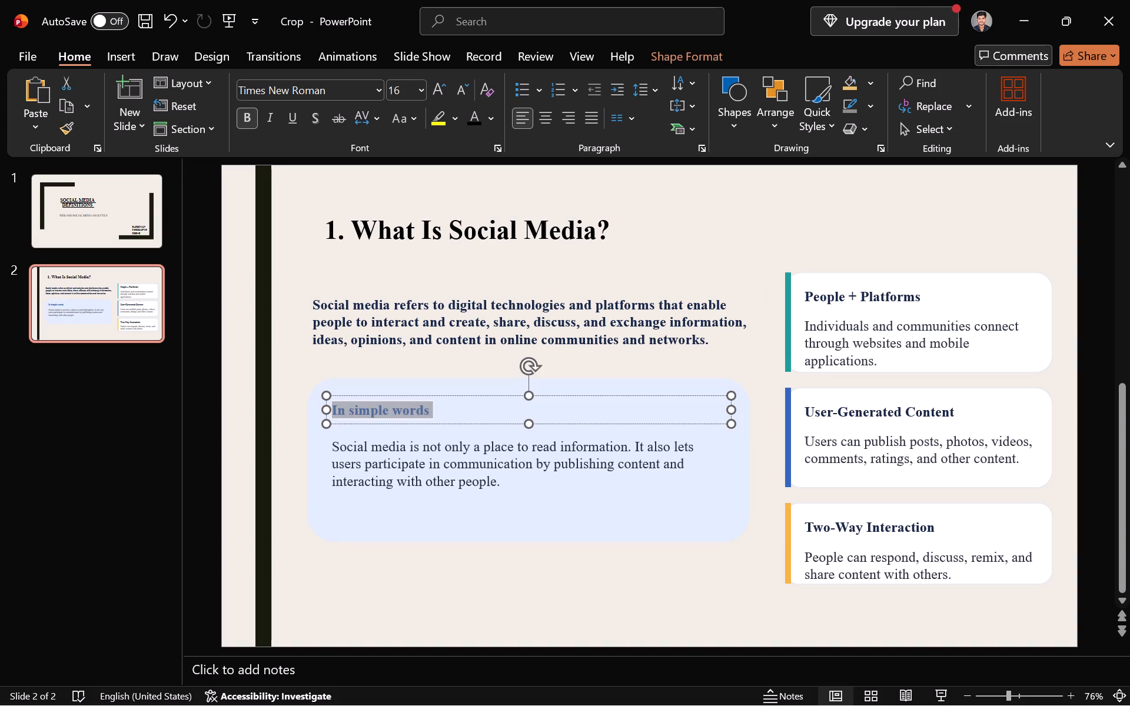
{"action": "left_click", "coordinate": [470, 111]}
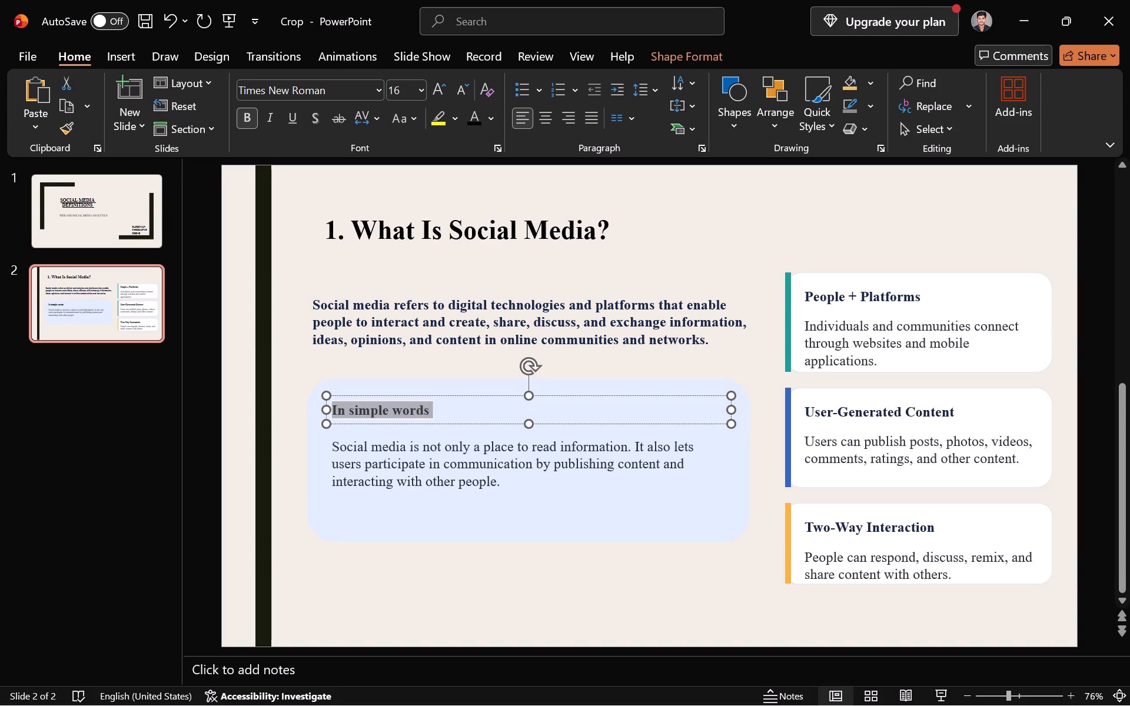
{"action": "left_click", "coordinate": [547, 589]}
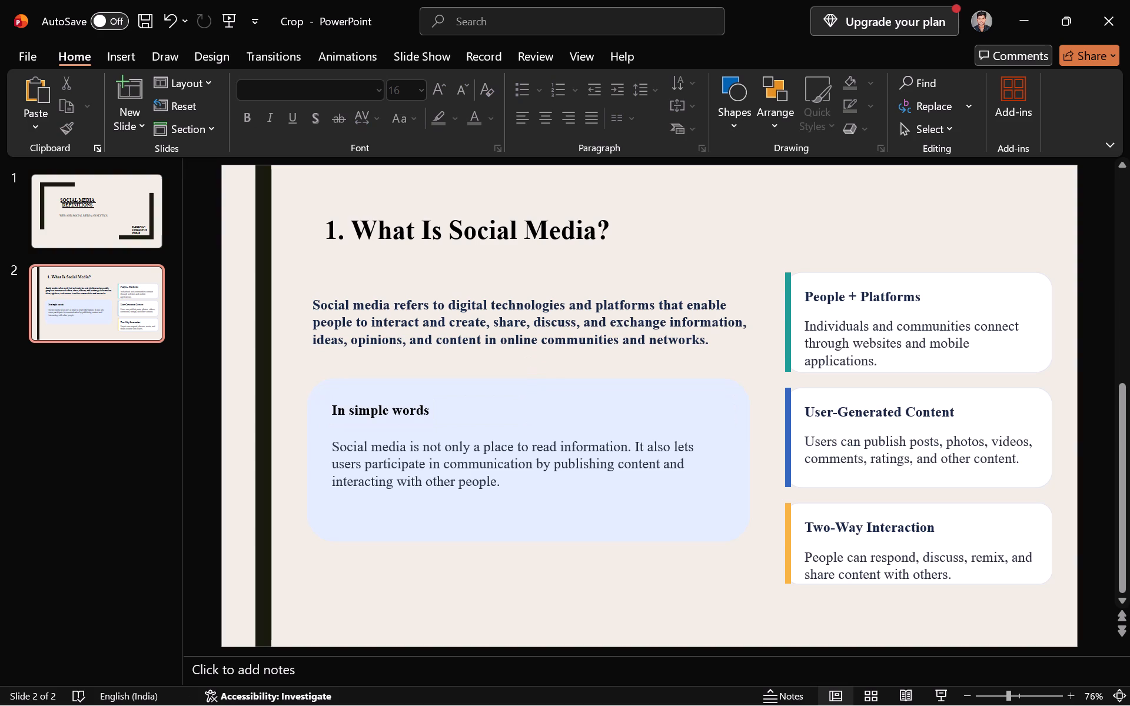
Delete the teal, blue and orange accent bars beside the three cards on slide 2.
{"action": "left_click", "coordinate": [786, 335]}
{"action": "key", "text": "BackSpace"}
{"action": "left_click", "coordinate": [788, 388]}
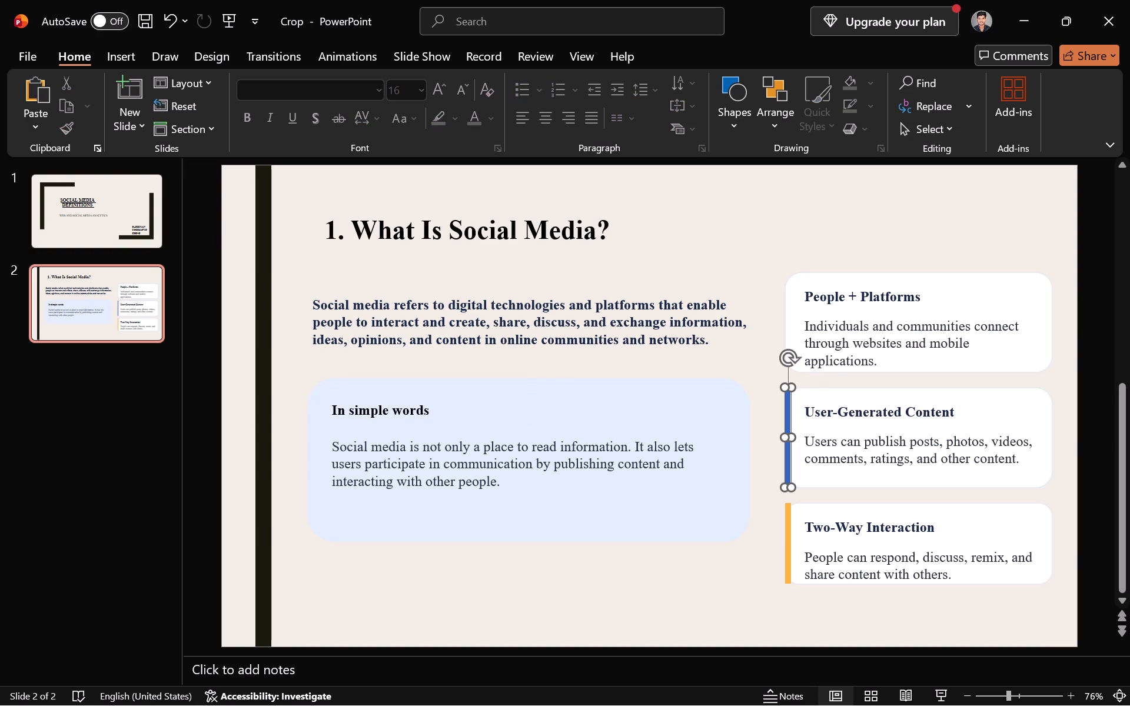
{"action": "key", "text": "BackSpace"}
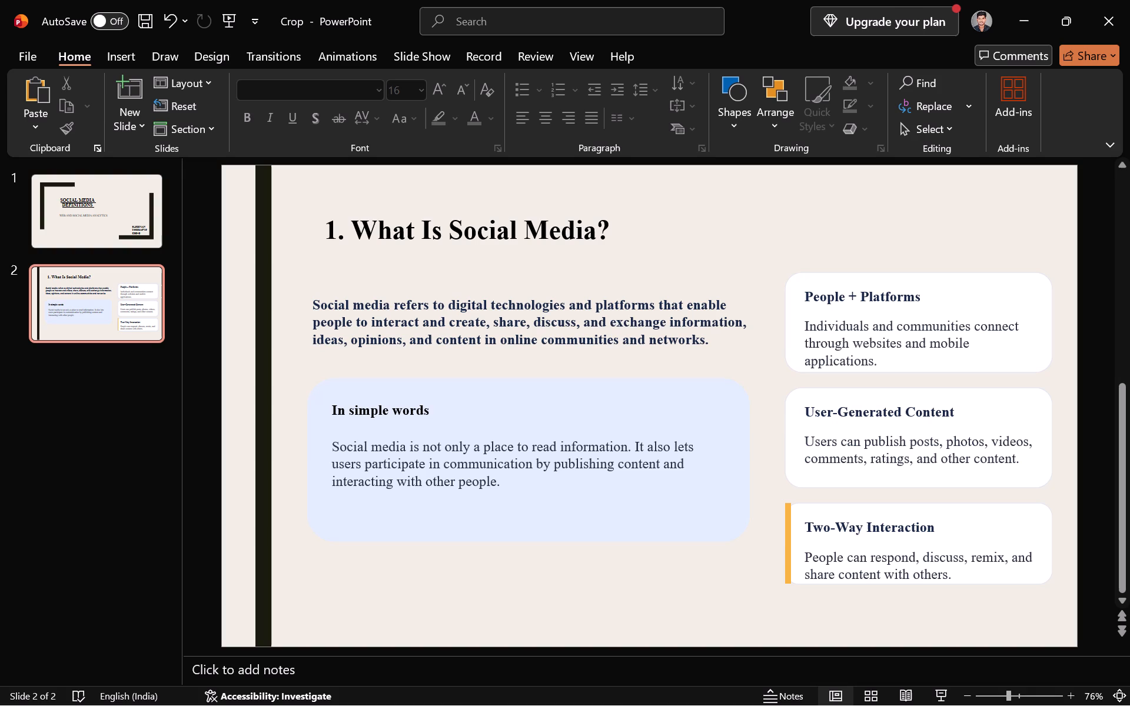
{"action": "left_click", "coordinate": [787, 510]}
{"action": "key", "text": "BackSpace"}
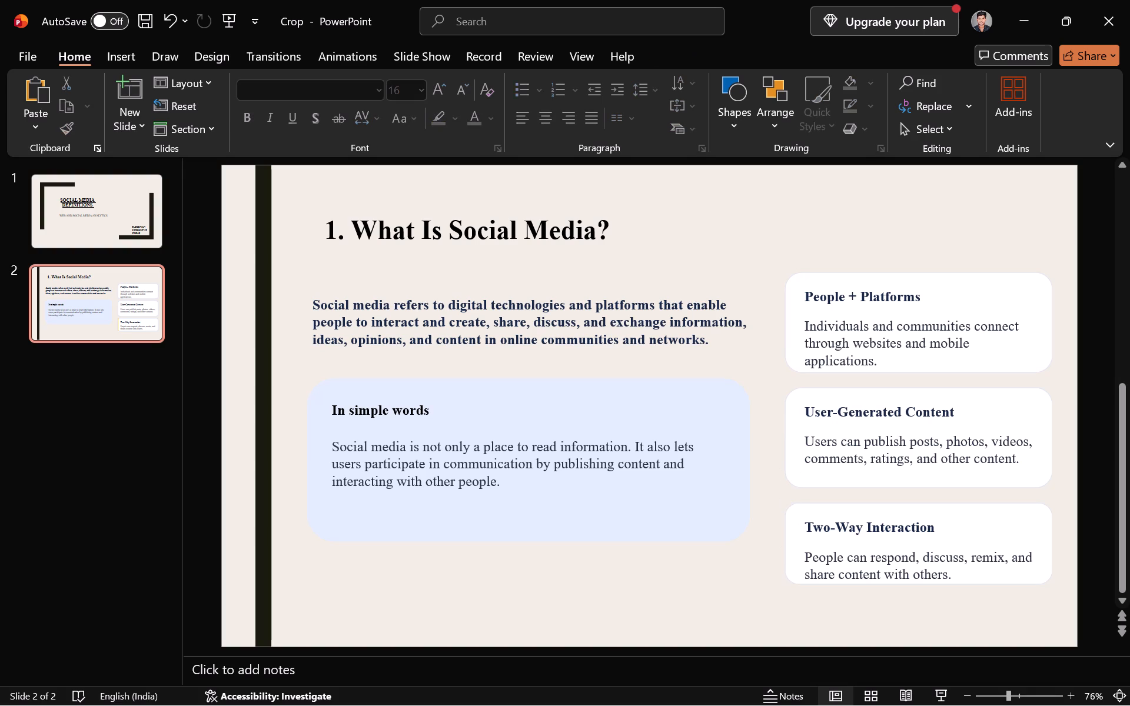
Add a third slide to Crop using the layout with only a title placeholder.
{"action": "left_click", "coordinate": [134, 115]}
{"action": "left_click", "coordinate": [365, 282]}
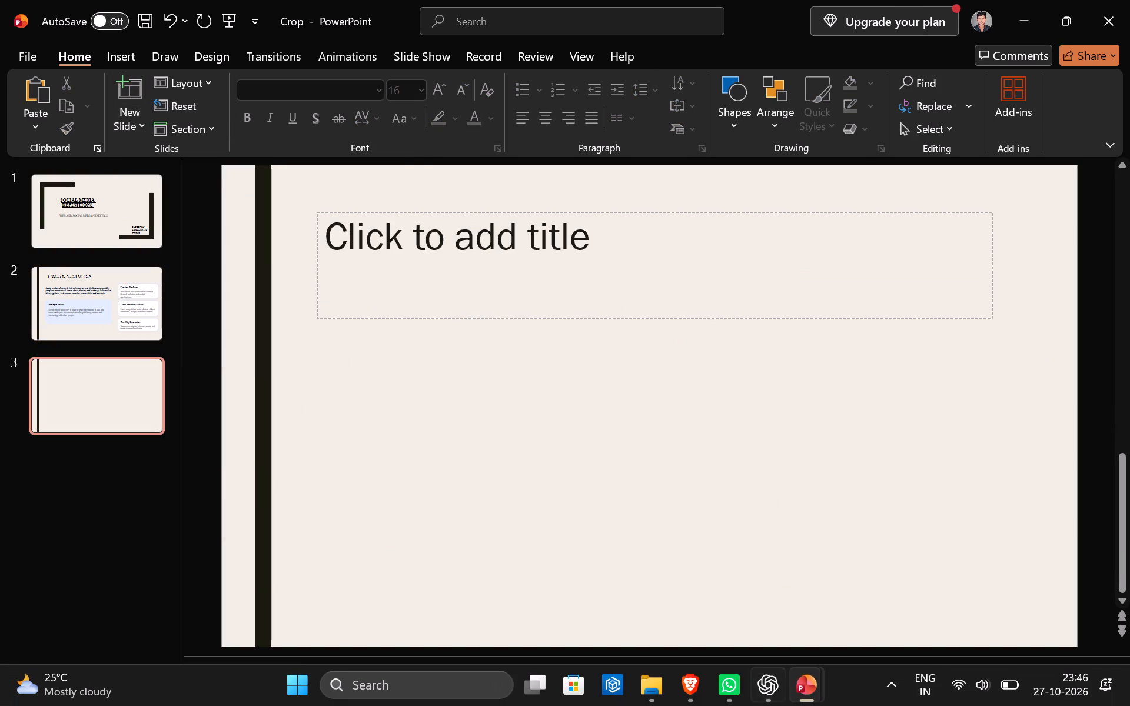
Copy the heading "2. Main Characteristics of Social Media" from slide 3 of Social_Media_Definitions_Presentation into the title placeholder on Crop's slide 3.
{"action": "left_click", "coordinate": [730, 583]}
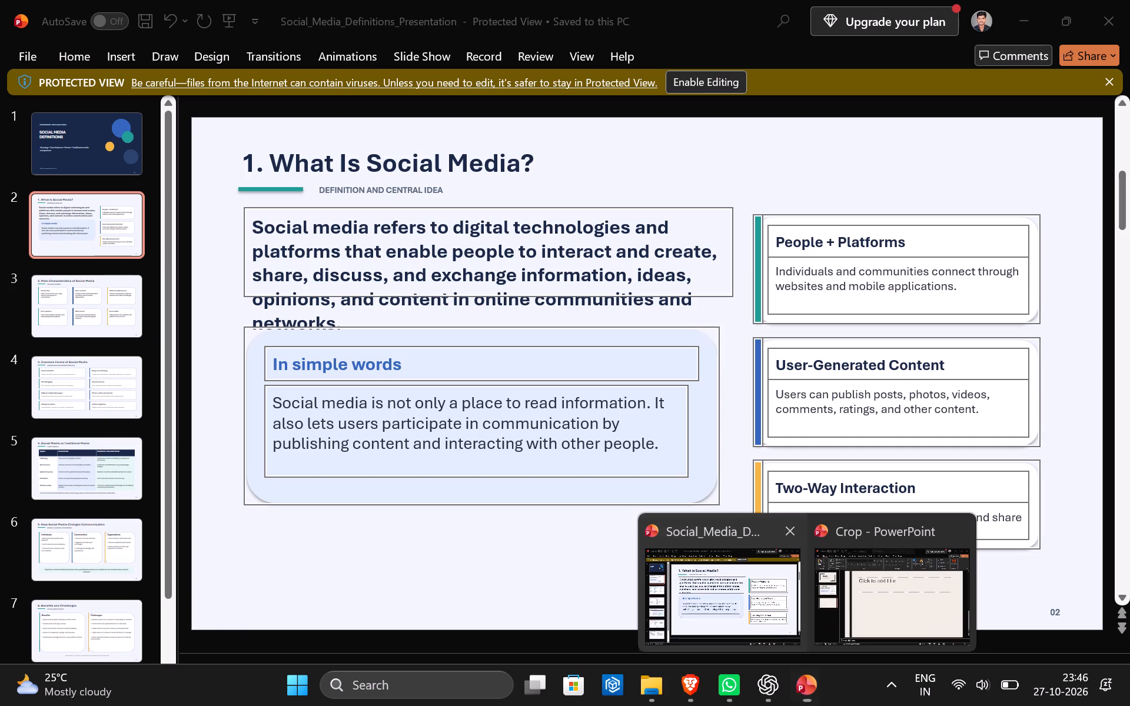
{"action": "left_click", "coordinate": [70, 365]}
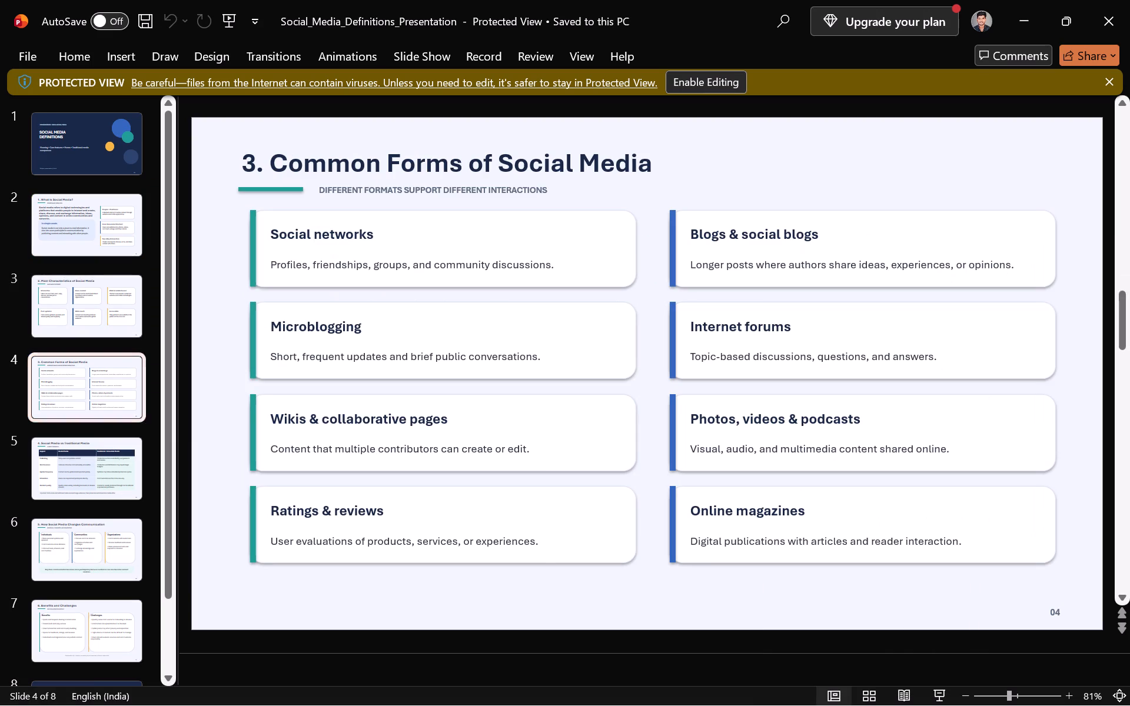
{"action": "left_click", "coordinate": [66, 315]}
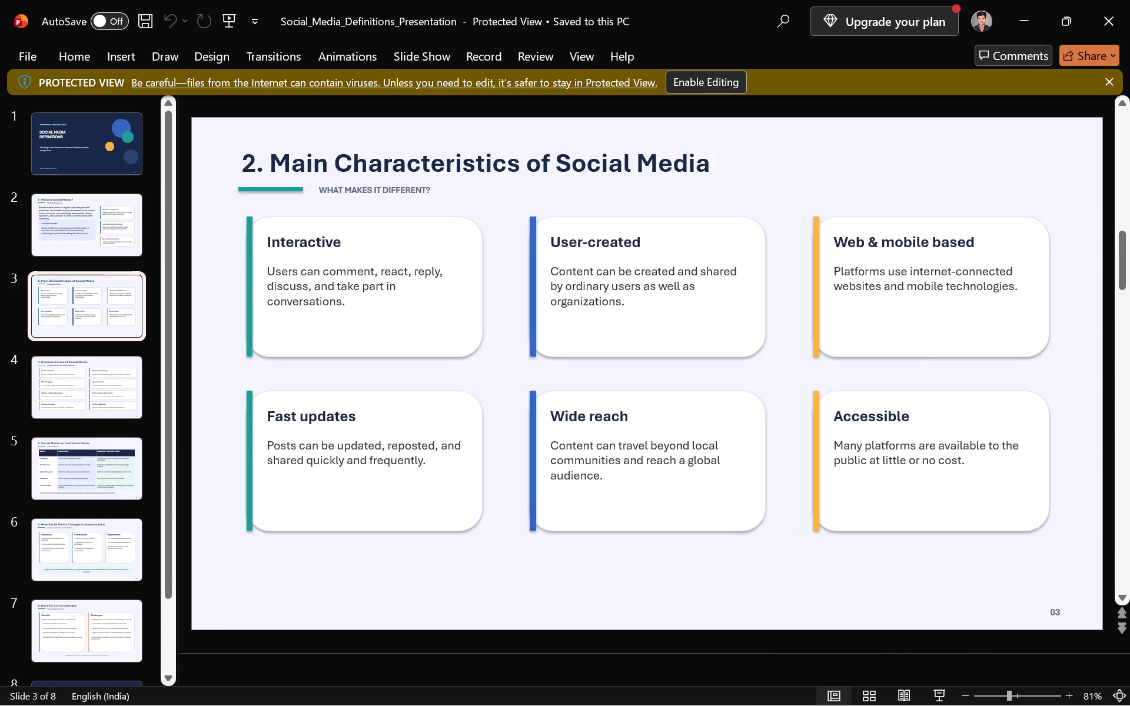
{"action": "left_click", "coordinate": [376, 155]}
{"action": "key", "text": "ctrl+a"}
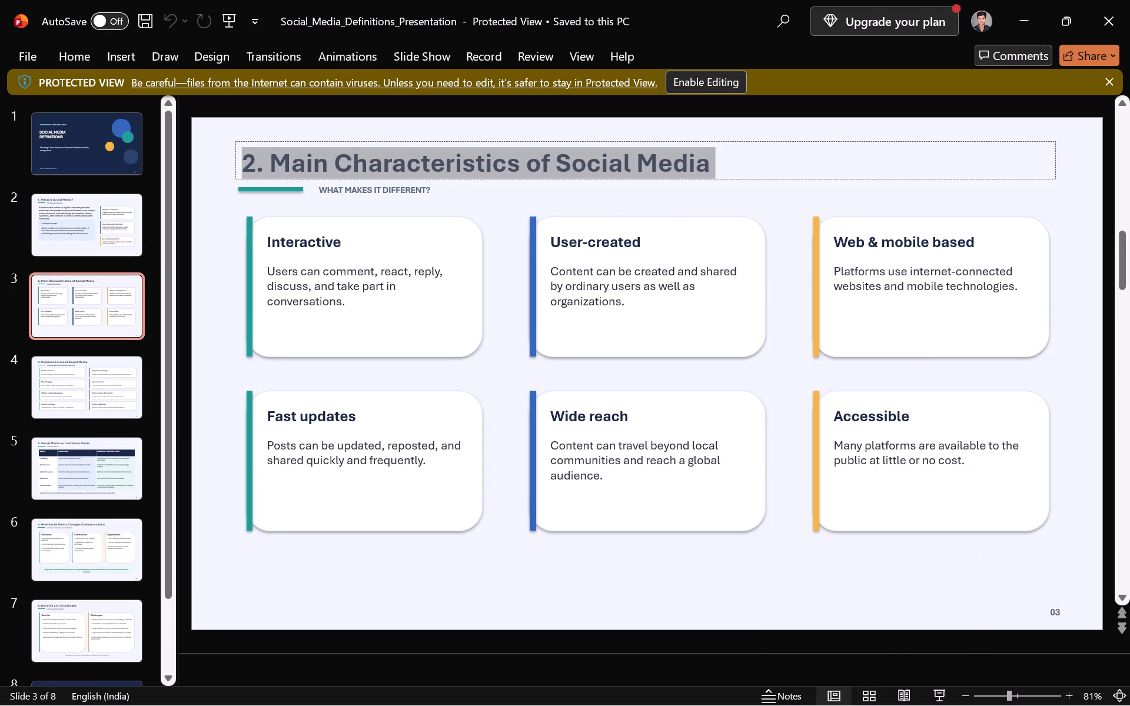
{"action": "key", "text": "ctrl+c"}
{"action": "left_click_drag", "start_coordinate": [905, 705], "coordinate": [799, 692]}
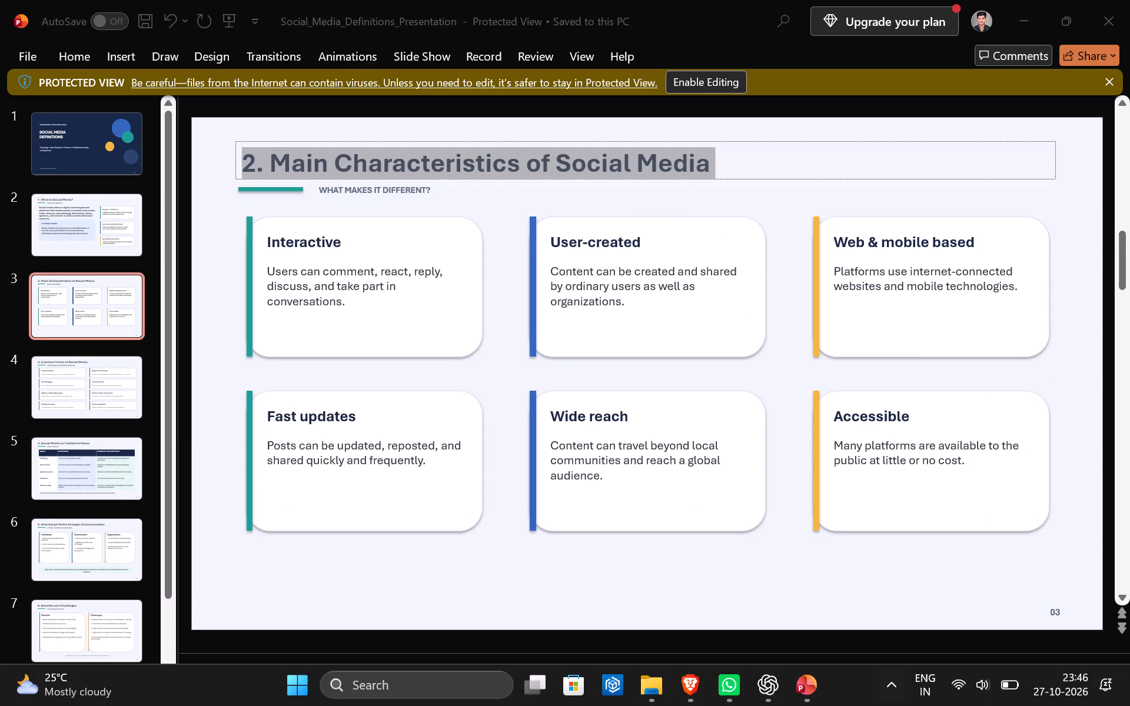
{"action": "left_click_drag", "start_coordinate": [799, 692], "coordinate": [806, 685]}
{"action": "left_click", "coordinate": [806, 685]}
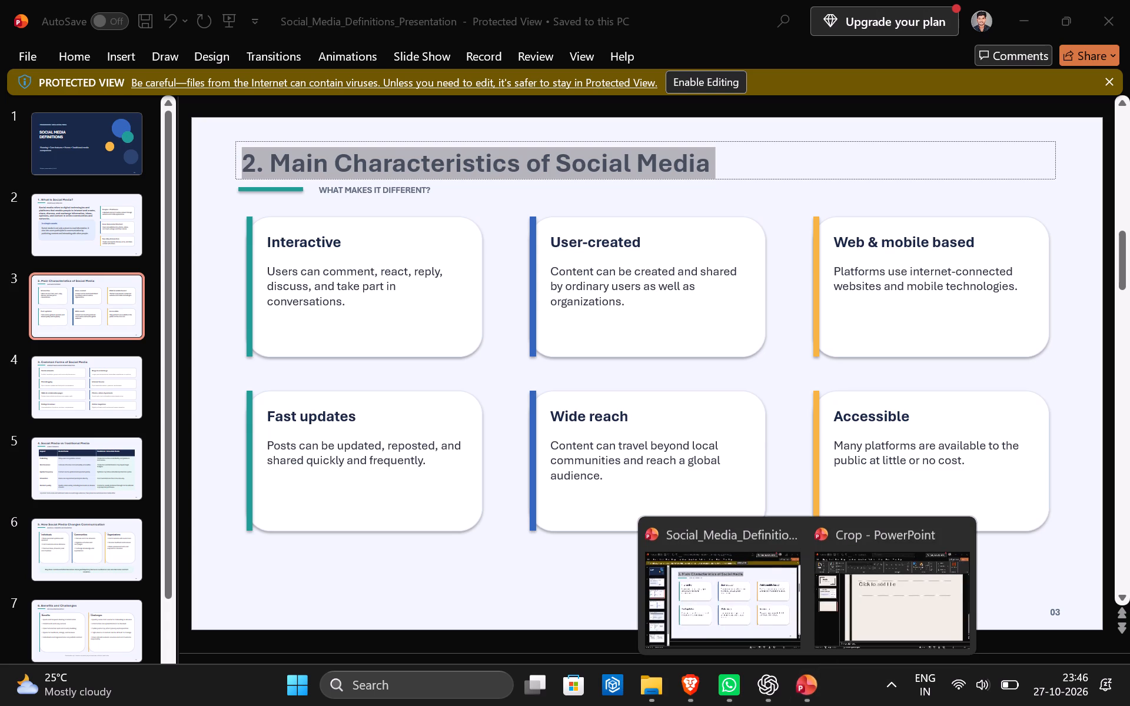
{"action": "left_click", "coordinate": [875, 591]}
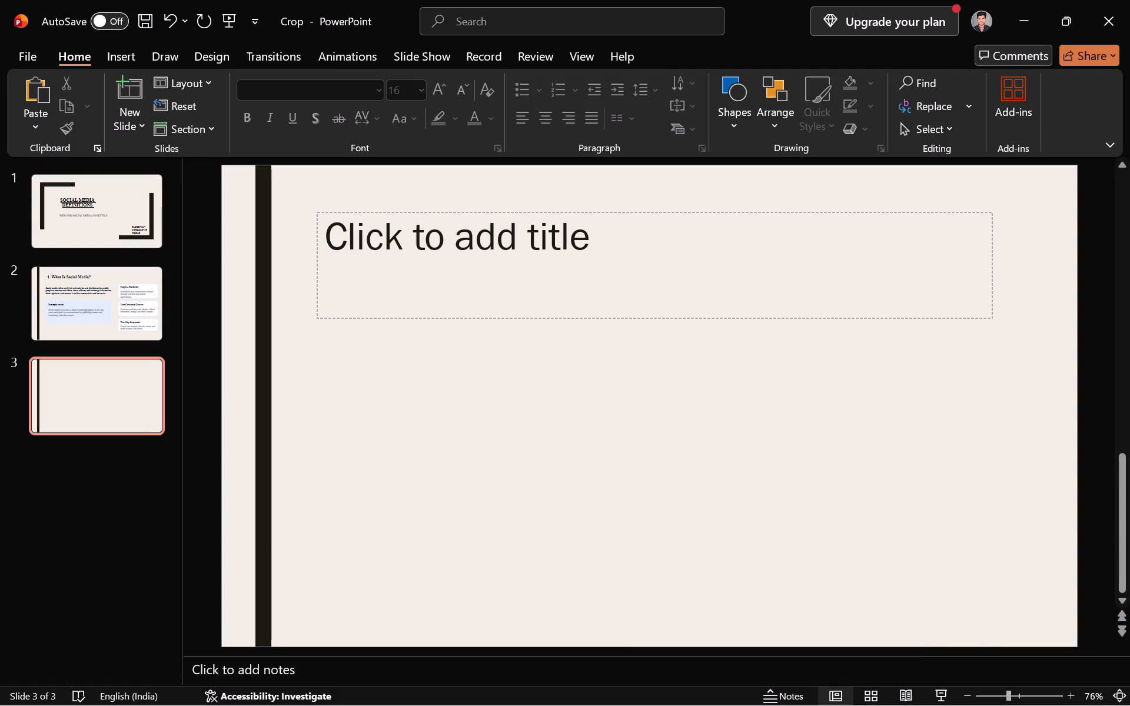
{"action": "left_click", "coordinate": [557, 267]}
{"action": "key", "text": "ctrl+v"}
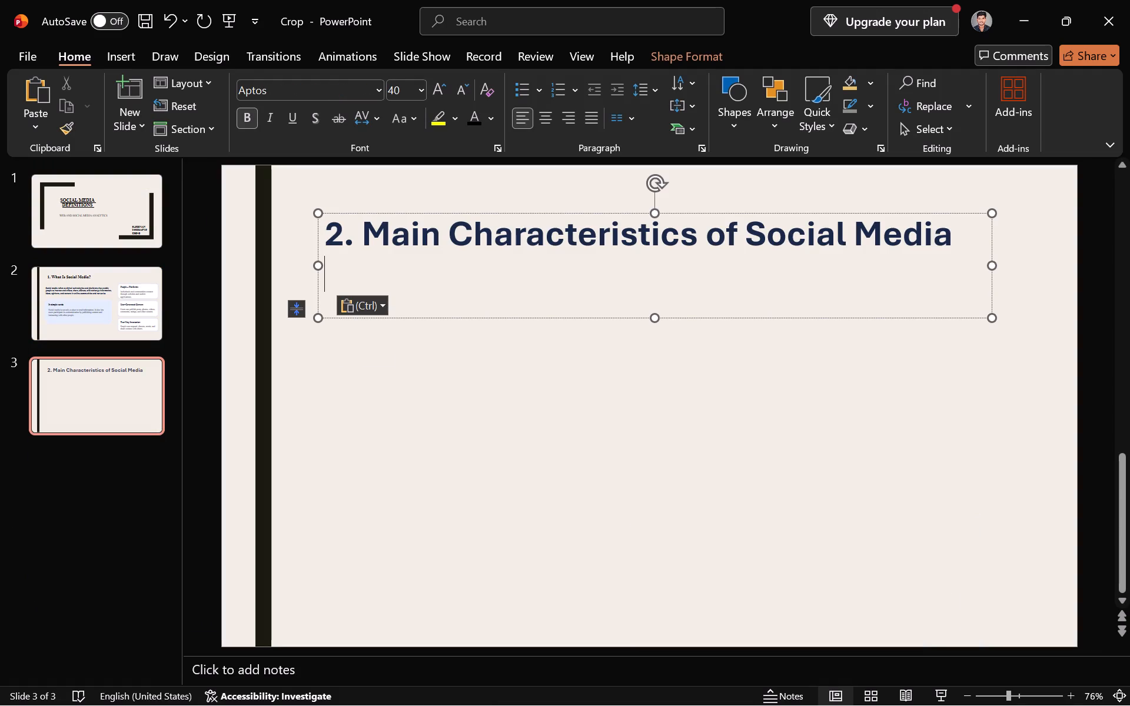
Format the slide 3 title in Times New Roman, size 30, with black font color.
{"action": "key", "text": "ctrl+a"}
{"action": "left_click", "coordinate": [277, 90]}
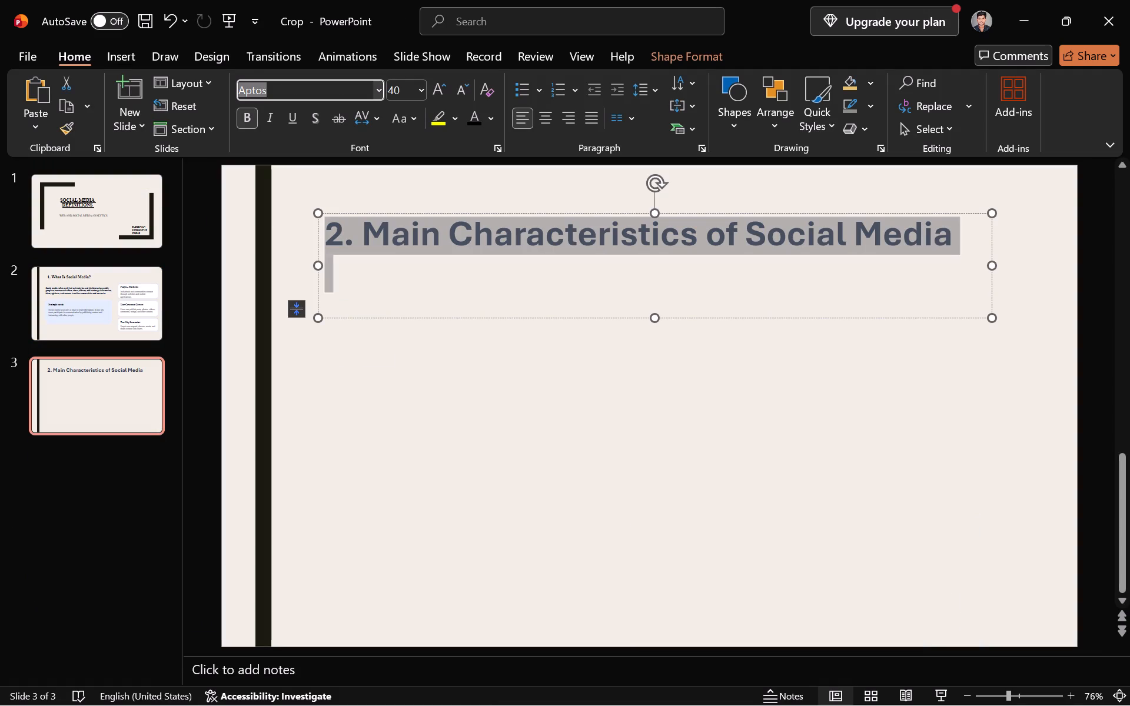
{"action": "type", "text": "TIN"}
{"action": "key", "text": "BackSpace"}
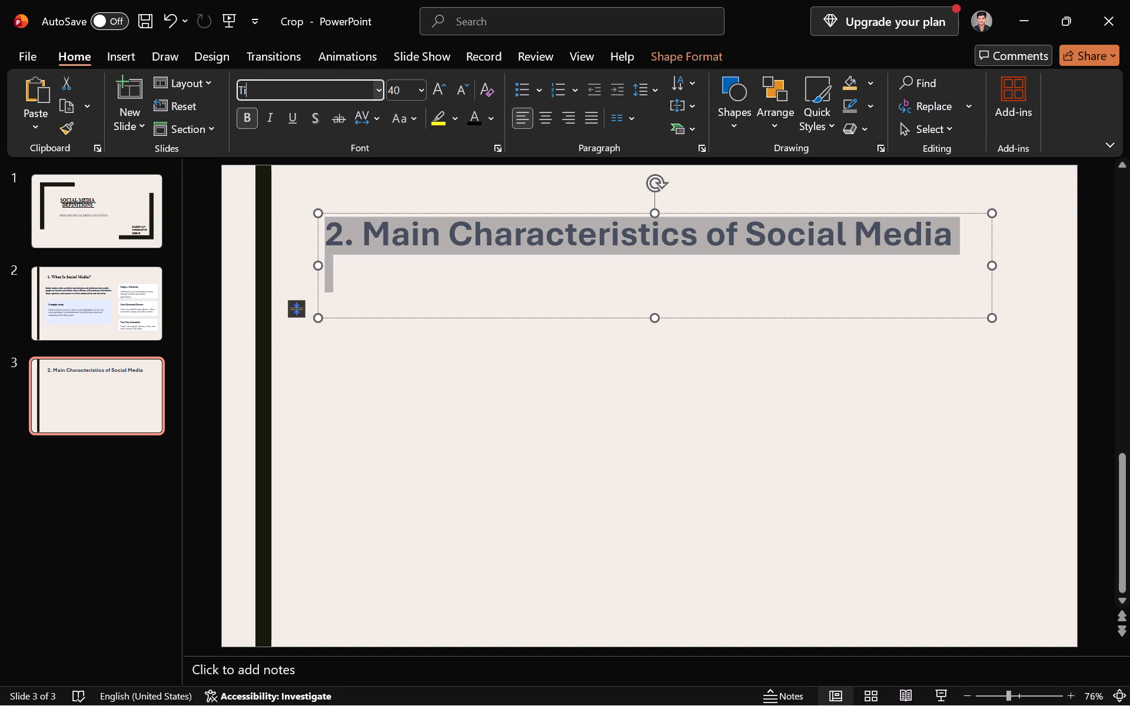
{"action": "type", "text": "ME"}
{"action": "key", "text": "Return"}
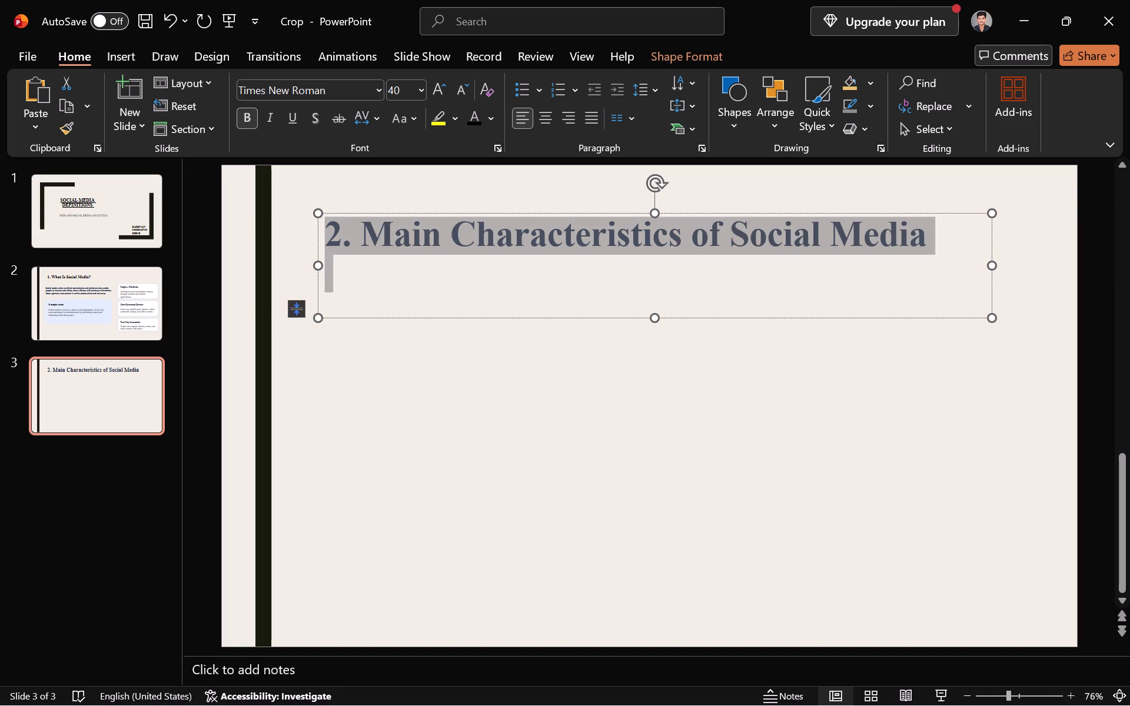
{"action": "left_click", "coordinate": [401, 84]}
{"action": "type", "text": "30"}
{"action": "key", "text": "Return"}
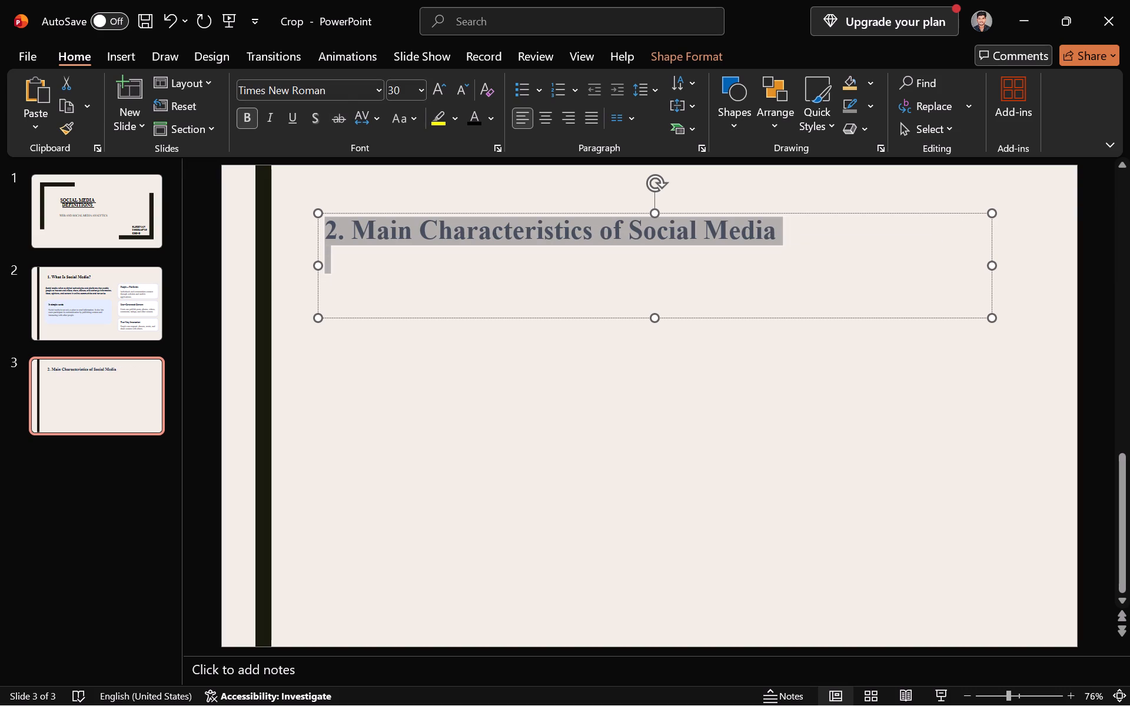
{"action": "left_click", "coordinate": [474, 115]}
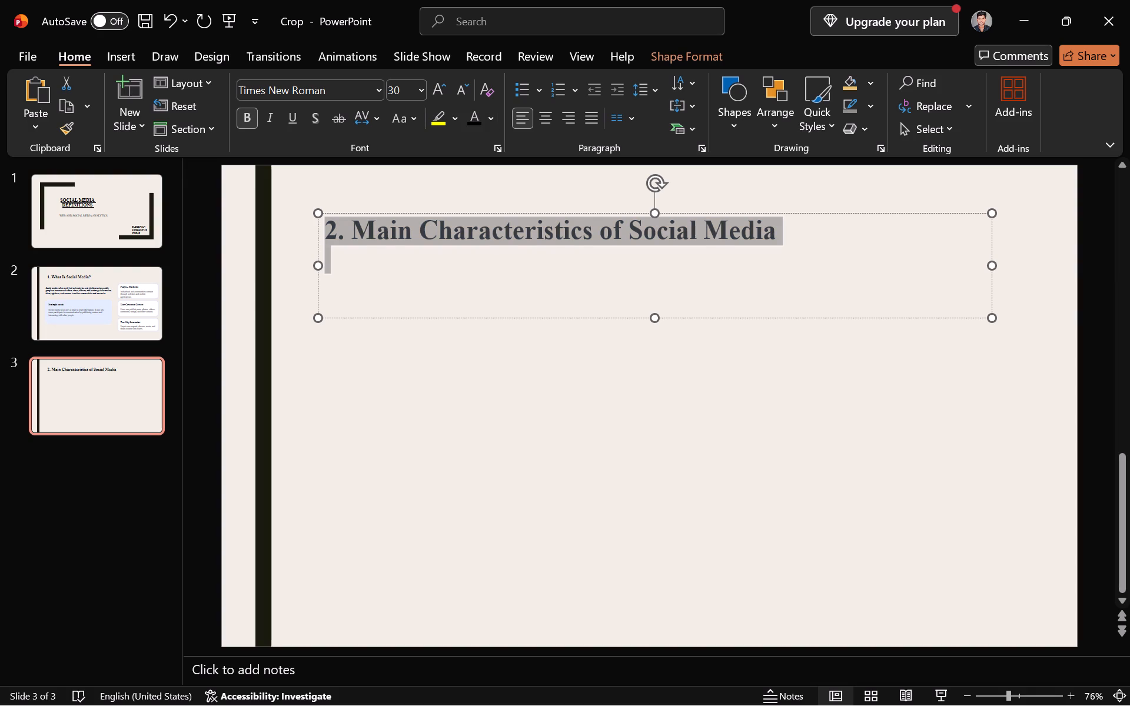
{"action": "left_click", "coordinate": [532, 465]}
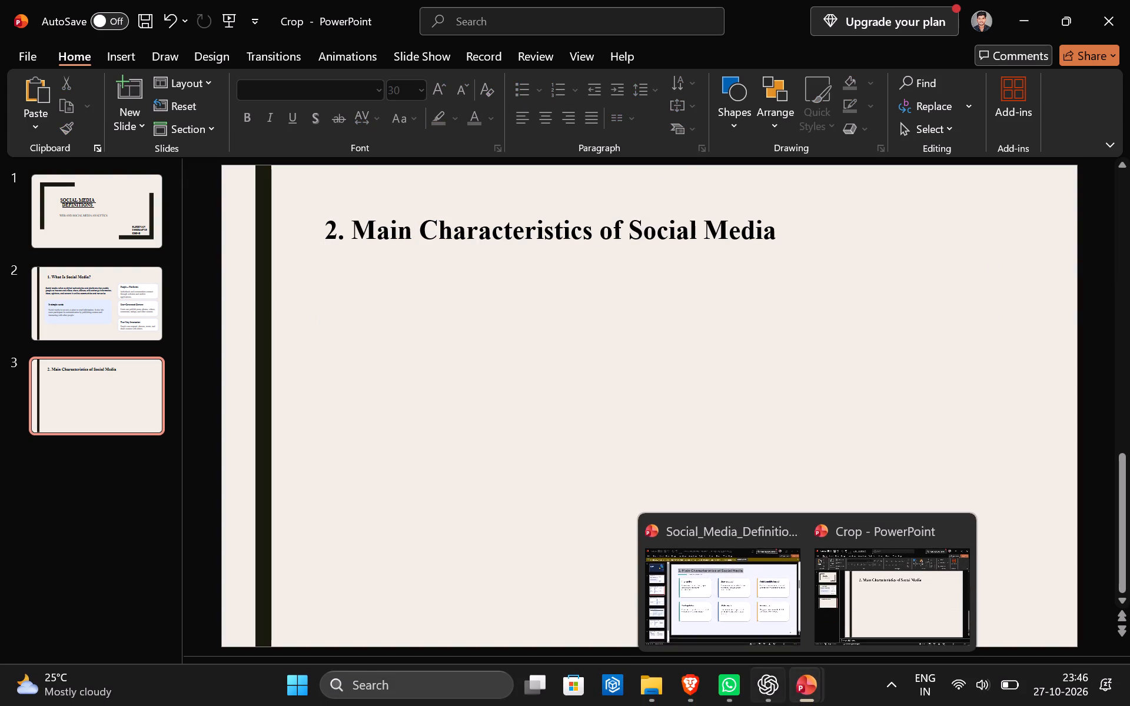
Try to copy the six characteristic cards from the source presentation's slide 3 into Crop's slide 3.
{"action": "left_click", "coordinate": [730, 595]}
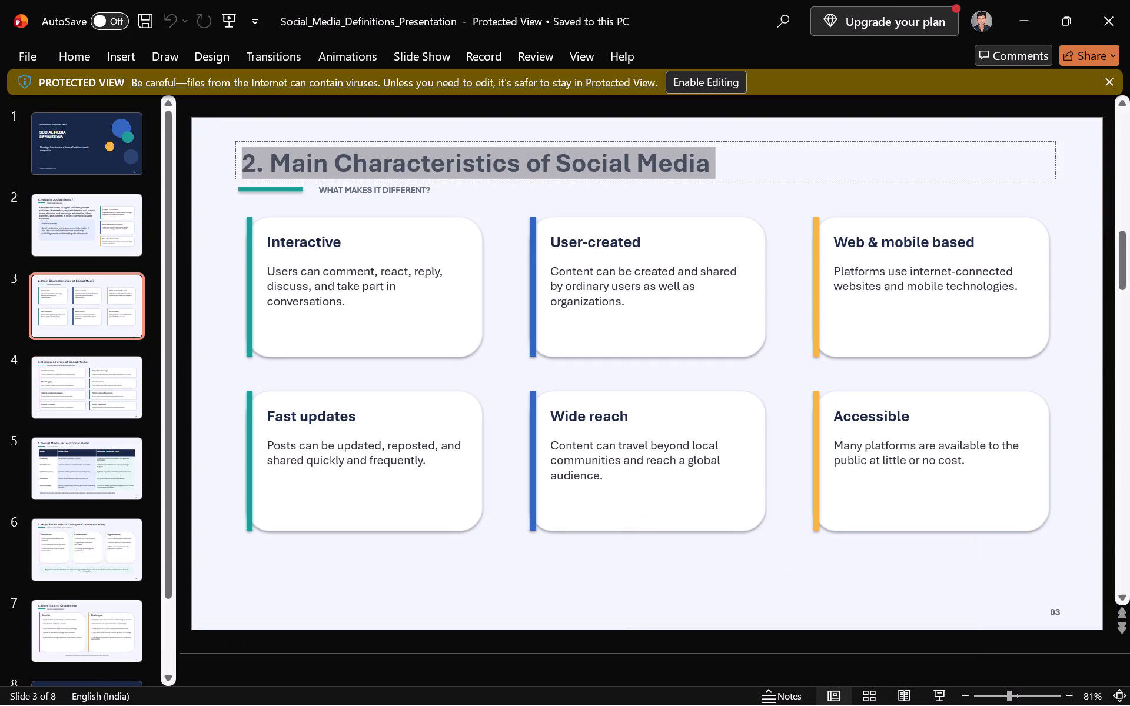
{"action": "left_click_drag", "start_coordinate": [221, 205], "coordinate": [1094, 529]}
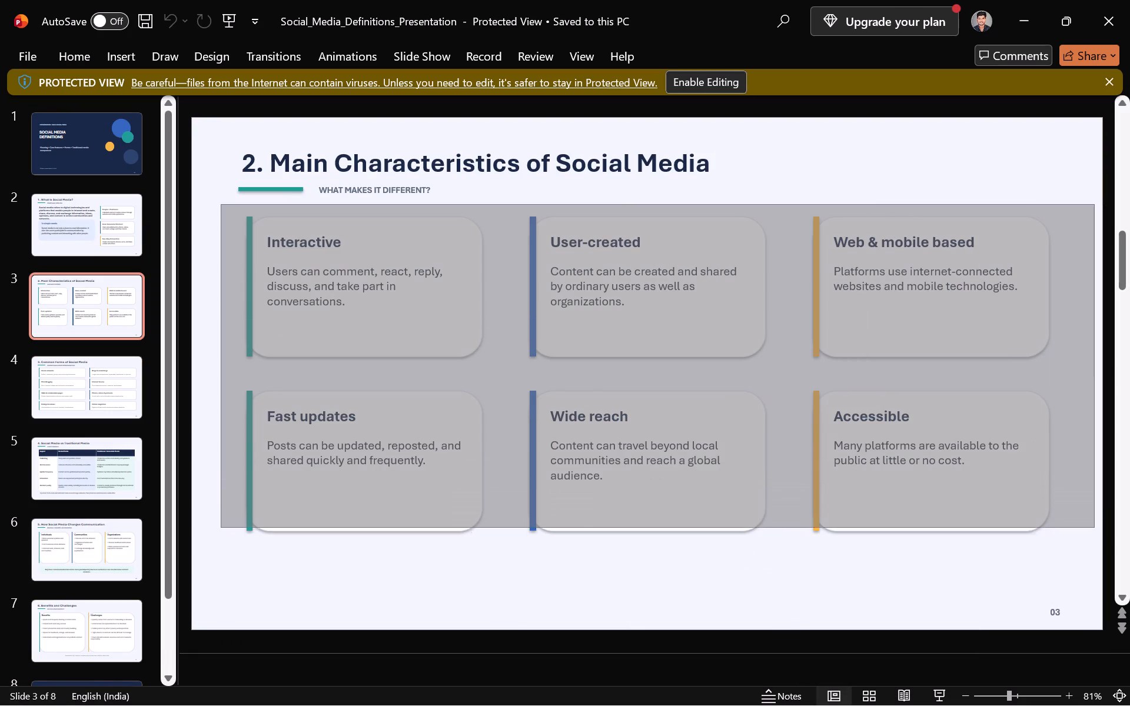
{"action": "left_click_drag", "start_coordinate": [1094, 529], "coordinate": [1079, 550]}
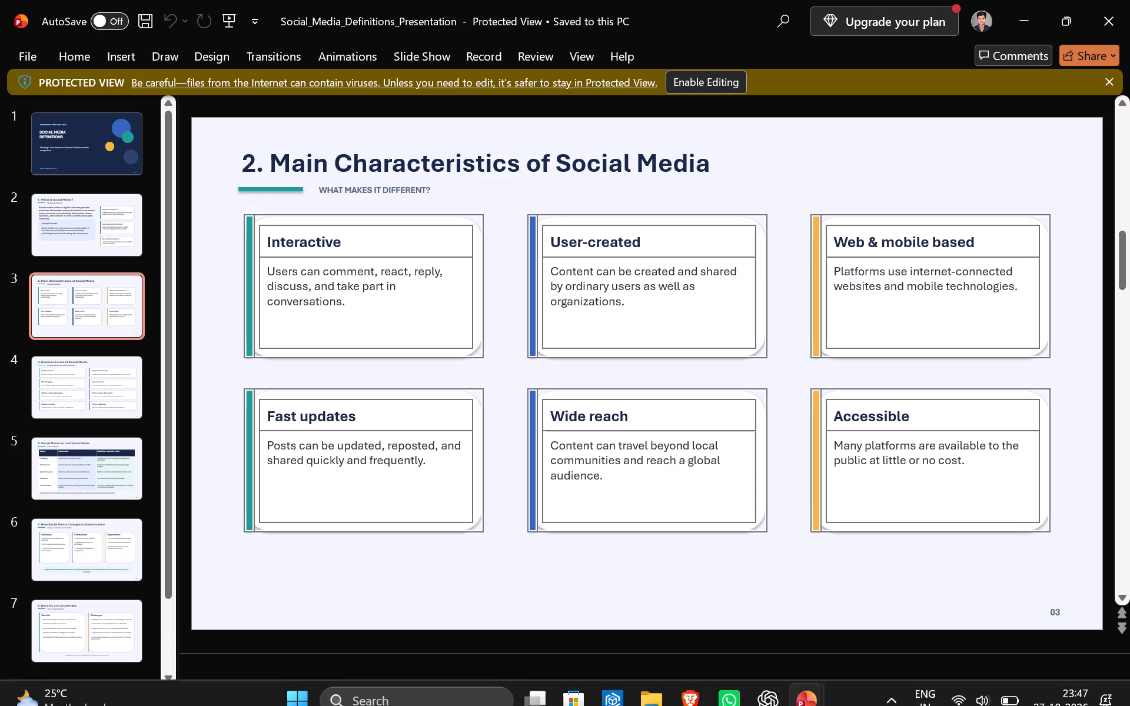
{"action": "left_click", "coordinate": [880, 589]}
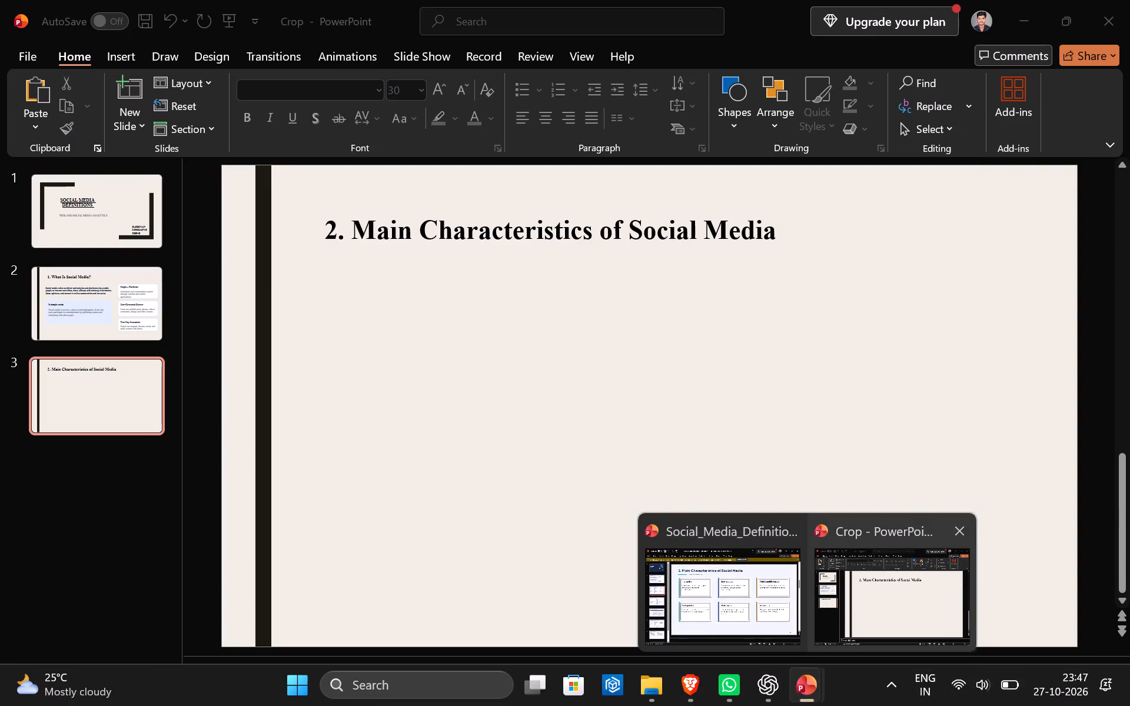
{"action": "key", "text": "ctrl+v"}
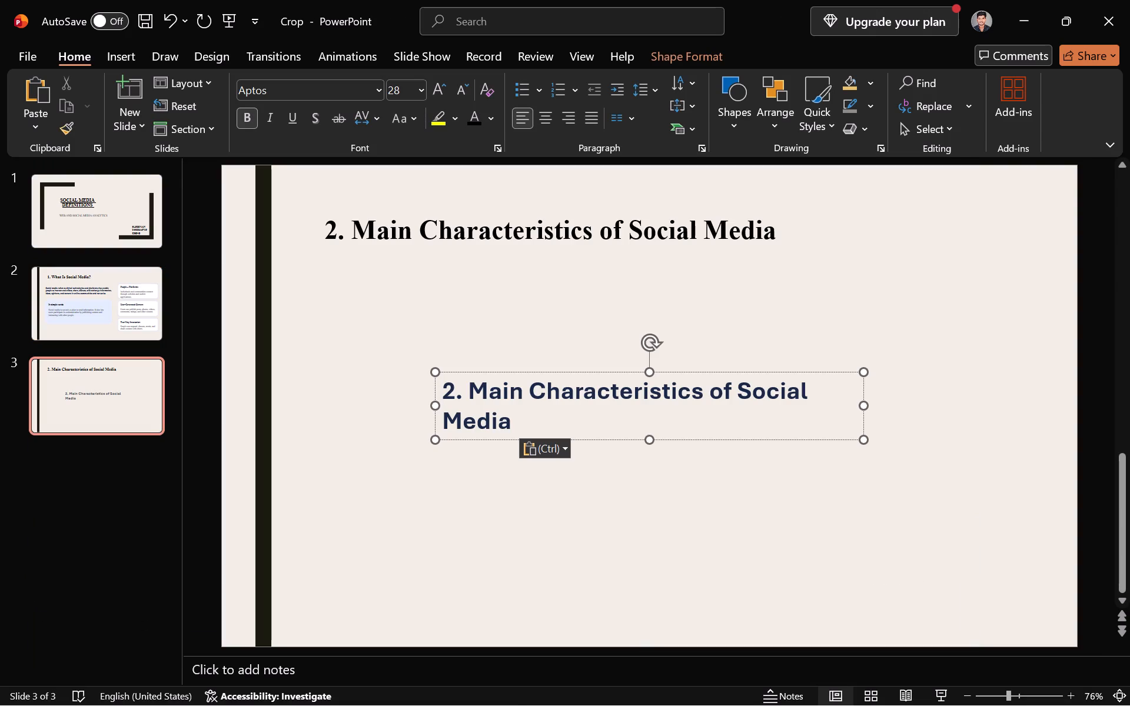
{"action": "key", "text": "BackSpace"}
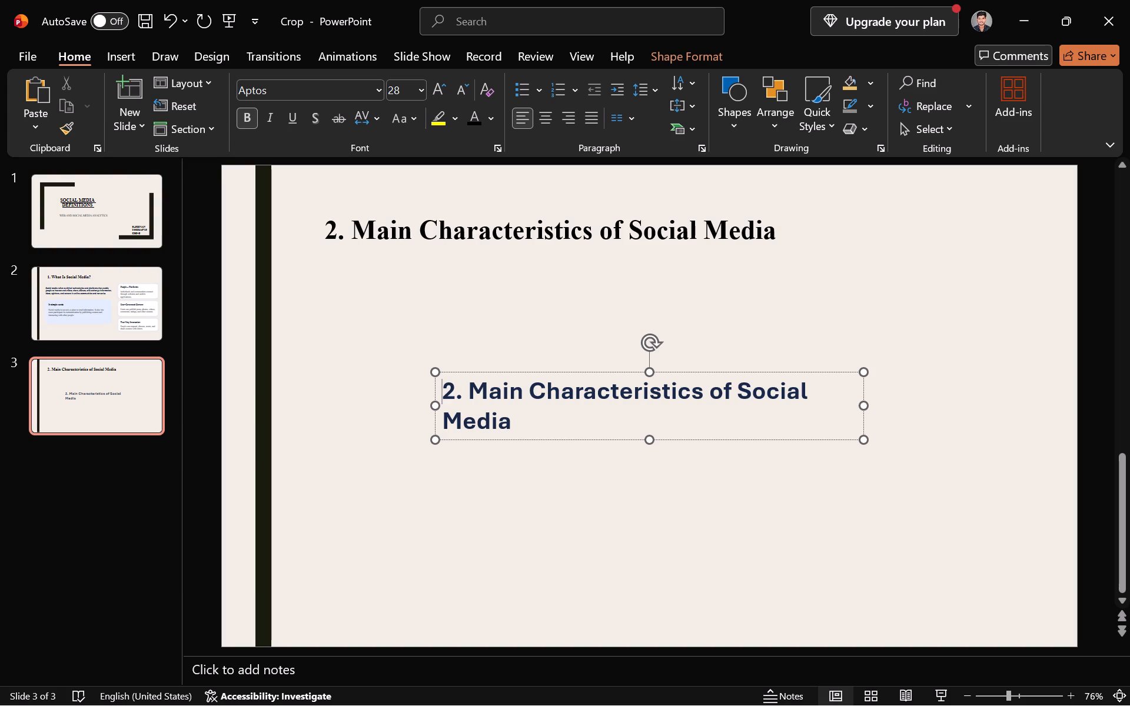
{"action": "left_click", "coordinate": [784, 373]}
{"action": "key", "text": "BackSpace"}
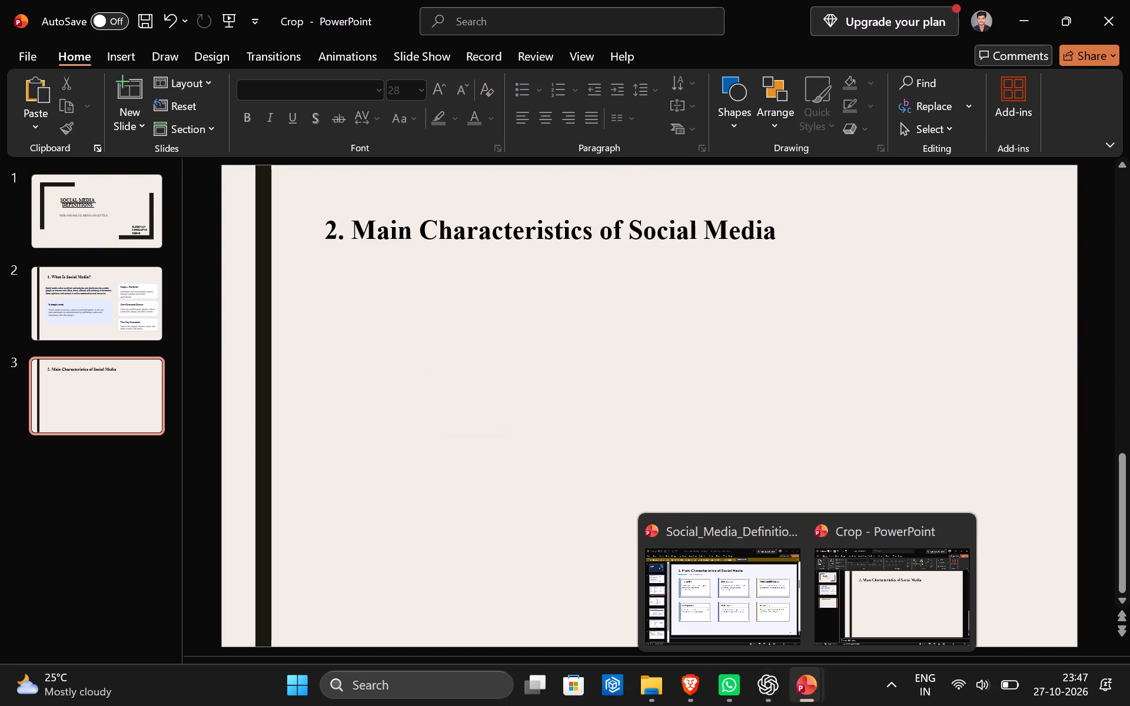
Copy all six characteristic cards with their accent bars from the source presentation's slide 3 onto Crop's slide 3.
{"action": "left_click", "coordinate": [753, 608]}
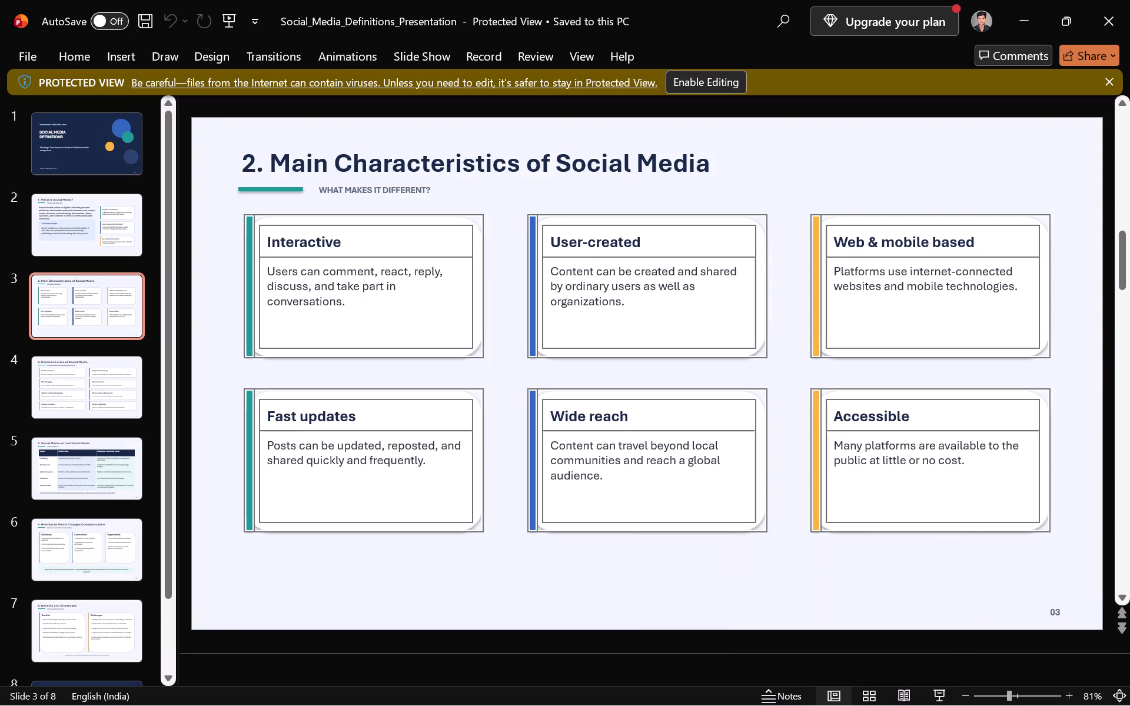
{"action": "left_click_drag", "start_coordinate": [223, 204], "coordinate": [1094, 548]}
{"action": "key", "text": "ctrl+c"}
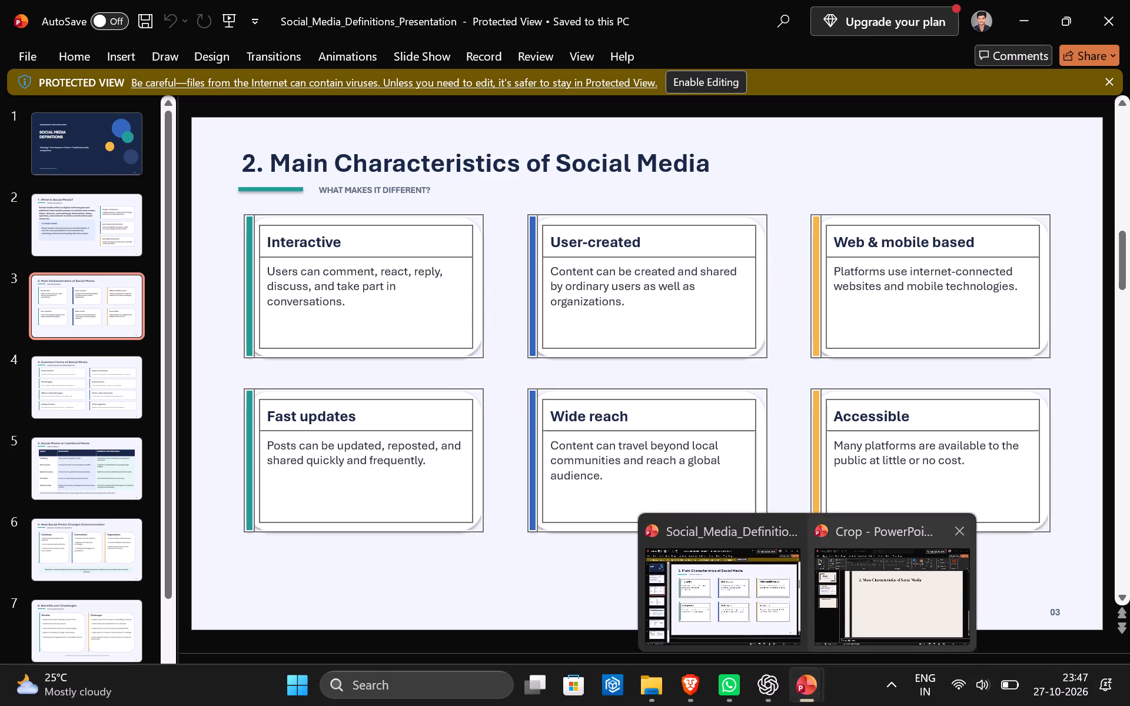
{"action": "left_click", "coordinate": [900, 586]}
{"action": "key", "text": "ctrl+v"}
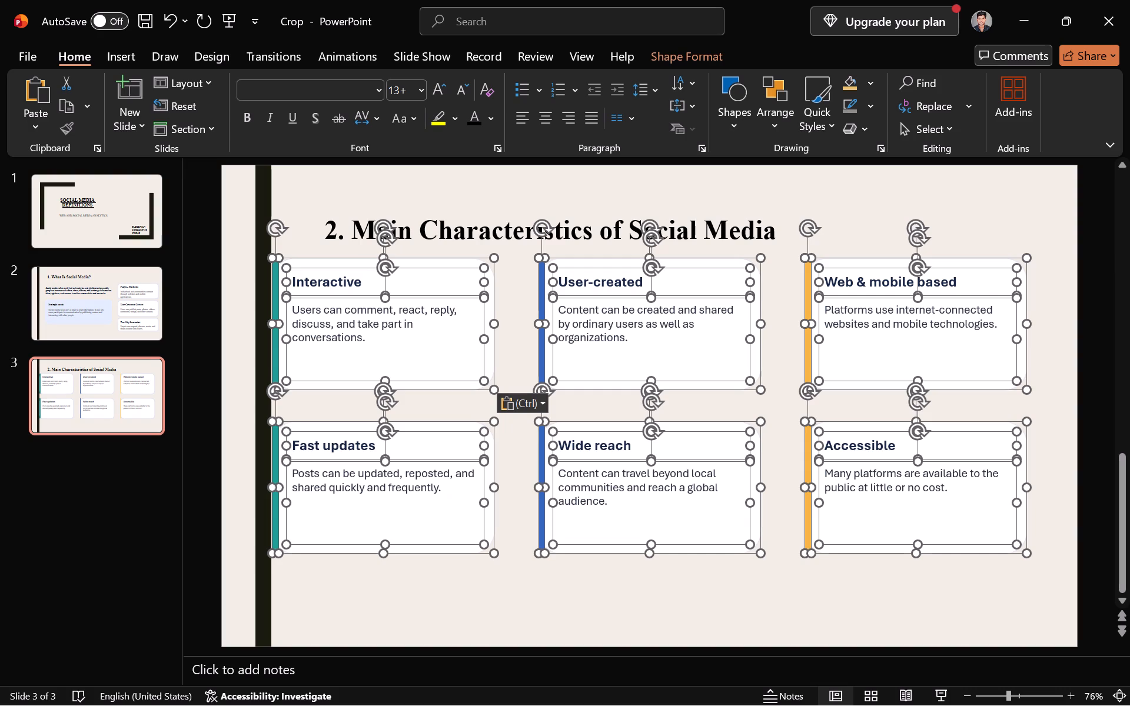
Move the six pasted cards slightly right and down, clear of the dark vertical stripe and below the title.
{"action": "left_click_drag", "start_coordinate": [716, 257], "coordinate": [756, 277]}
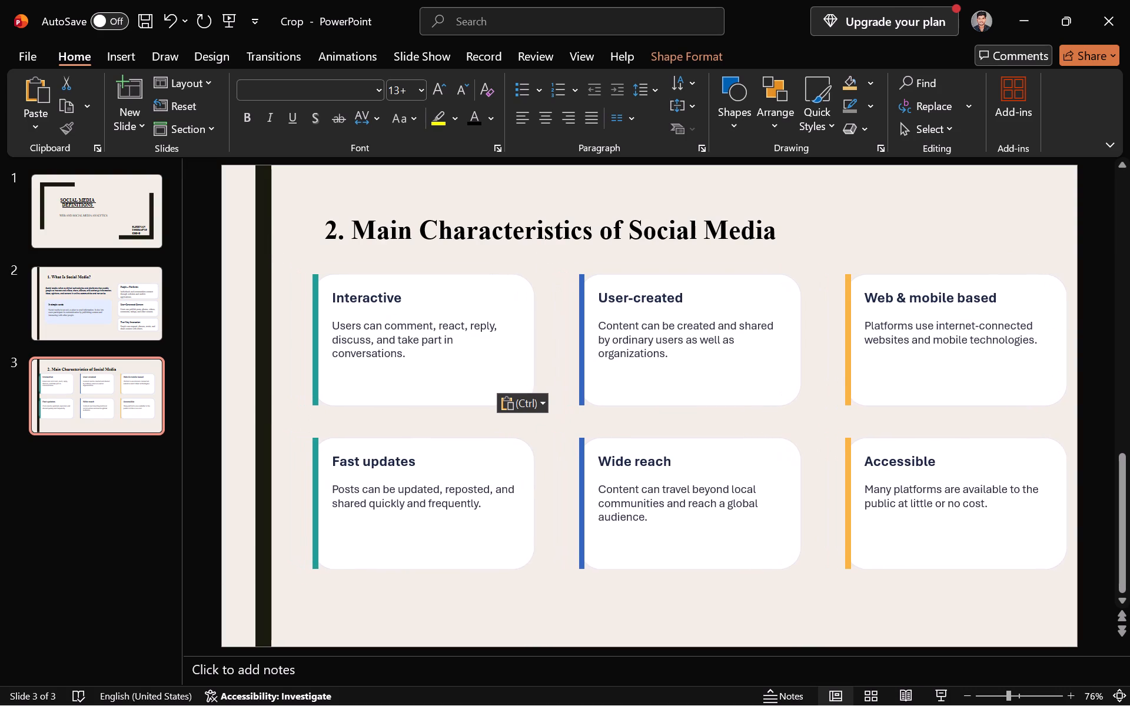
{"action": "left_click_drag", "start_coordinate": [756, 277], "coordinate": [753, 277]}
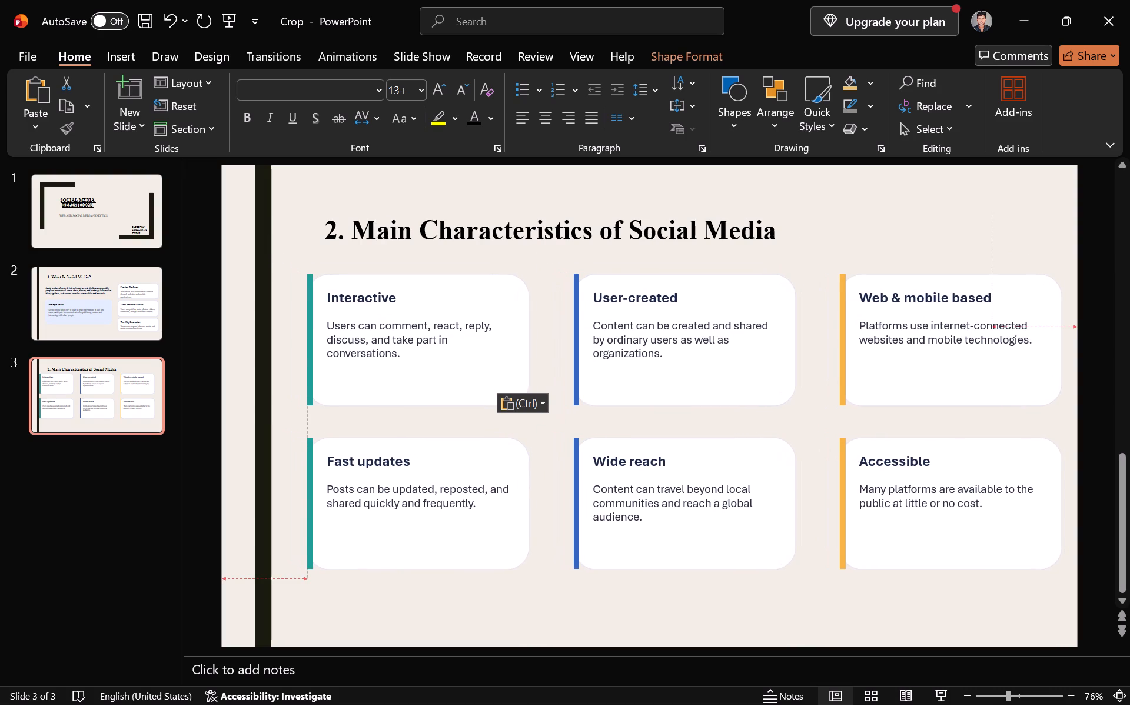
{"action": "left_click_drag", "start_coordinate": [753, 277], "coordinate": [754, 279]}
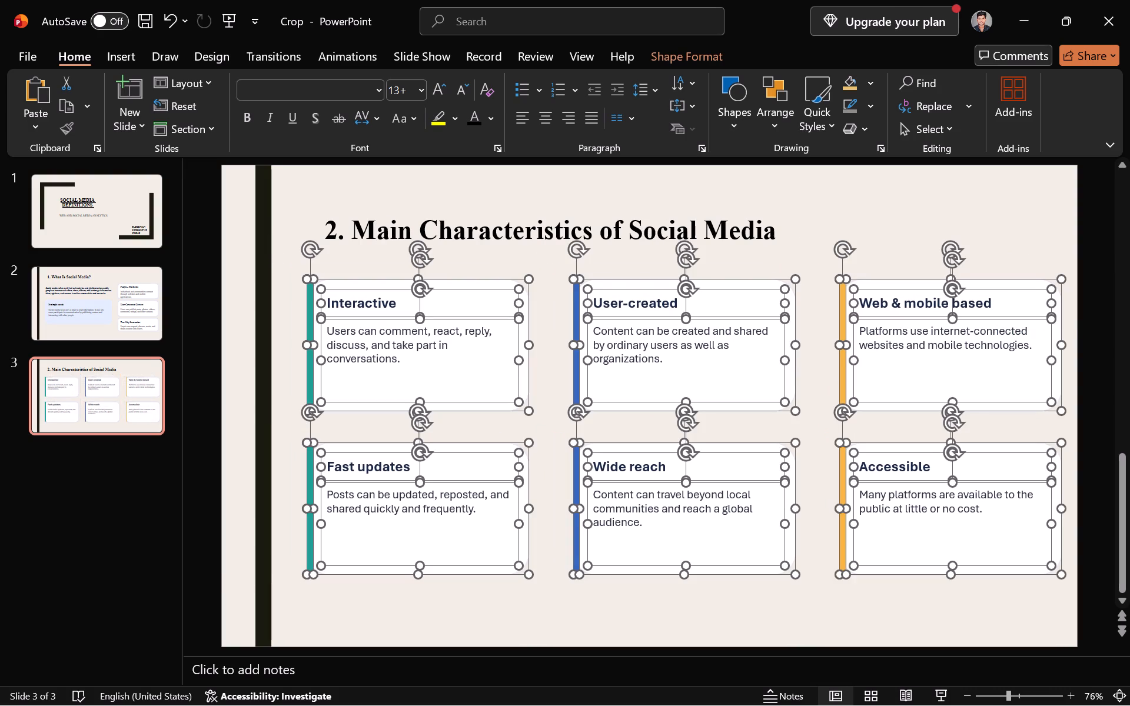
{"action": "left_click", "coordinate": [275, 311]}
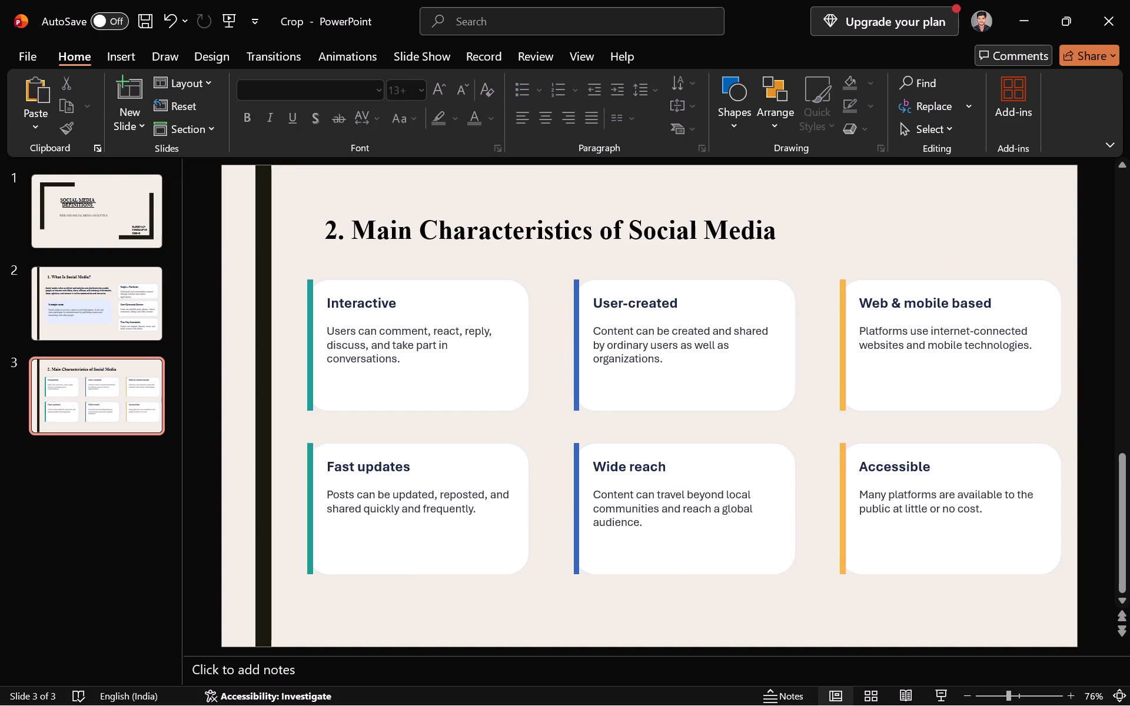
Set the font color of the Interactive, User-created, and Web & mobile based card headings to black.
{"action": "left_click", "coordinate": [388, 304]}
{"action": "key", "text": "ctrl+a"}
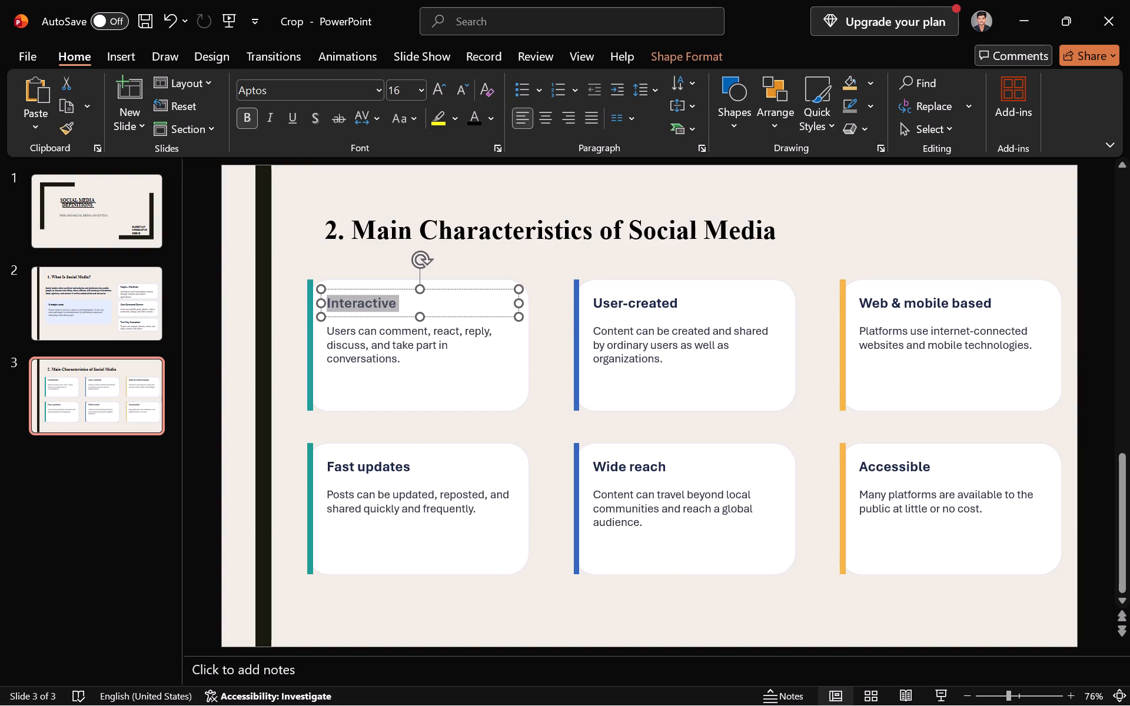
{"action": "left_click", "coordinate": [477, 118]}
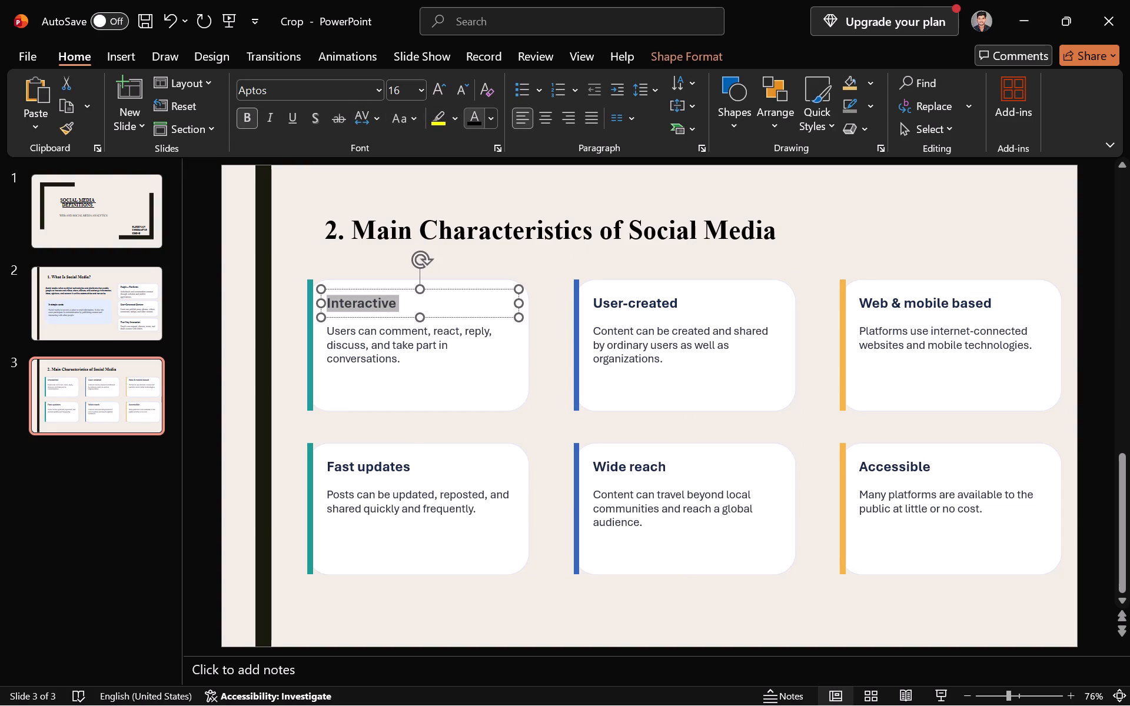
{"action": "left_click", "coordinate": [624, 309]}
{"action": "key", "text": "ctrl+a"}
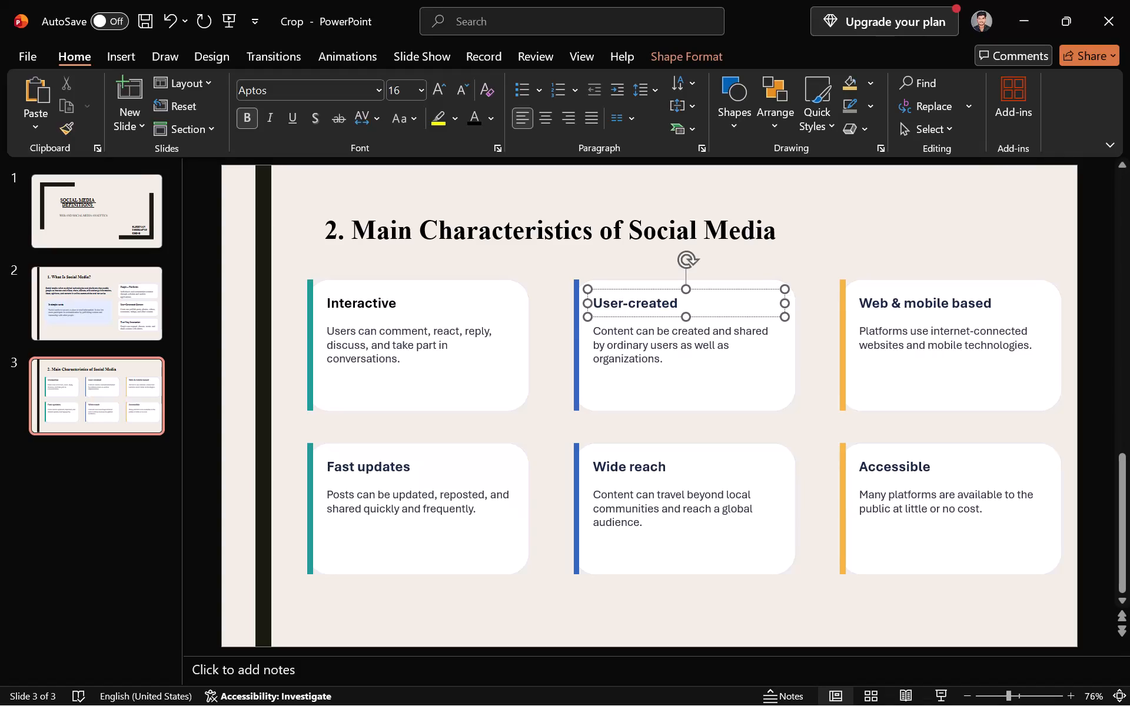
{"action": "left_click", "coordinate": [471, 112]}
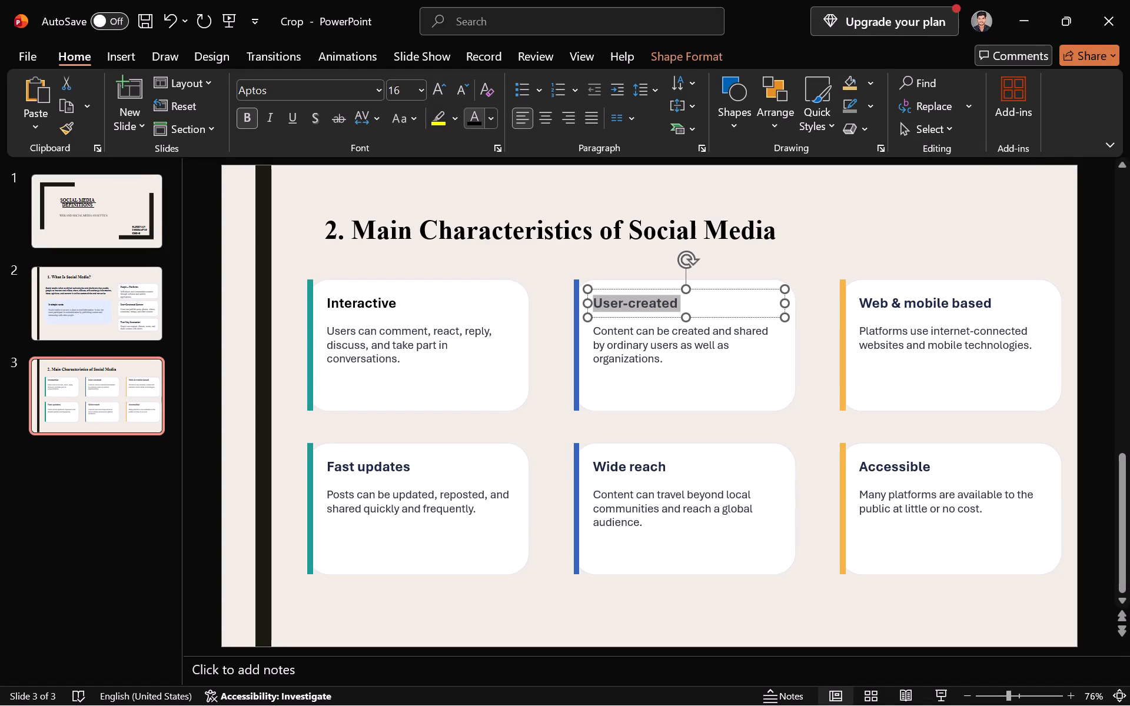
{"action": "left_click", "coordinate": [918, 307]}
{"action": "key", "text": "ctrl+a"}
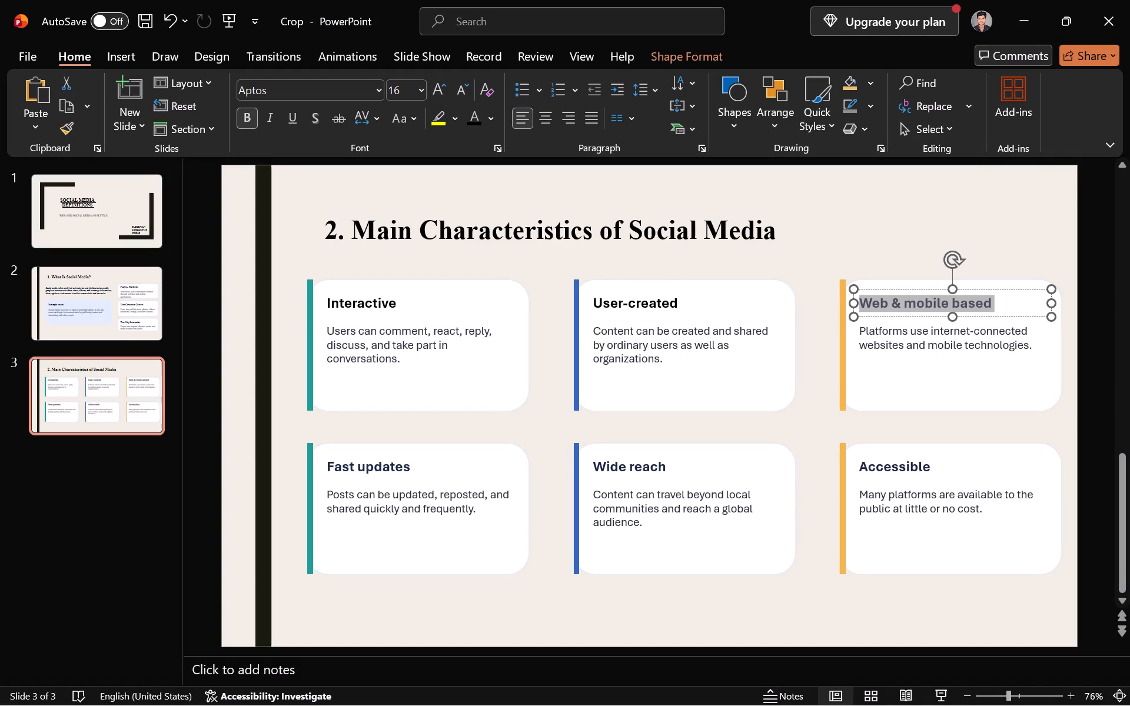
{"action": "left_click", "coordinate": [473, 118]}
Set the font color of the Fast updates, Wide reach, and Accessible card headings to black.
{"action": "left_click", "coordinate": [378, 462]}
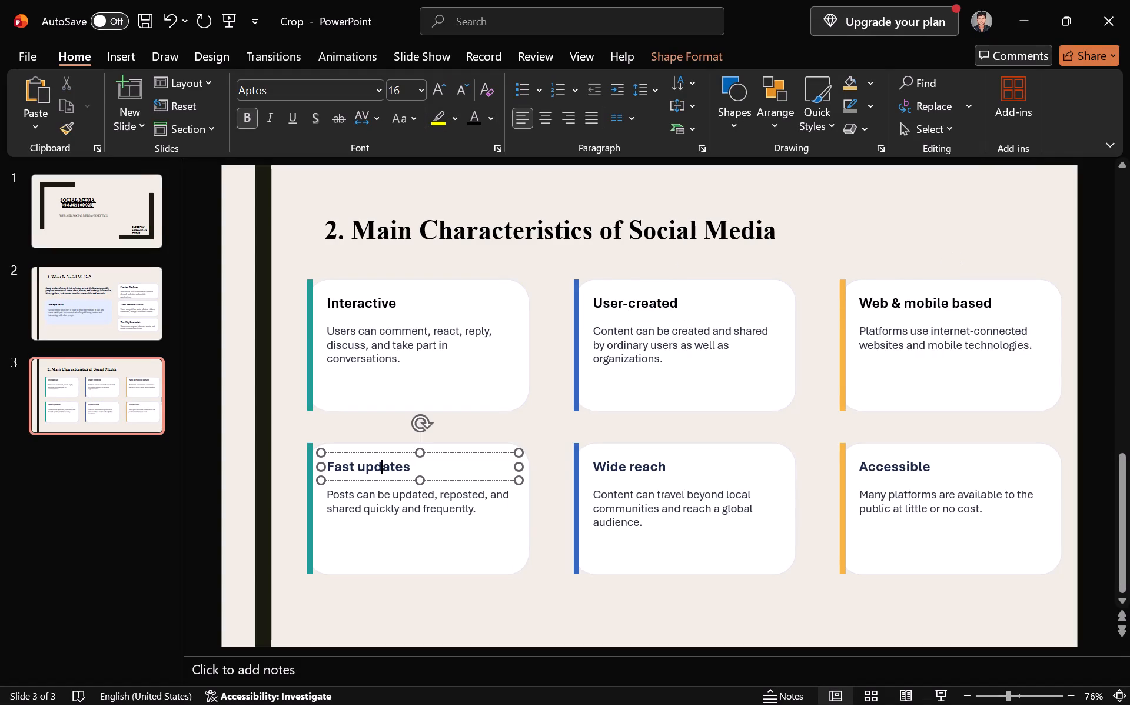
{"action": "key", "text": "ctrl+a"}
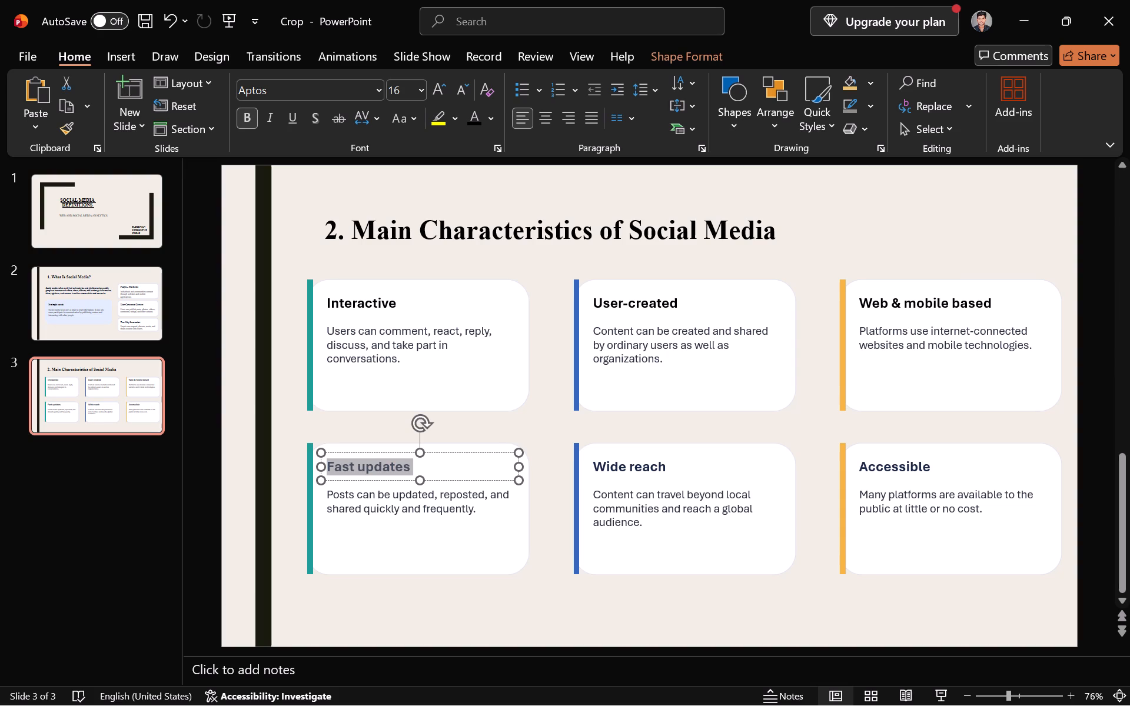
{"action": "left_click", "coordinate": [476, 117]}
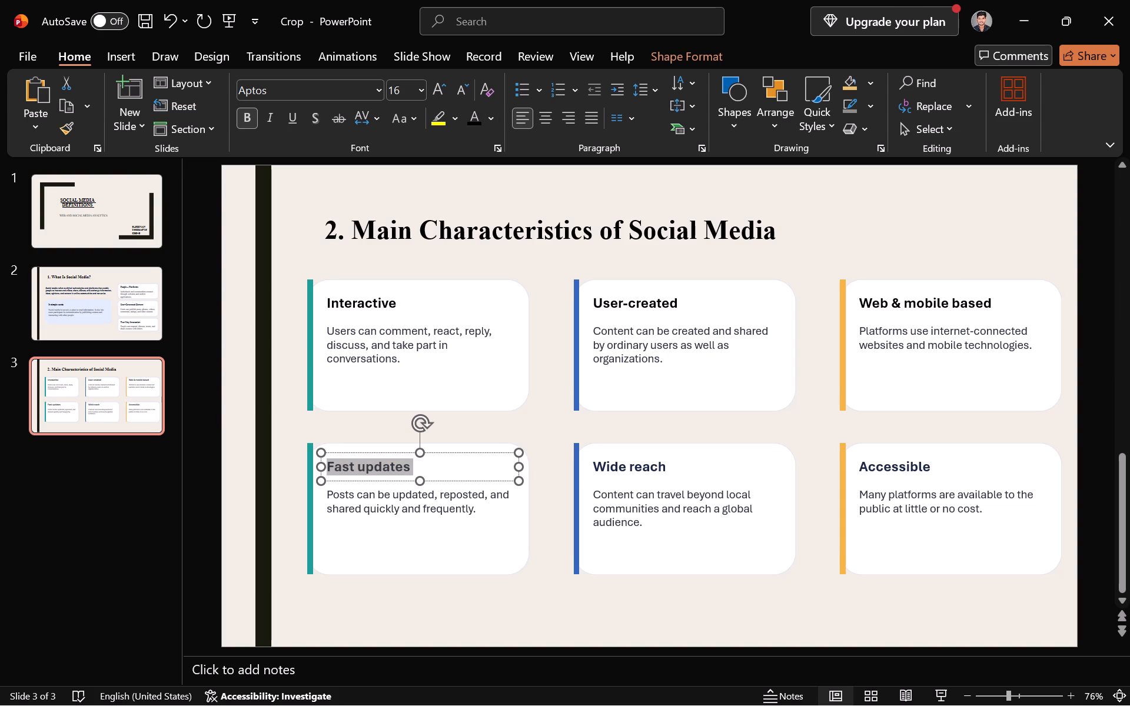
{"action": "left_click", "coordinate": [644, 462]}
{"action": "key", "text": "ctrl+a"}
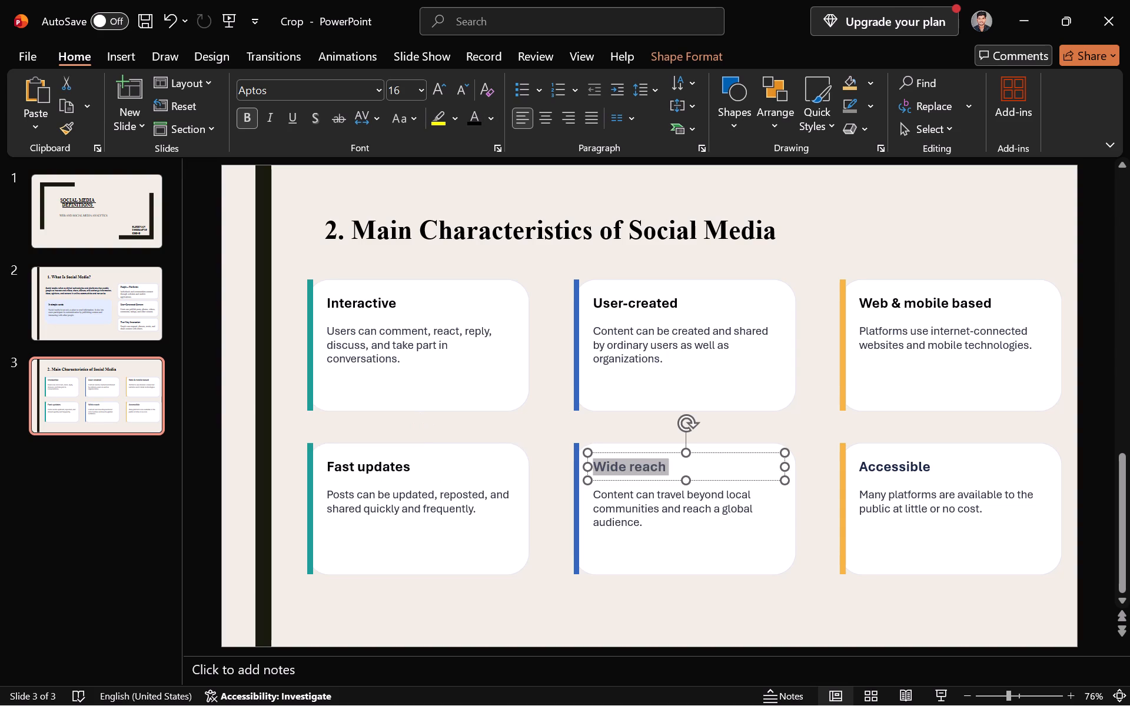
{"action": "left_click", "coordinate": [475, 118]}
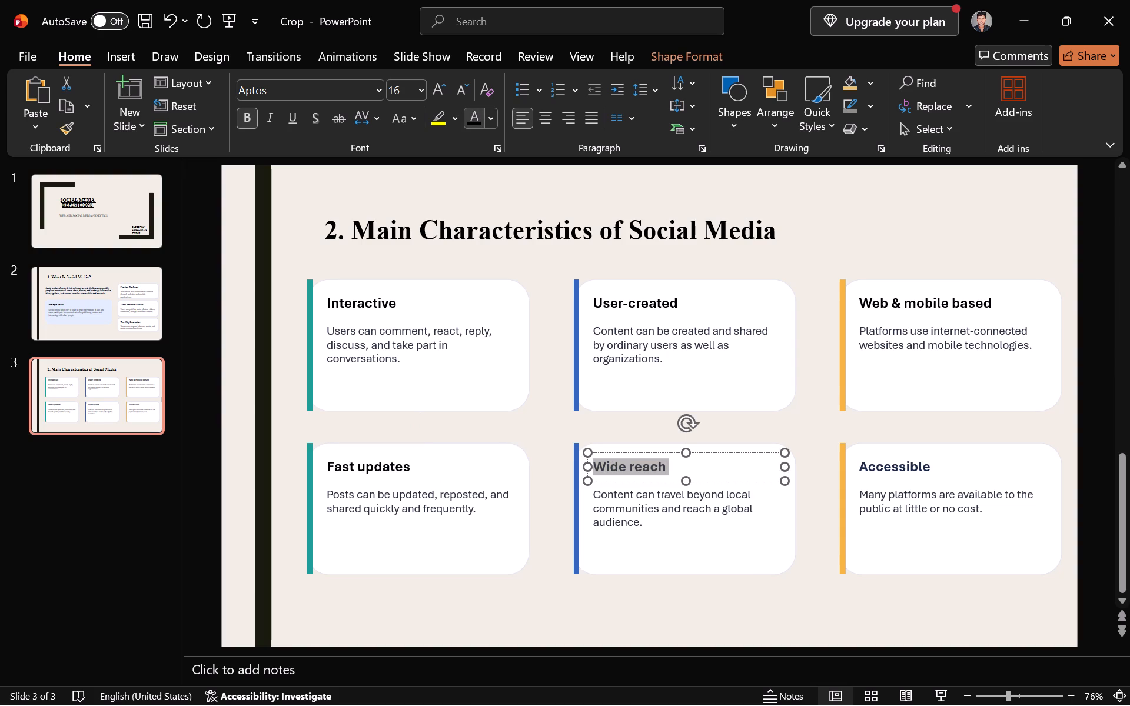
{"action": "left_click", "coordinate": [904, 468]}
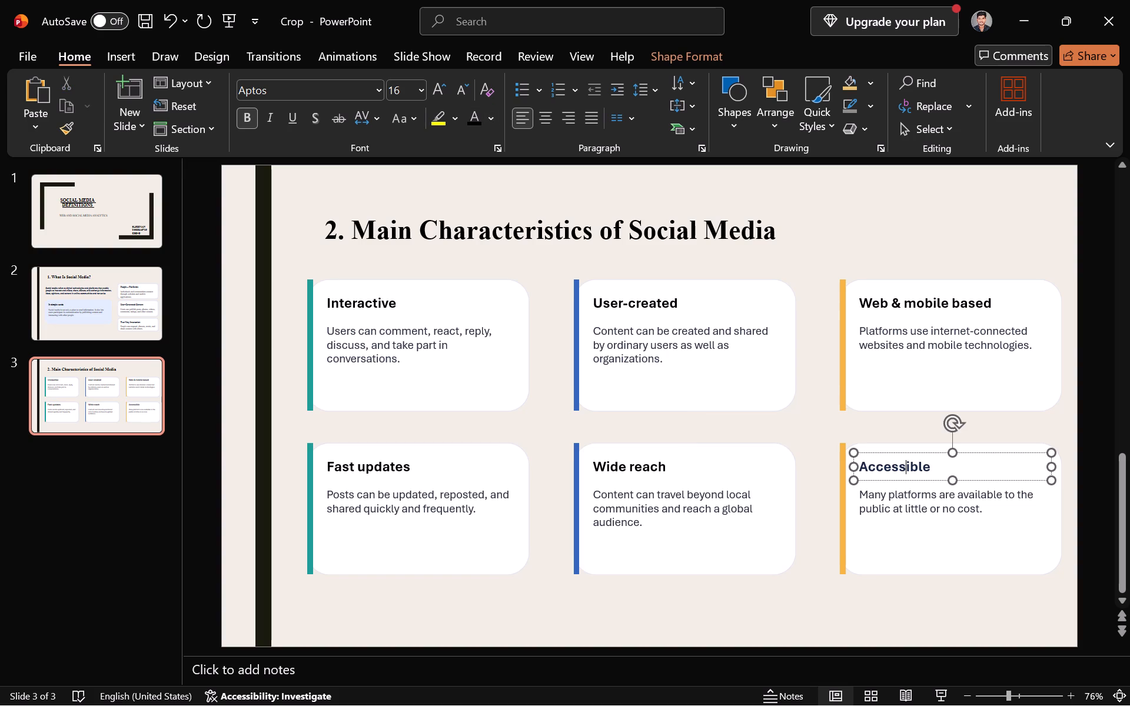
{"action": "key", "text": "ctrl+a"}
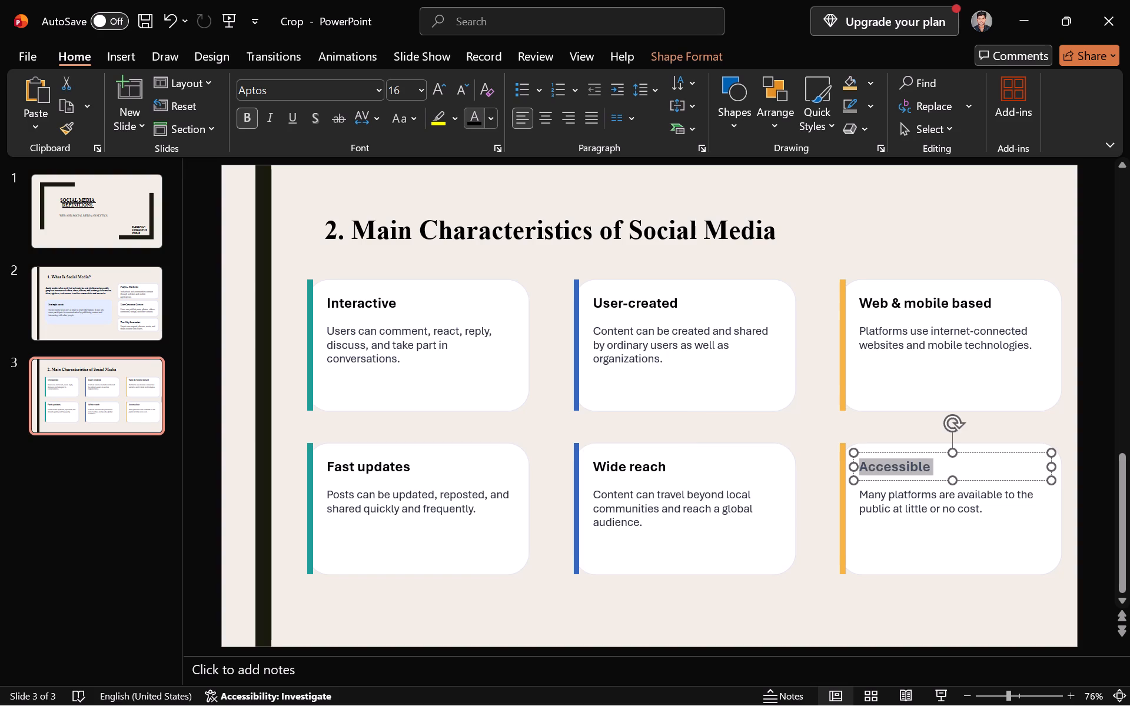
{"action": "left_click", "coordinate": [476, 119]}
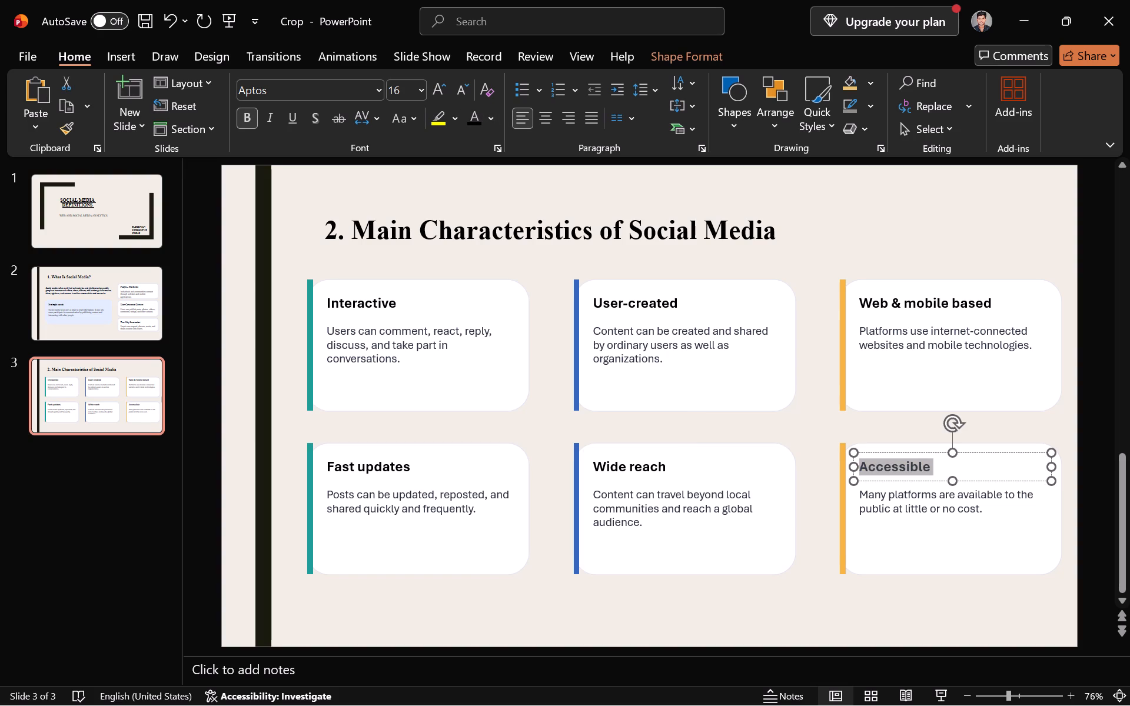
Format the text of all six characteristic cards on slide 3 in Times New Roman, size 16.
{"action": "left_click", "coordinate": [292, 252]}
{"action": "left_click_drag", "start_coordinate": [292, 252], "coordinate": [868, 462]}
{"action": "left_click", "coordinate": [355, 271]}
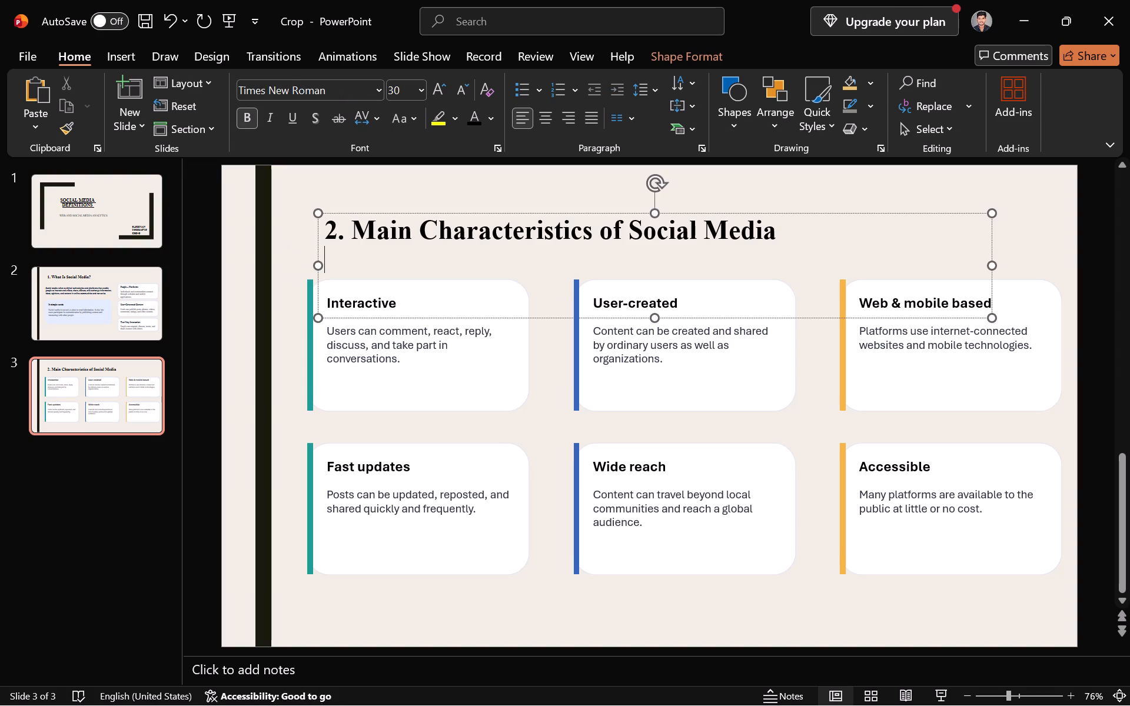
{"action": "left_click", "coordinate": [294, 274]}
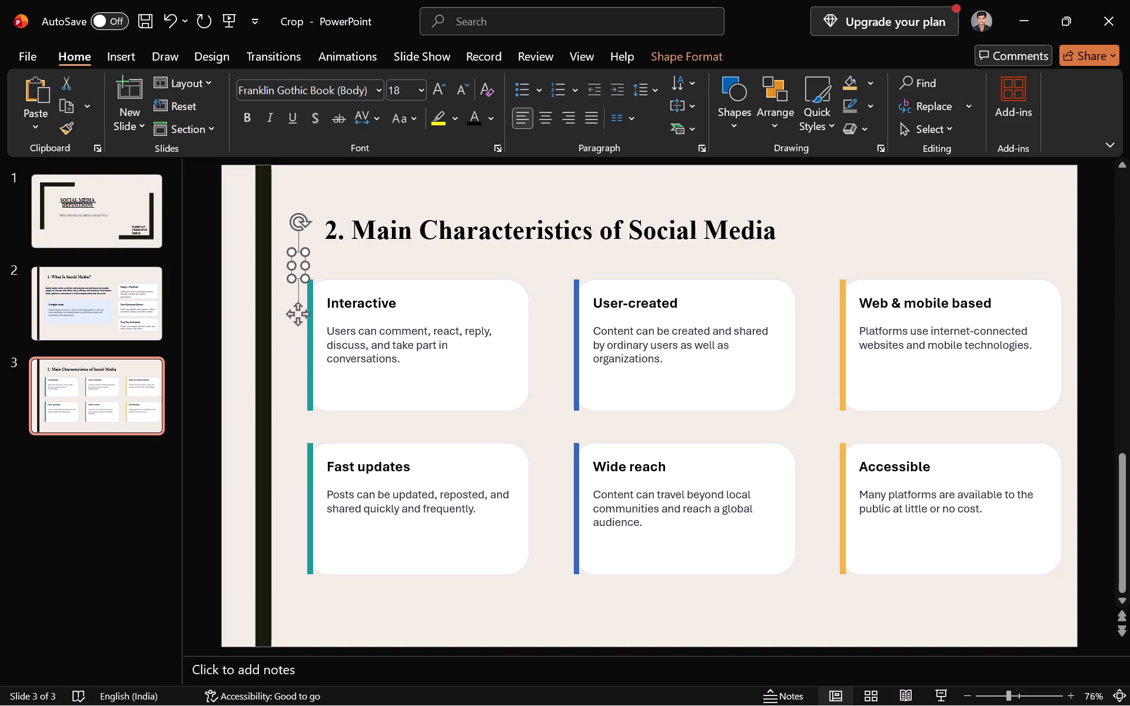
{"action": "left_click", "coordinate": [286, 349]}
{"action": "left_click_drag", "start_coordinate": [283, 287], "coordinate": [843, 507]}
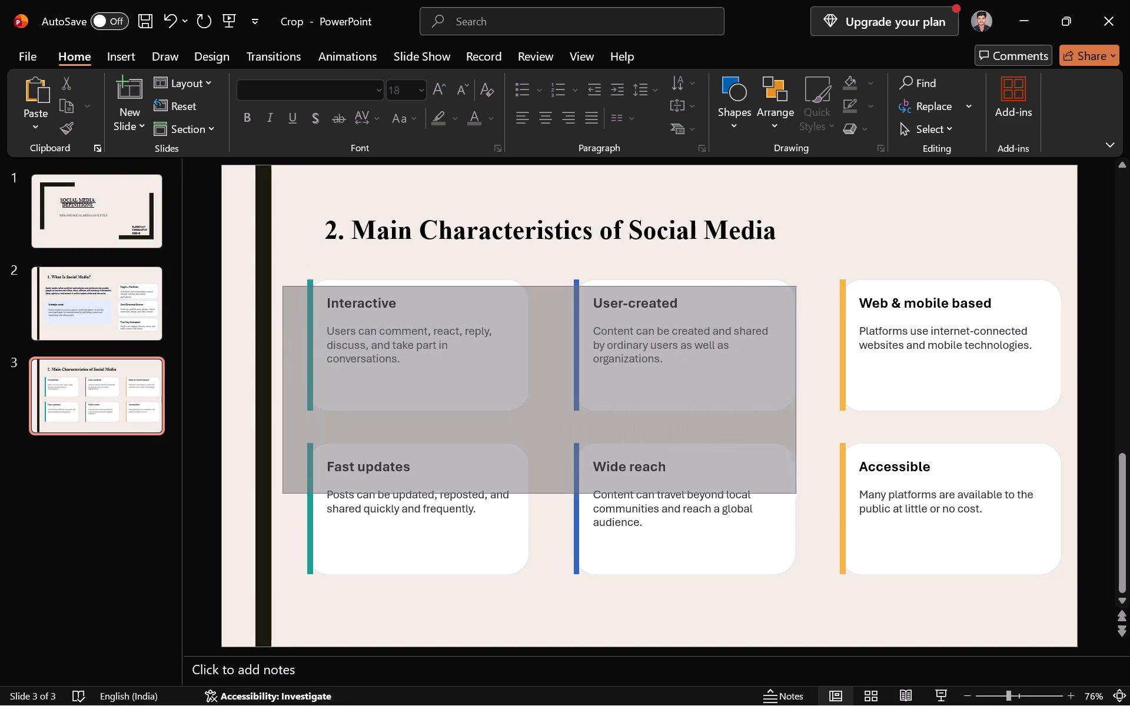
{"action": "left_click_drag", "start_coordinate": [843, 507], "coordinate": [1072, 575]}
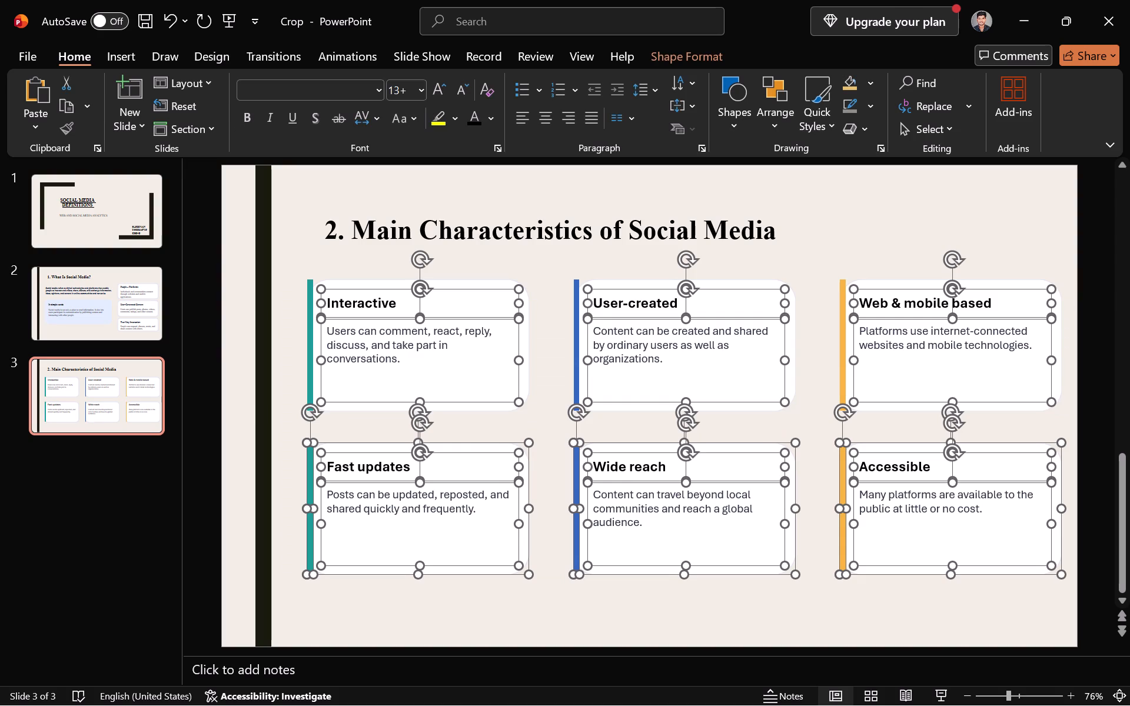
{"action": "left_click", "coordinate": [308, 89]}
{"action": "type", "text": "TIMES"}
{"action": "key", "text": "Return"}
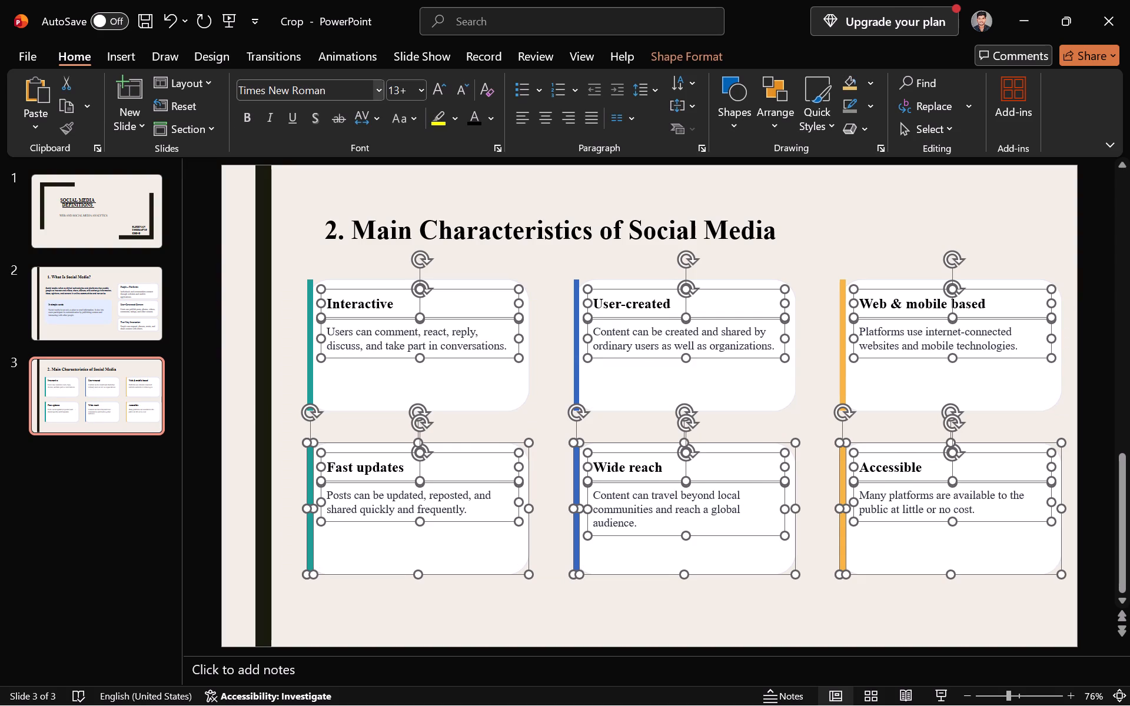
{"action": "left_click", "coordinate": [407, 94]}
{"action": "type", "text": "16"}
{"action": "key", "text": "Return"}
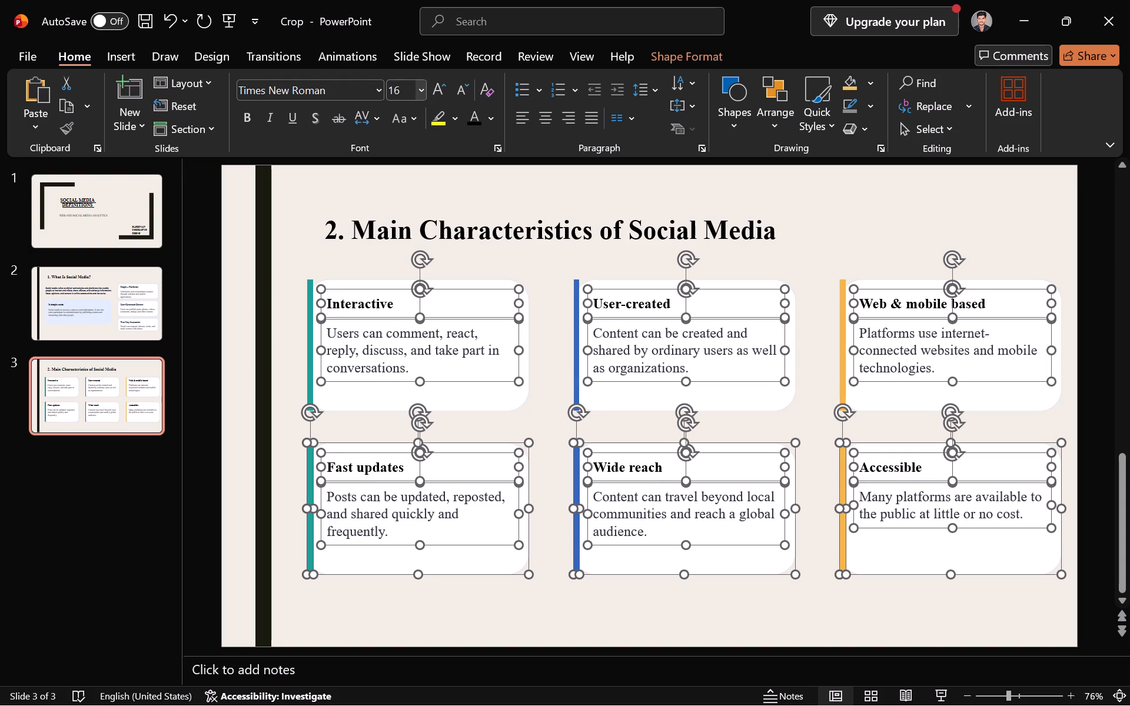
{"action": "left_click", "coordinate": [649, 602]}
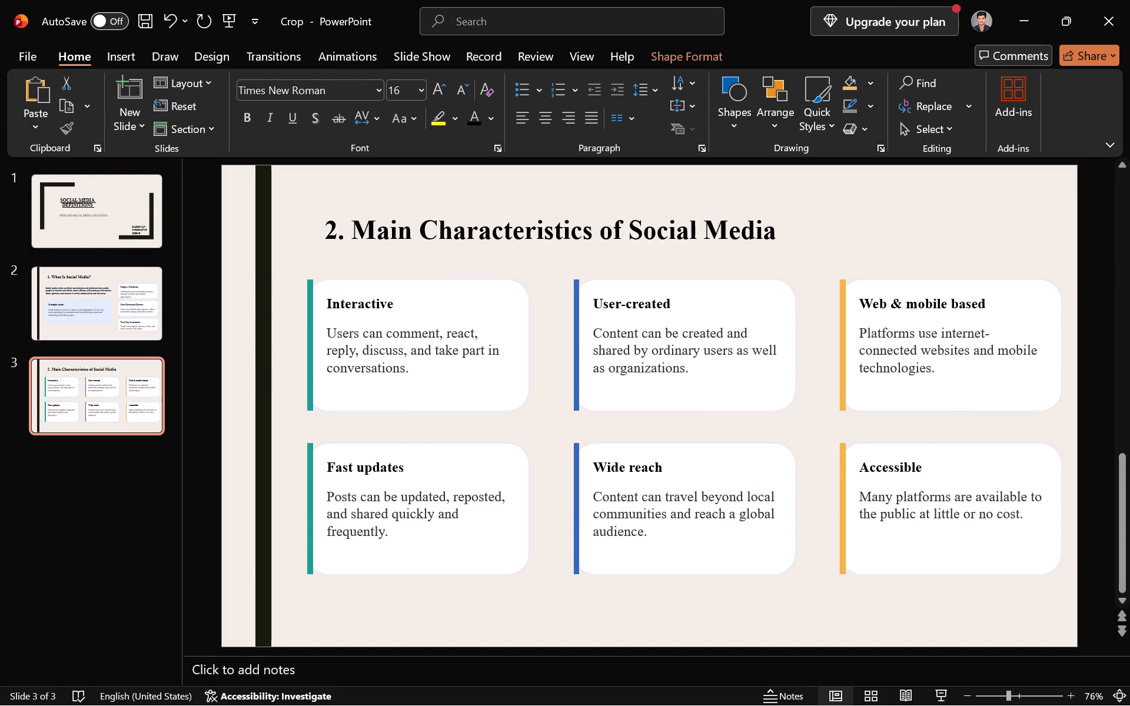
Delete the teal, blue, and orange accent bars from all six cards on slide 3.
{"action": "left_click", "coordinate": [309, 354]}
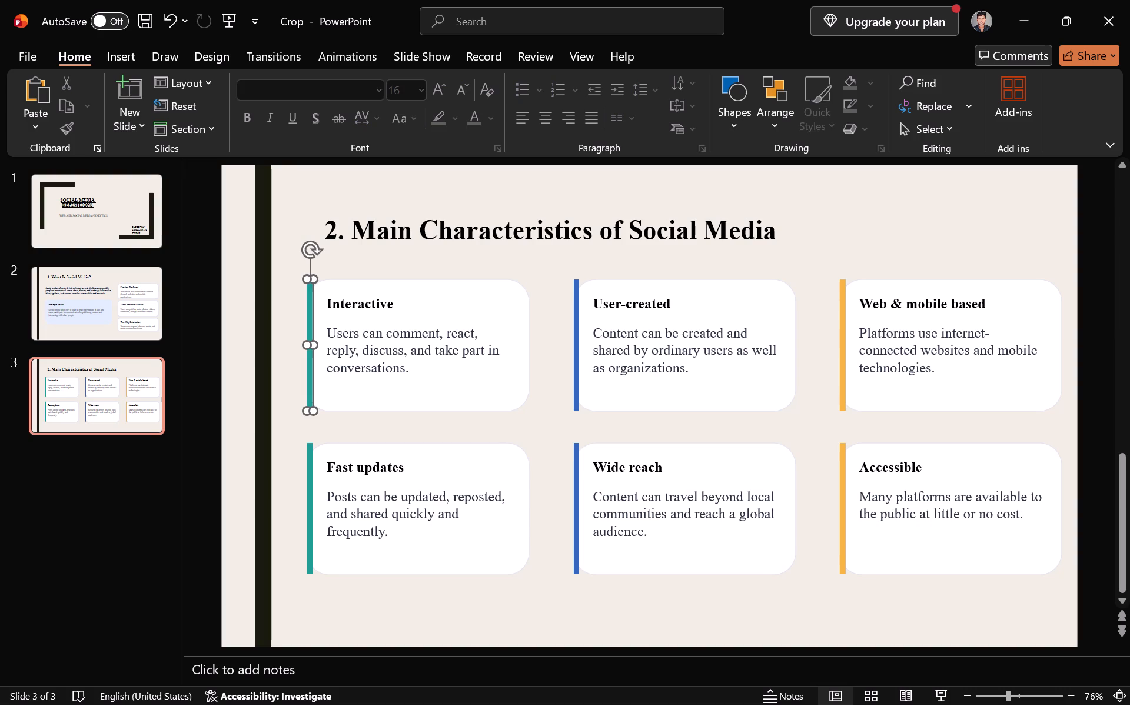
{"action": "key", "text": "BackSpace"}
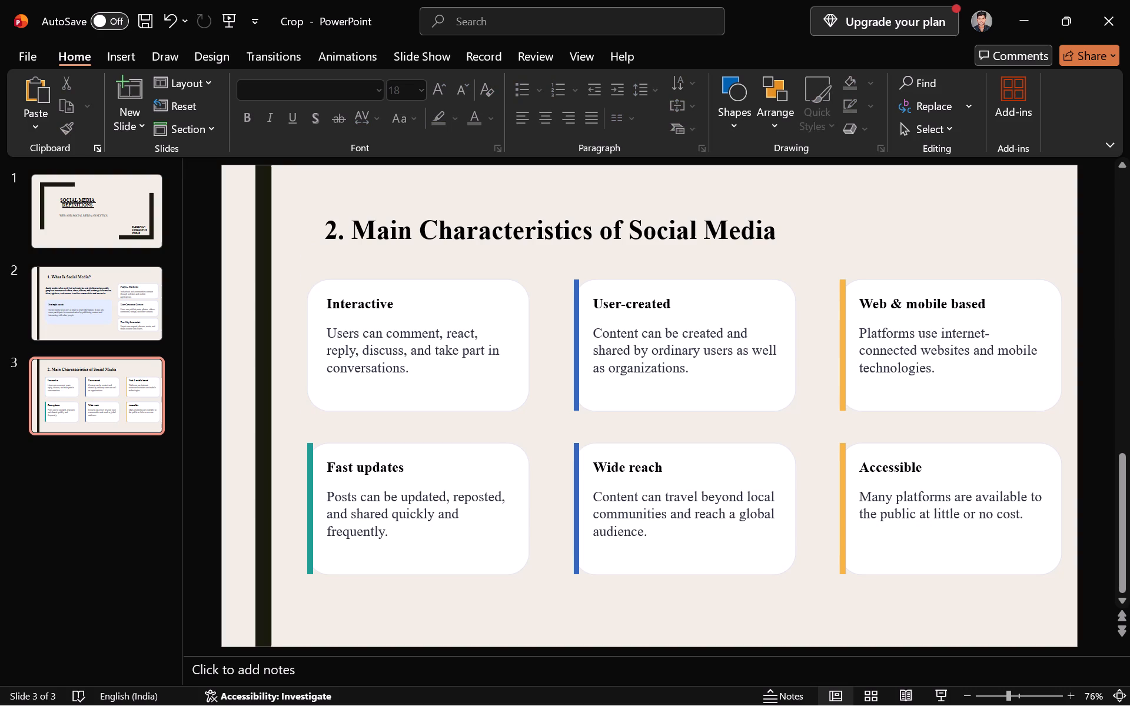
{"action": "left_click", "coordinate": [307, 468]}
{"action": "key", "text": "BackSpace"}
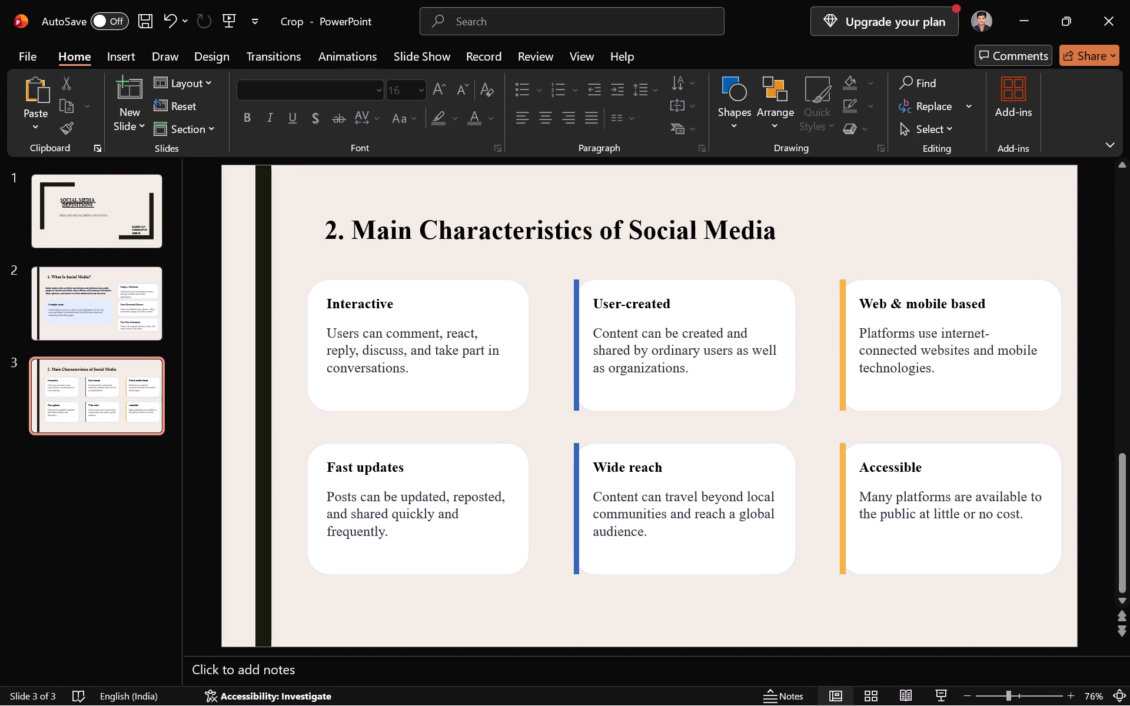
{"action": "left_click", "coordinate": [575, 481]}
{"action": "key", "text": "BackSpace"}
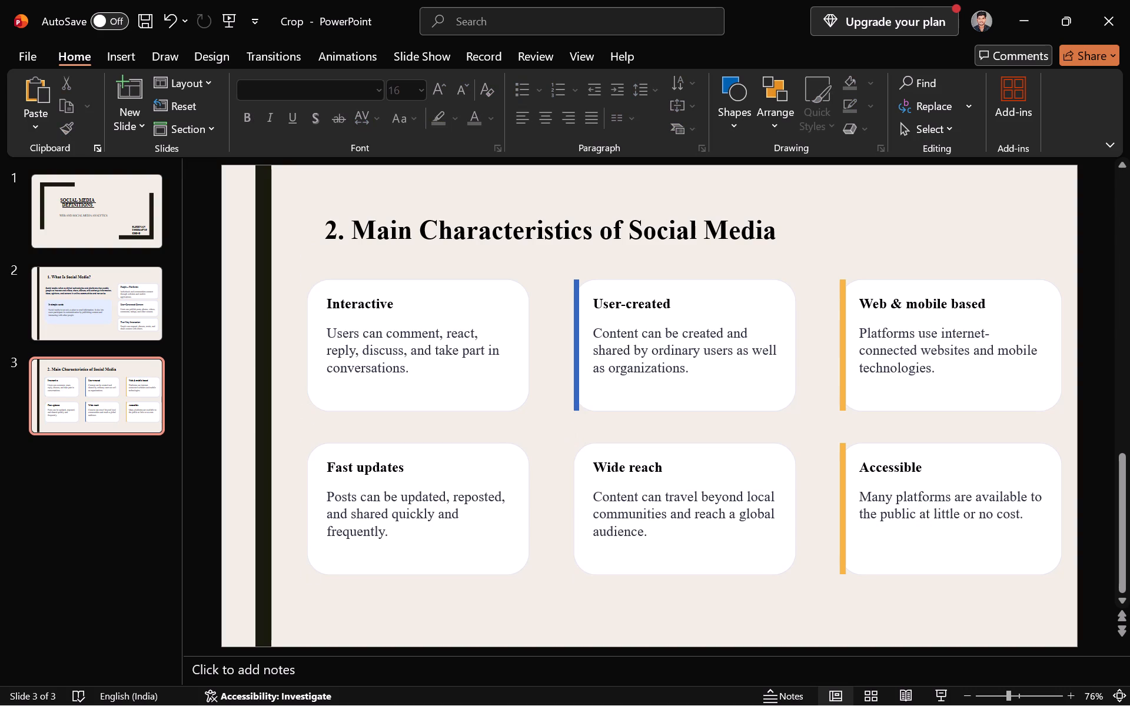
{"action": "left_click", "coordinate": [576, 389]}
{"action": "key", "text": "BackSpace"}
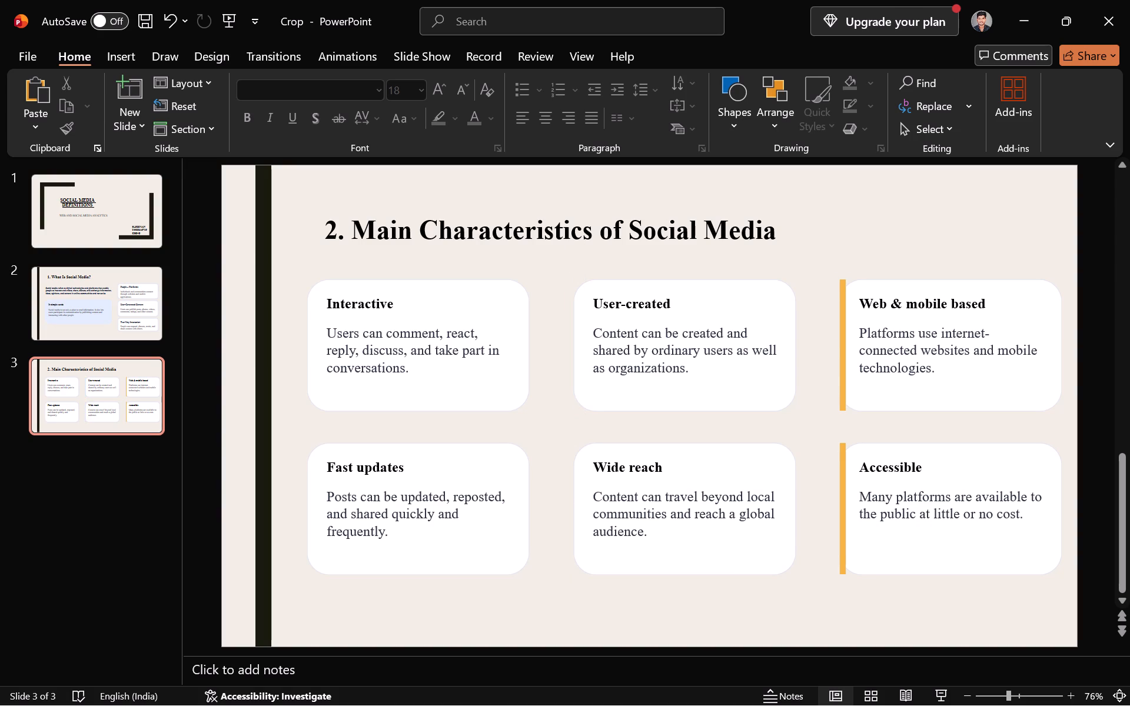
{"action": "left_click", "coordinate": [842, 348]}
{"action": "key", "text": "BackSpace"}
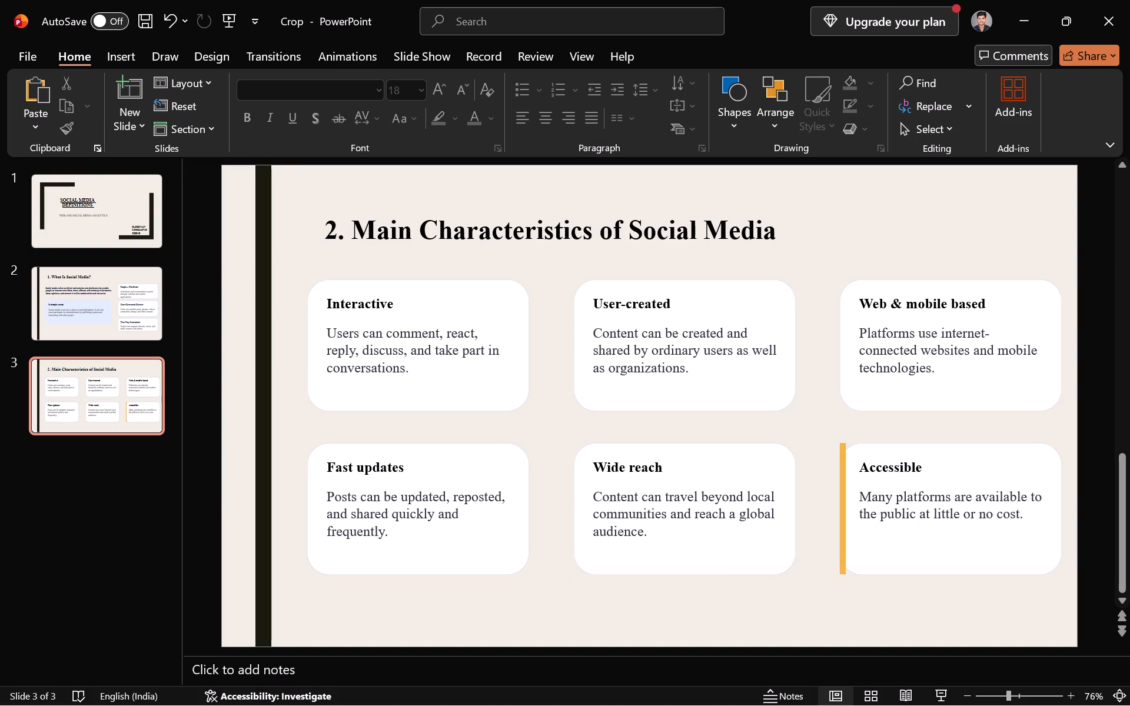
{"action": "left_click", "coordinate": [841, 447]}
{"action": "key", "text": "BackSpace"}
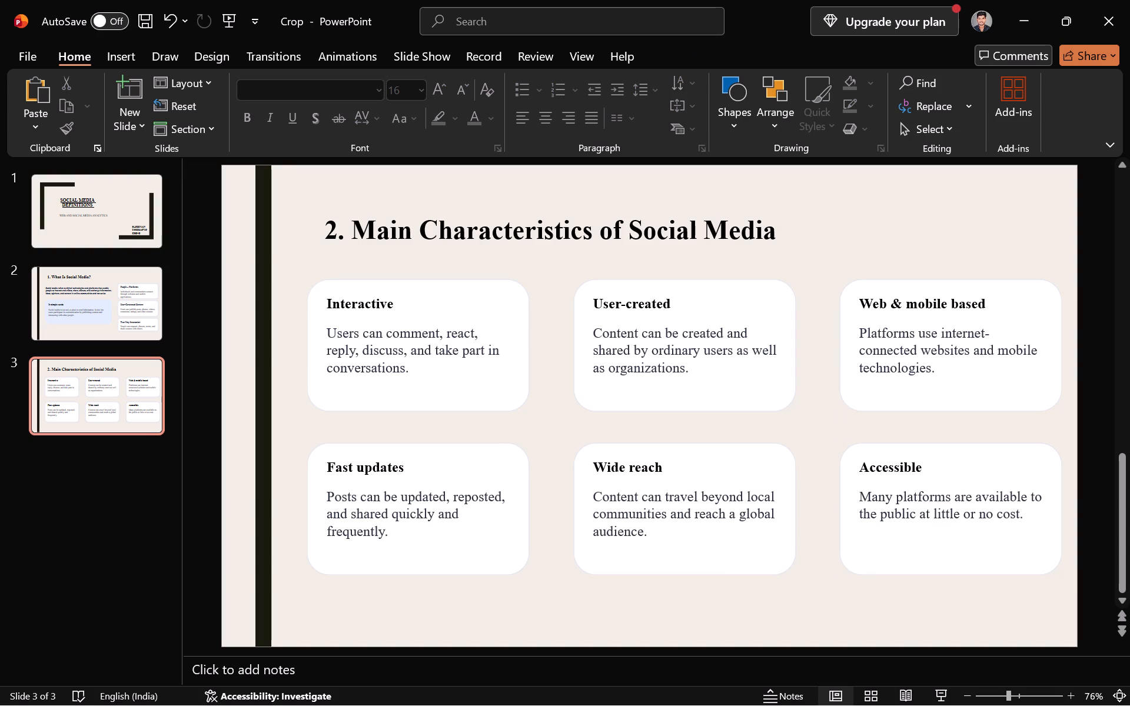
Add a new slide with only a title placeholder after slide 3.
{"action": "left_click", "coordinate": [142, 125]}
{"action": "left_click", "coordinate": [349, 274]}
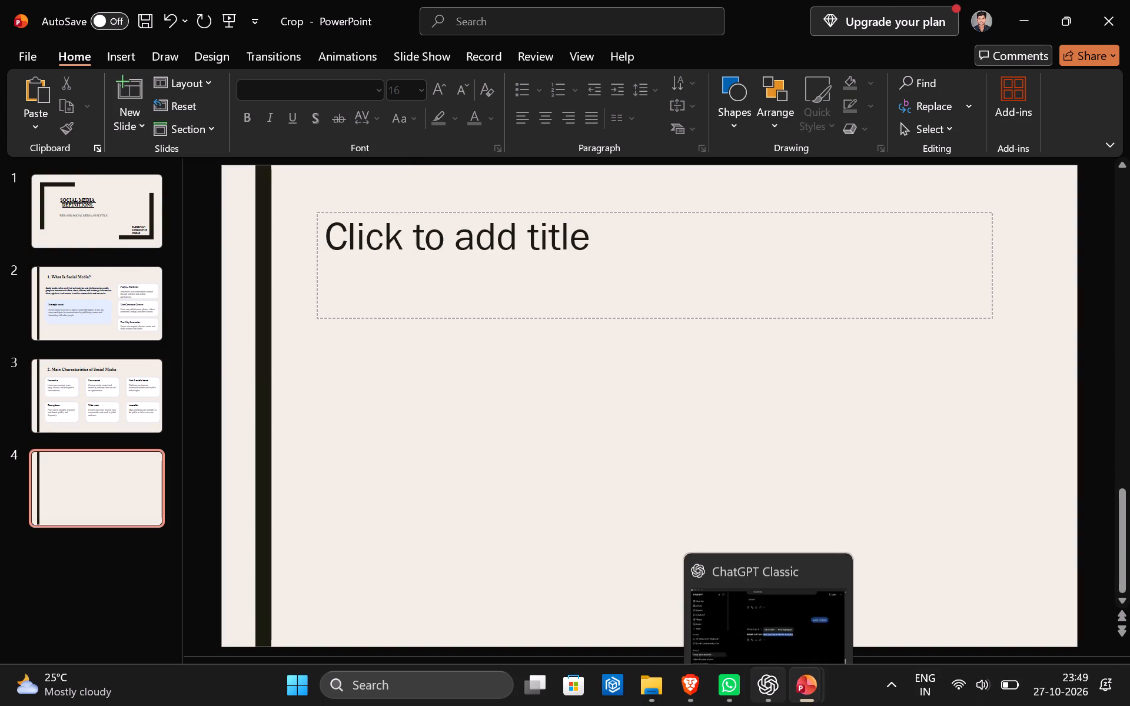
Copy the title "3. Common Forms of Social Media" from slide 4 of Social_Media_Definitions_Presentation into the title placeholder of the Crop presentation's slide 4.
{"action": "left_click", "coordinate": [732, 607]}
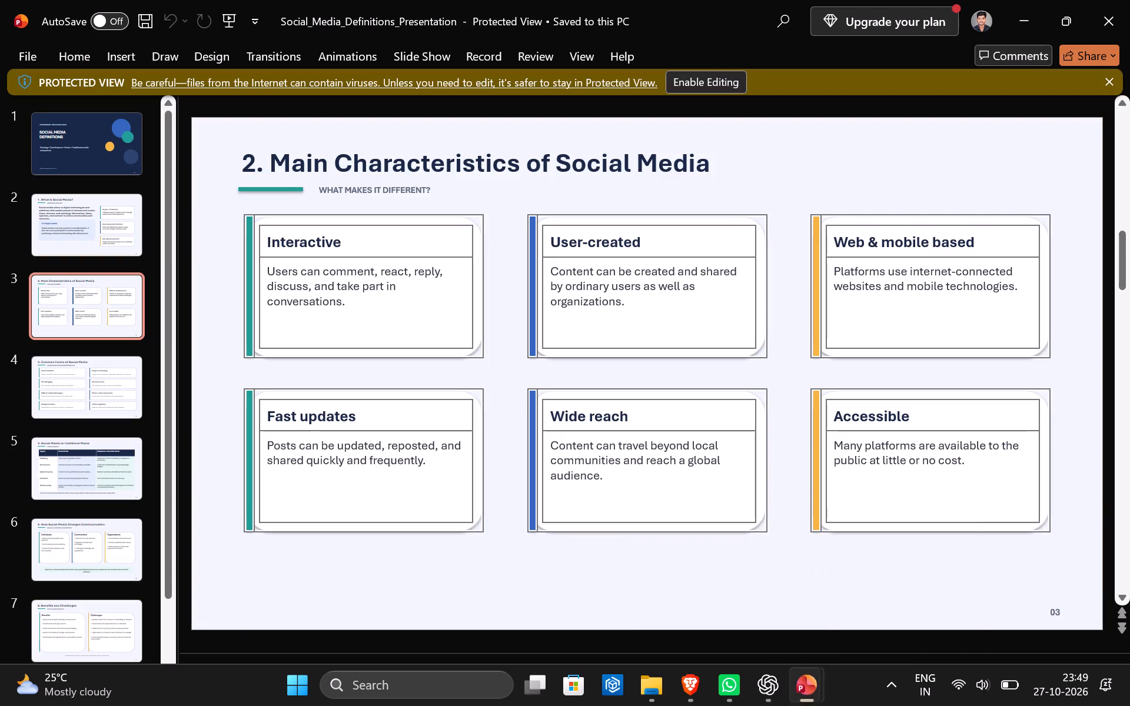
{"action": "left_click", "coordinate": [88, 400]}
{"action": "left_click", "coordinate": [92, 303]}
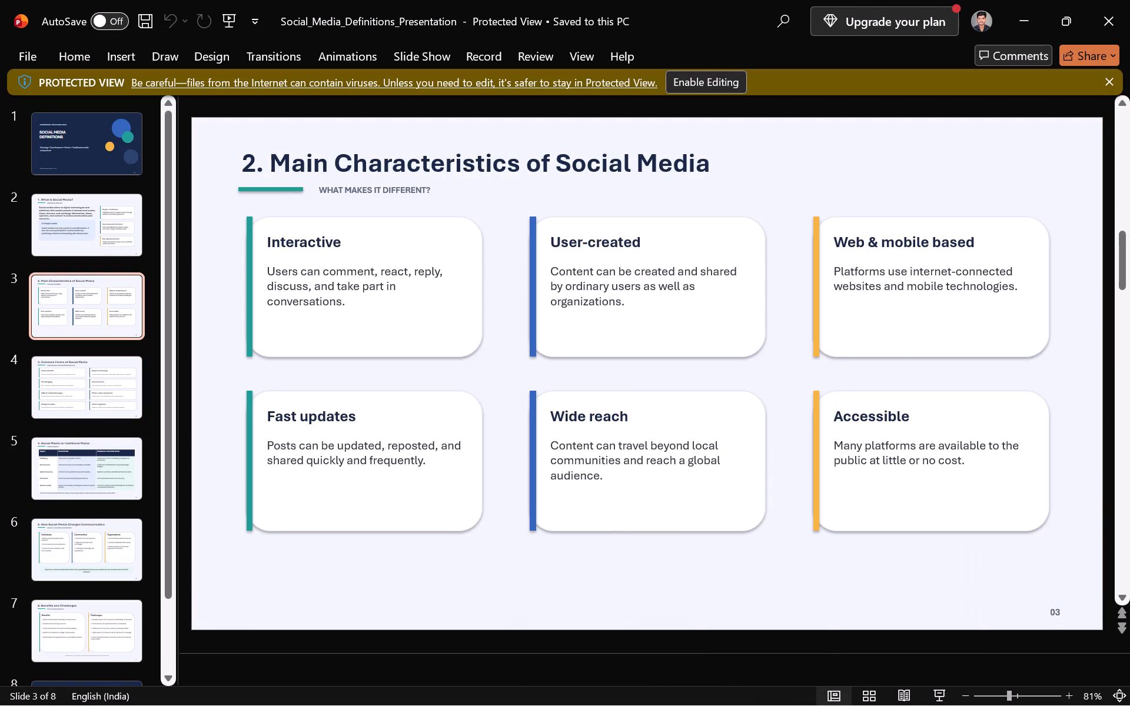
{"action": "left_click", "coordinate": [102, 383]}
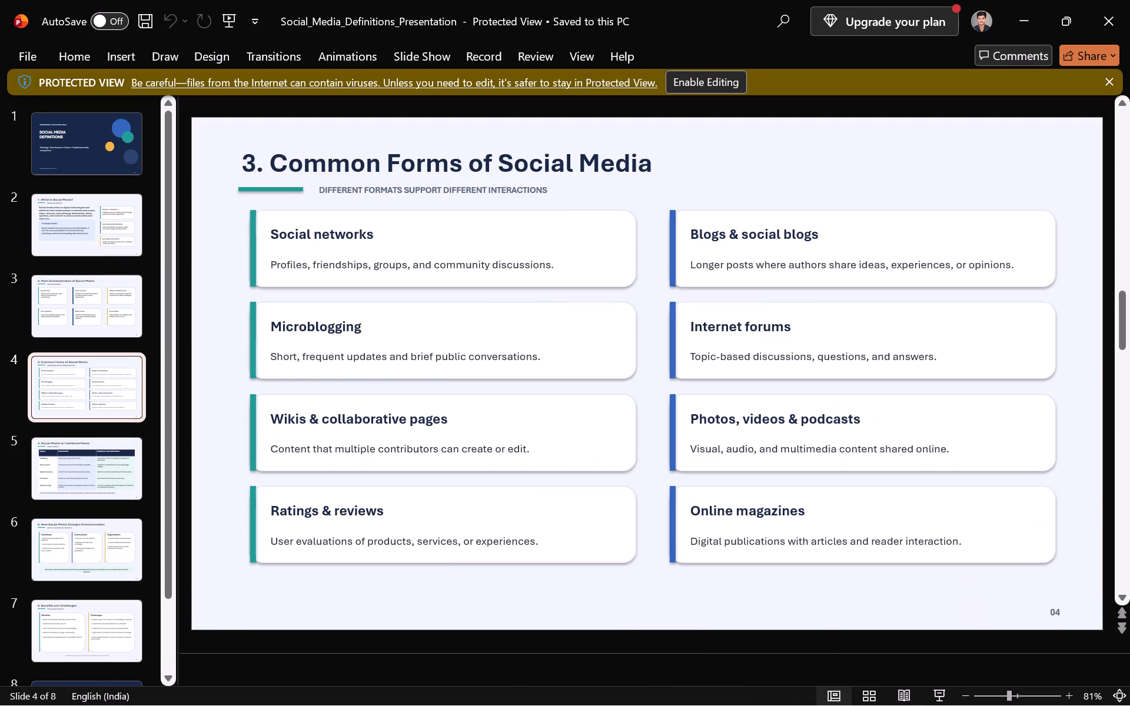
{"action": "left_click", "coordinate": [475, 169]}
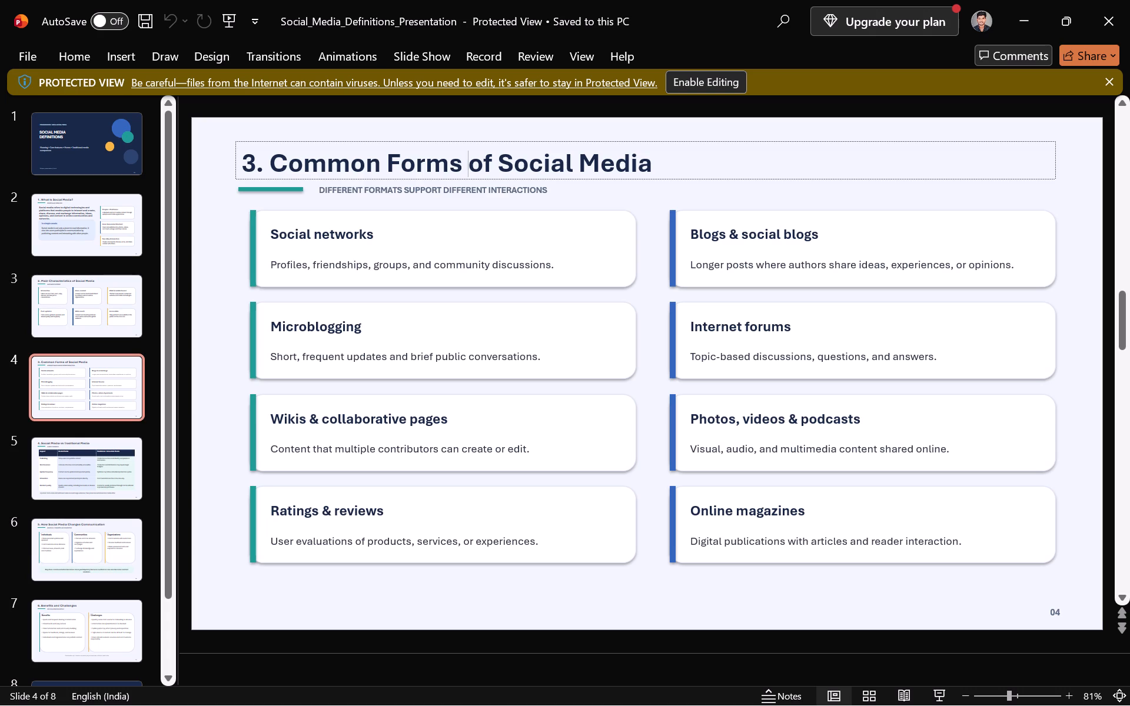
{"action": "key", "text": "ctrl+a"}
{"action": "key", "text": "ctrl+c"}
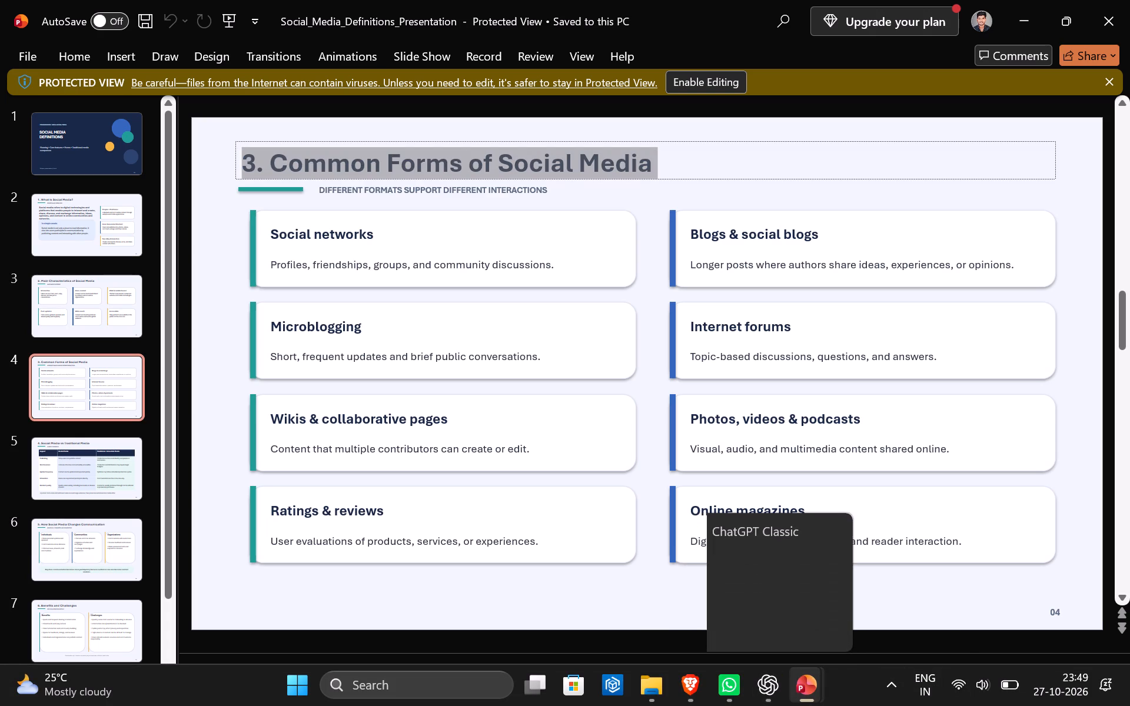
{"action": "left_click", "coordinate": [881, 605]}
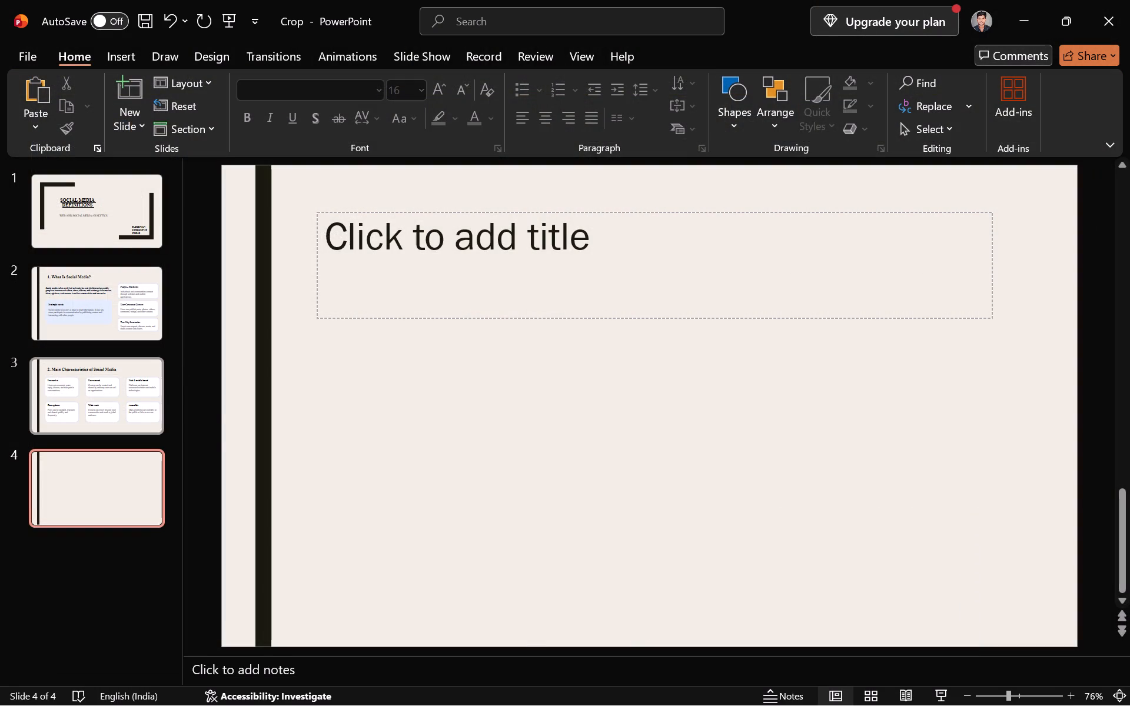
{"action": "left_click", "coordinate": [408, 252]}
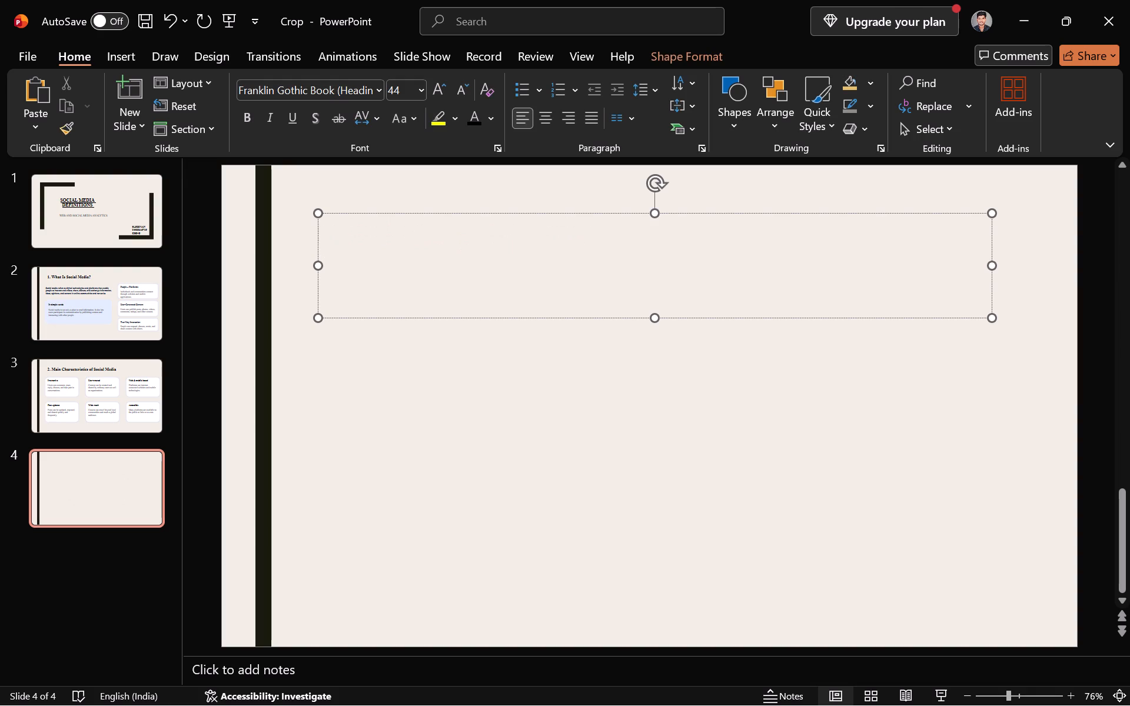
{"action": "key", "text": "ctrl+v"}
Format the slide 4 title in black Times New Roman, size 30.
{"action": "key", "text": "ctrl+a"}
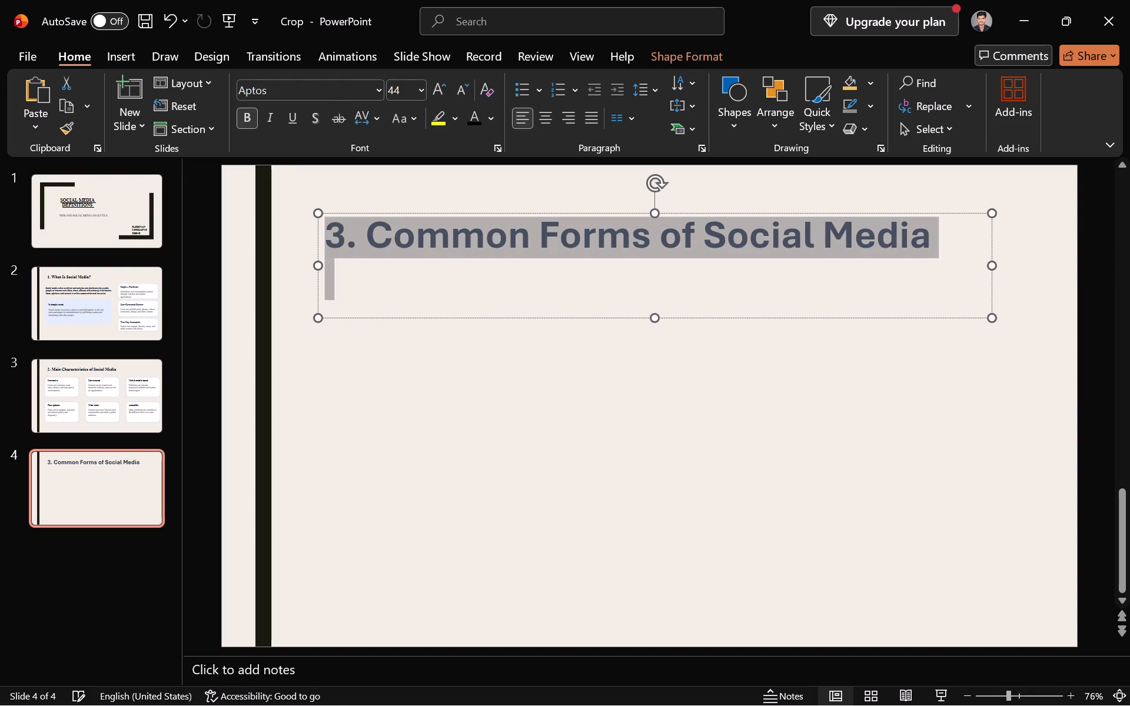
{"action": "left_click", "coordinate": [290, 97]}
{"action": "left_click", "coordinate": [294, 88]}
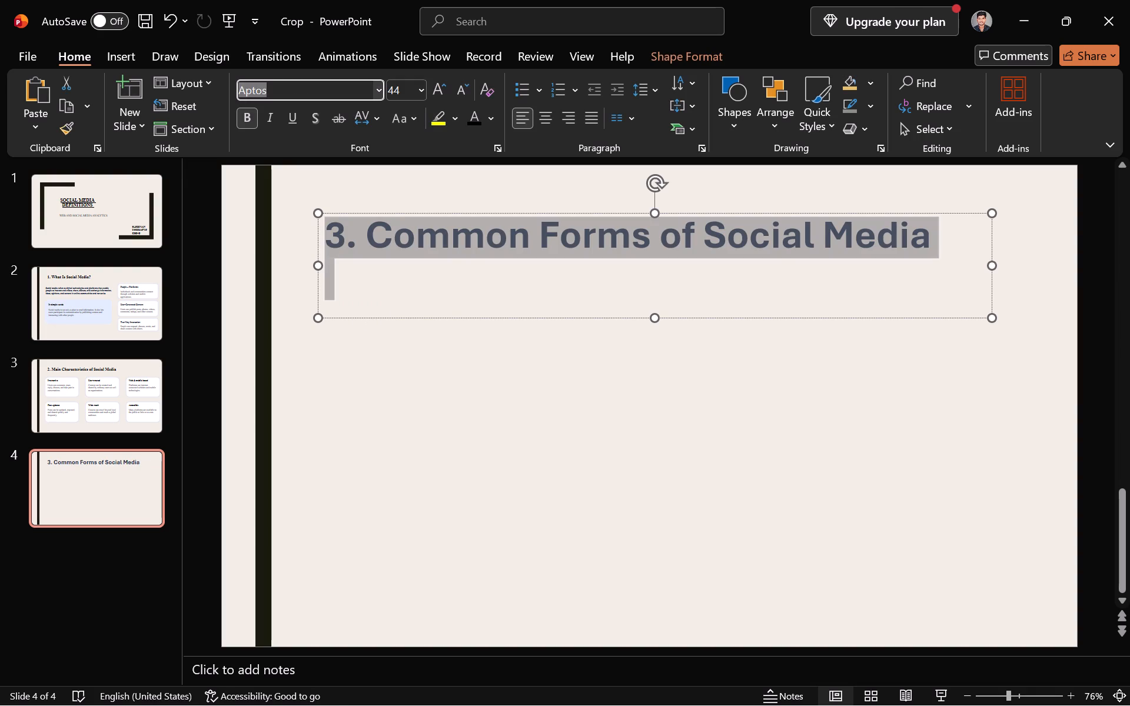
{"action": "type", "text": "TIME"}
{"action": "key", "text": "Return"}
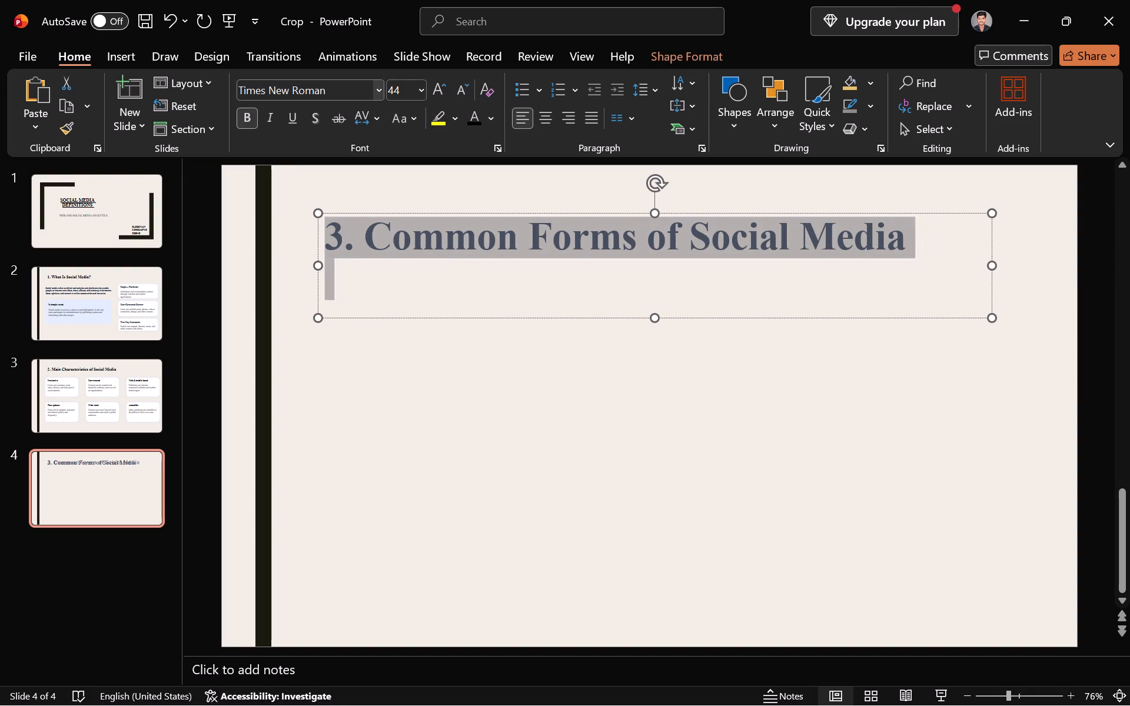
{"action": "left_click", "coordinate": [407, 91]}
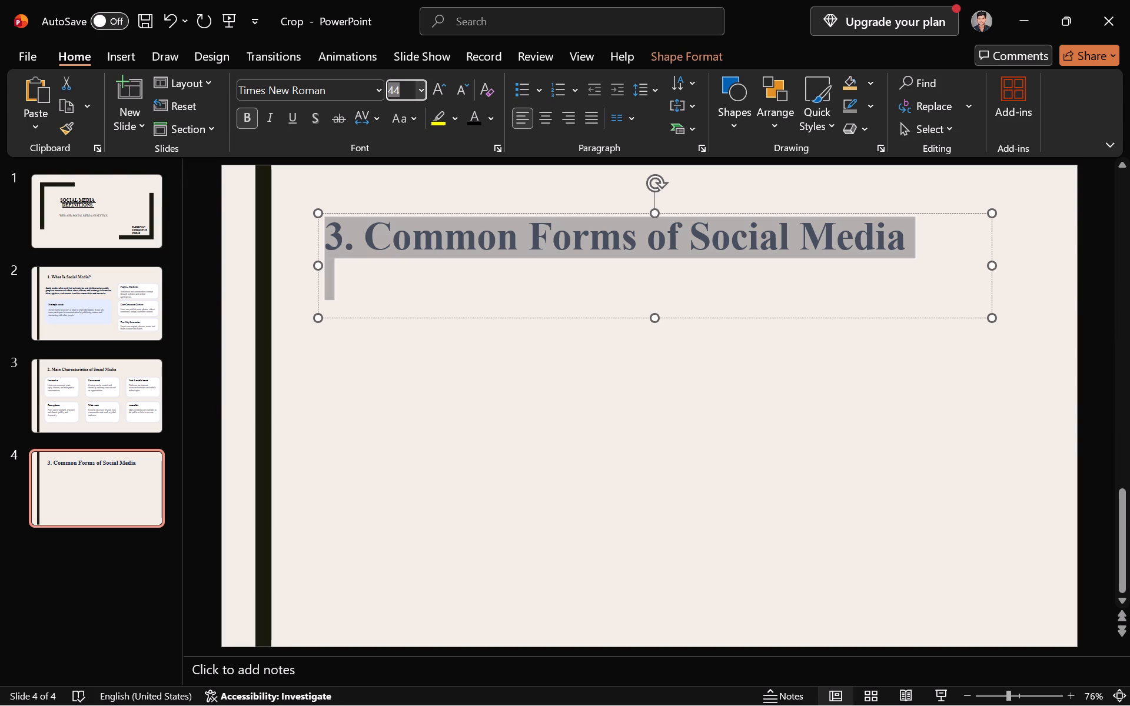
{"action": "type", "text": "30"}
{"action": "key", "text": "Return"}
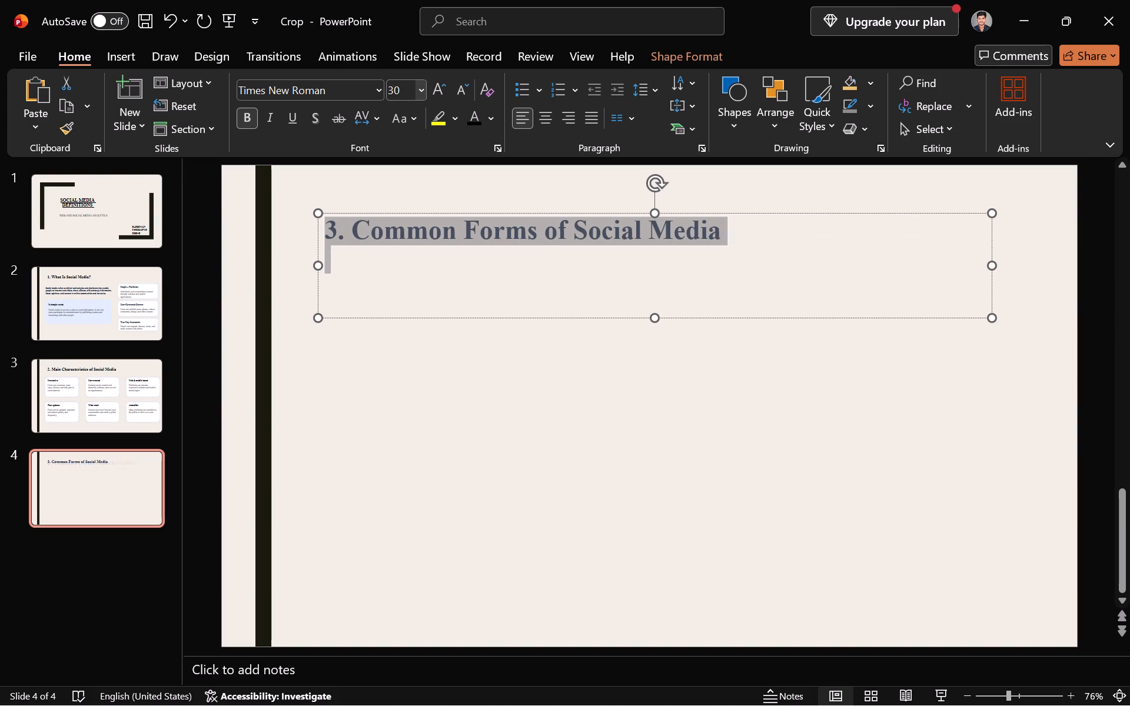
{"action": "left_click", "coordinate": [471, 116]}
{"action": "left_click", "coordinate": [539, 404]}
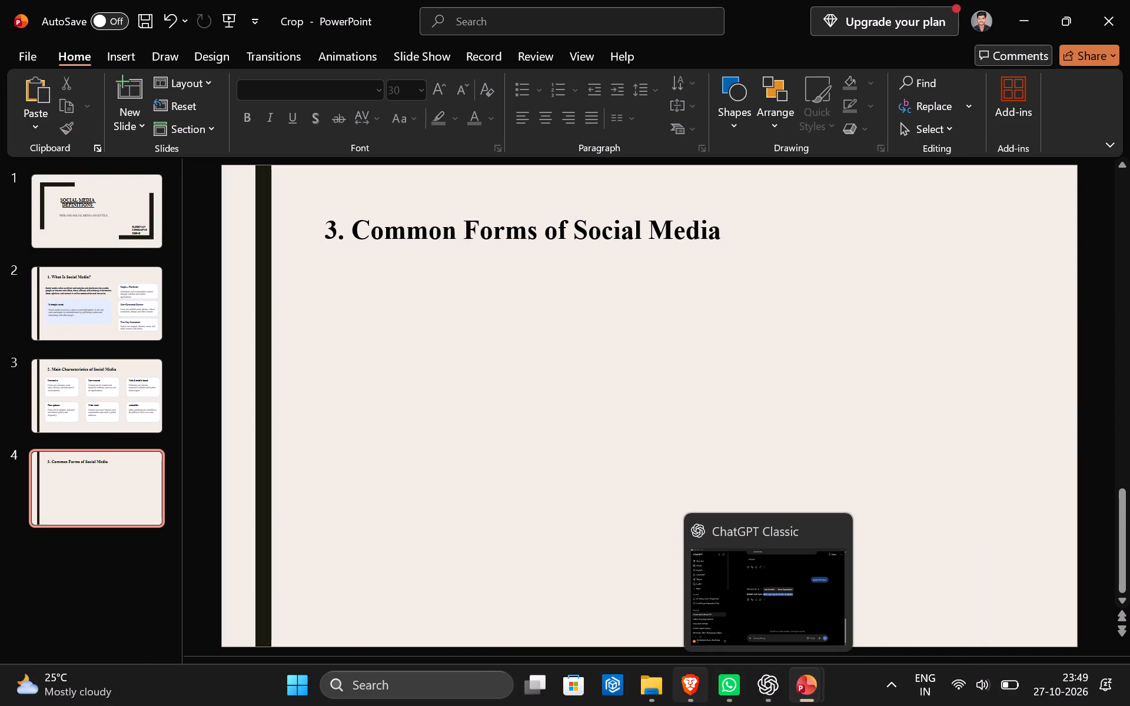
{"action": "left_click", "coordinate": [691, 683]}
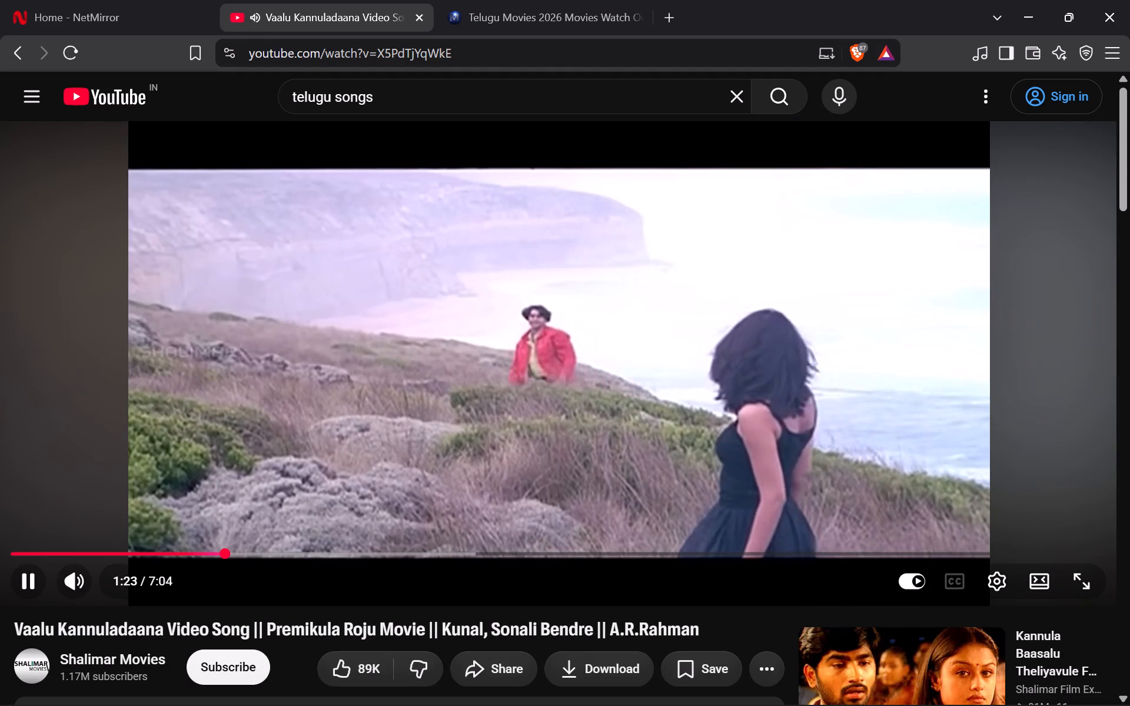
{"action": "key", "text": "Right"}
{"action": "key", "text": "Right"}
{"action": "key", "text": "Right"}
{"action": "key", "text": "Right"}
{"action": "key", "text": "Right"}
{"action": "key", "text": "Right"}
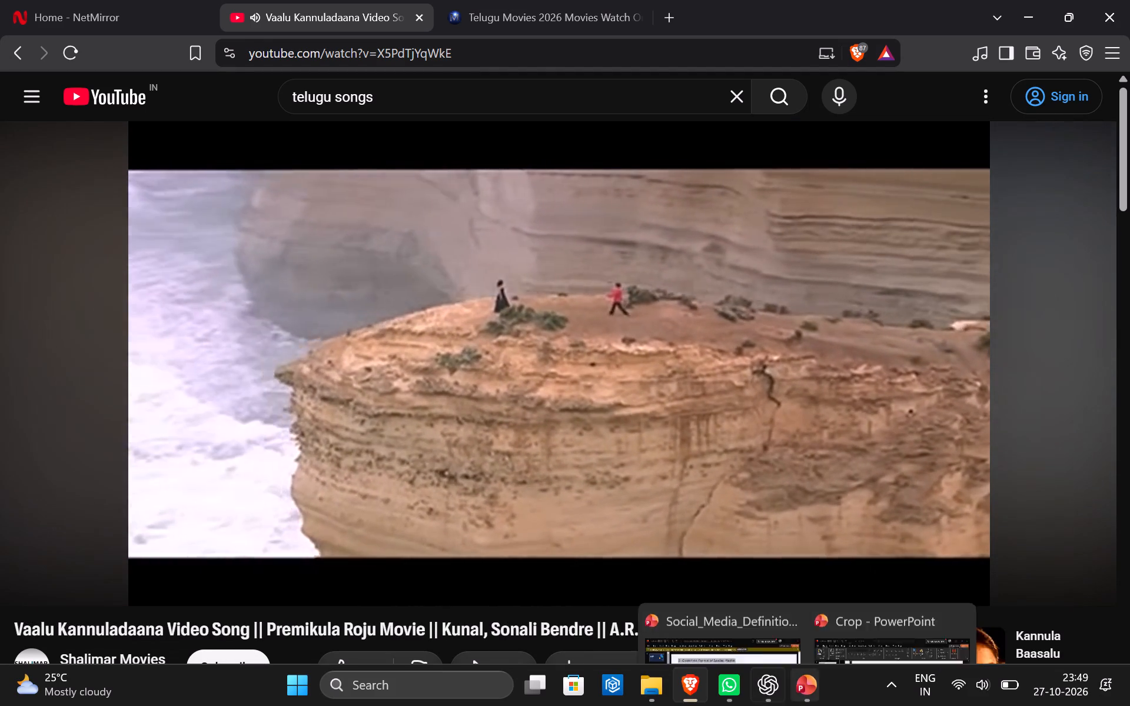
Copy all eight social media form cards from the source presentation's slide 4 into the Crop presentation's slide 4 and position them below the title.
{"action": "left_click", "coordinate": [761, 605]}
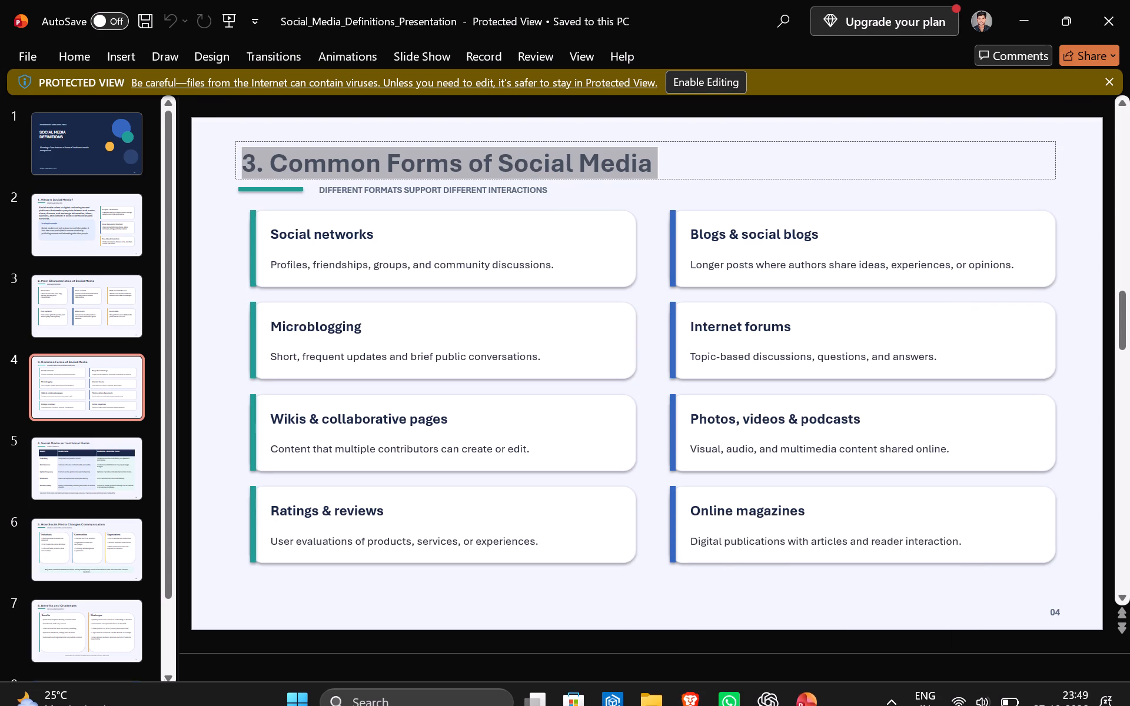
{"action": "left_click_drag", "start_coordinate": [221, 204], "coordinate": [676, 401]}
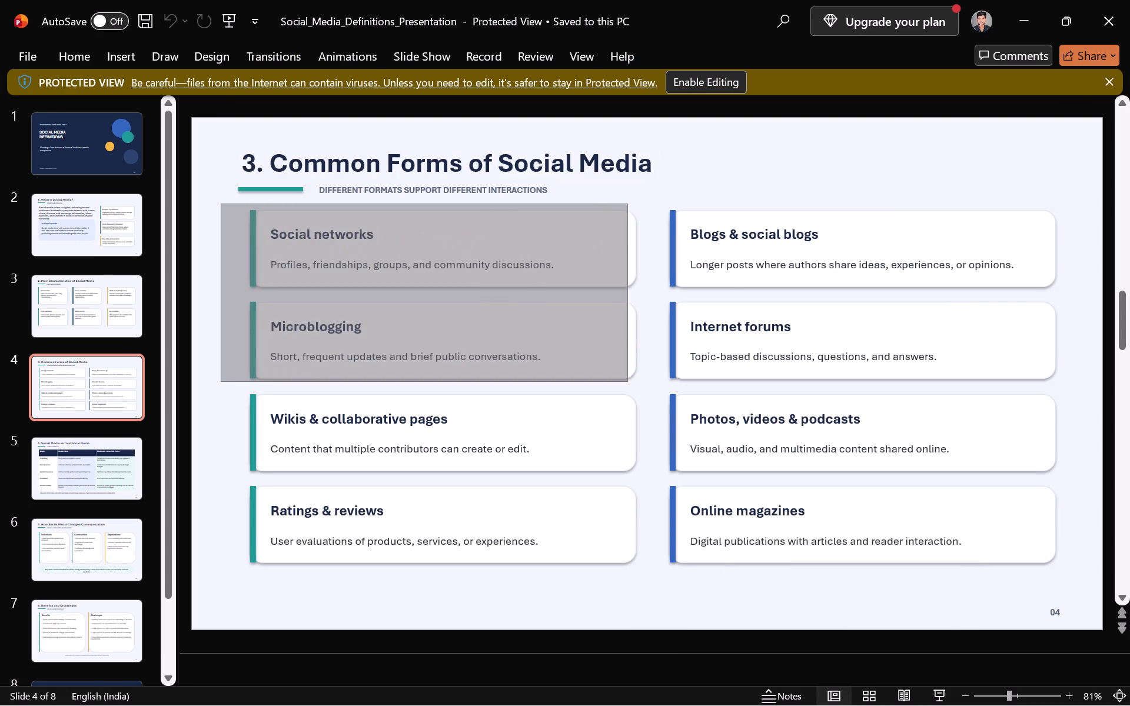
{"action": "left_click_drag", "start_coordinate": [676, 401], "coordinate": [1075, 584]}
{"action": "key", "text": "ctrl+c"}
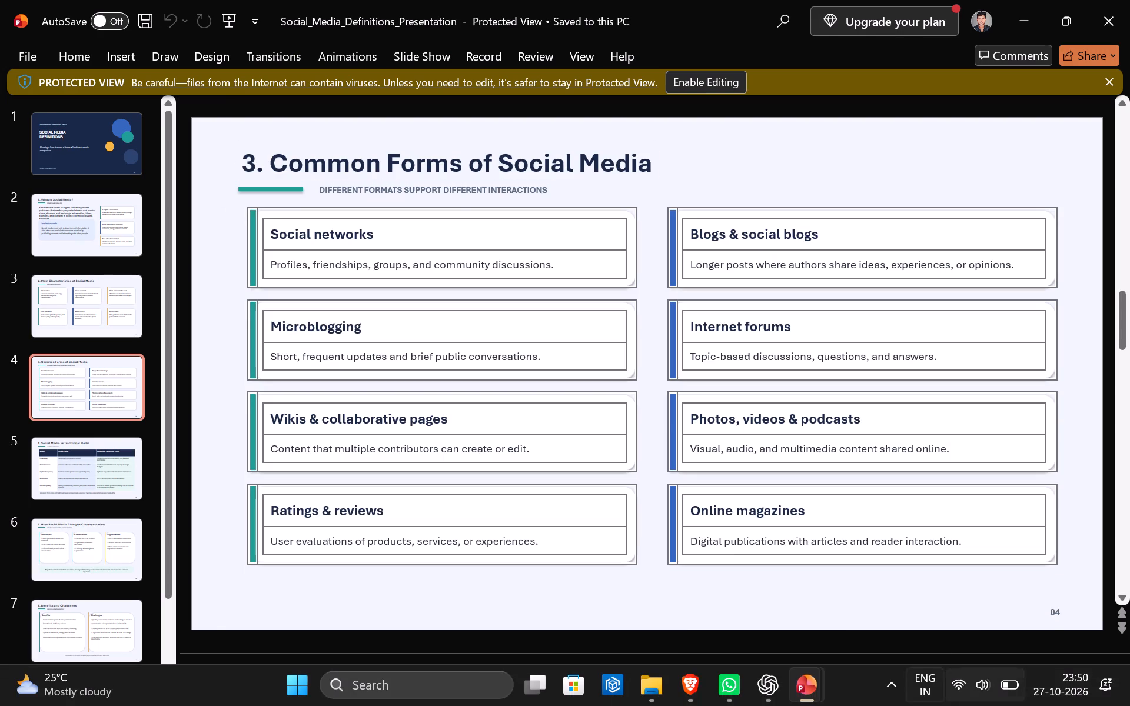
{"action": "left_click", "coordinate": [864, 596]}
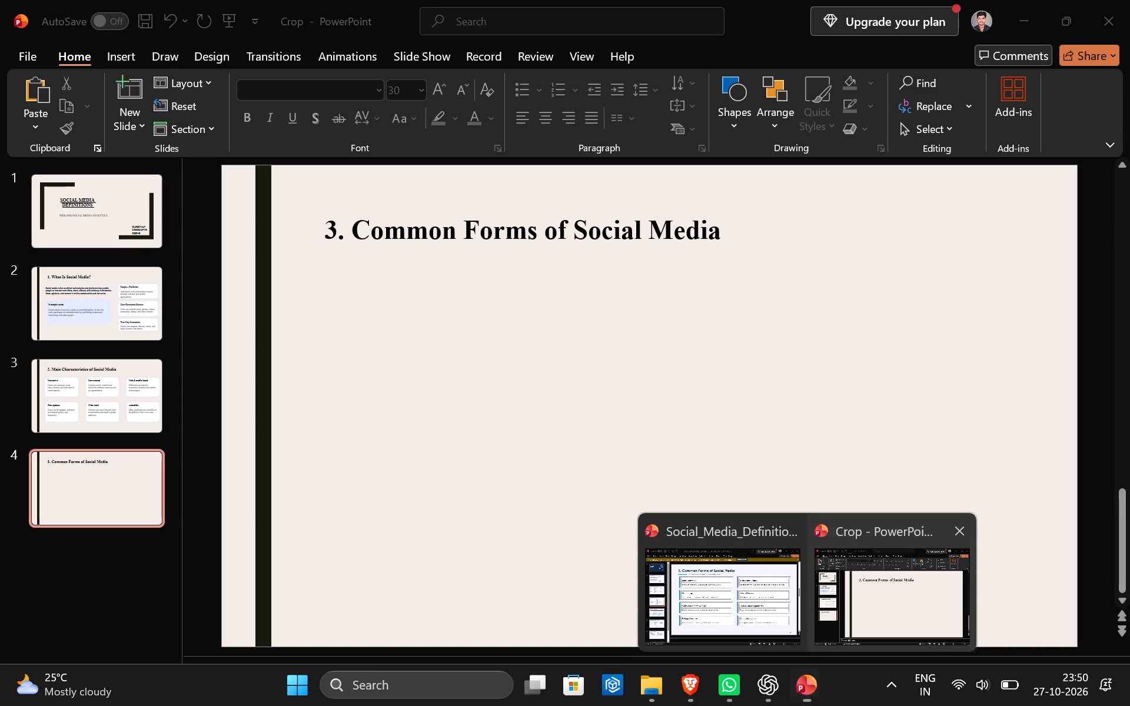
{"action": "key", "text": "ctrl+v"}
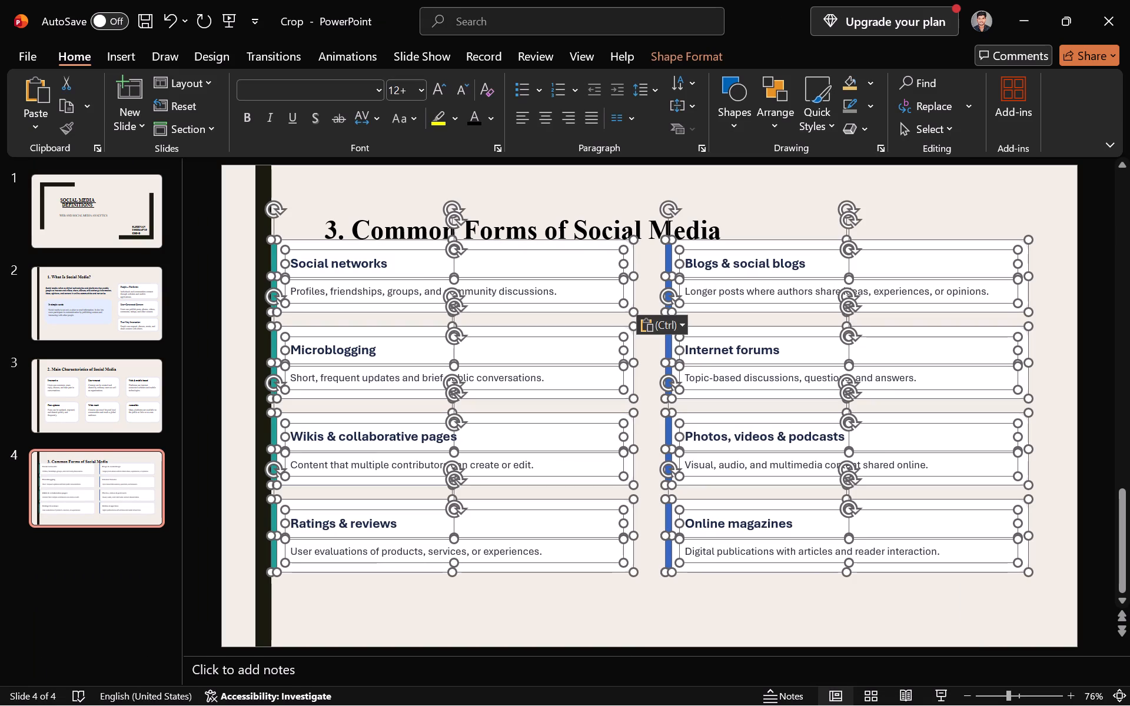
{"action": "left_click_drag", "start_coordinate": [724, 237], "coordinate": [770, 264]}
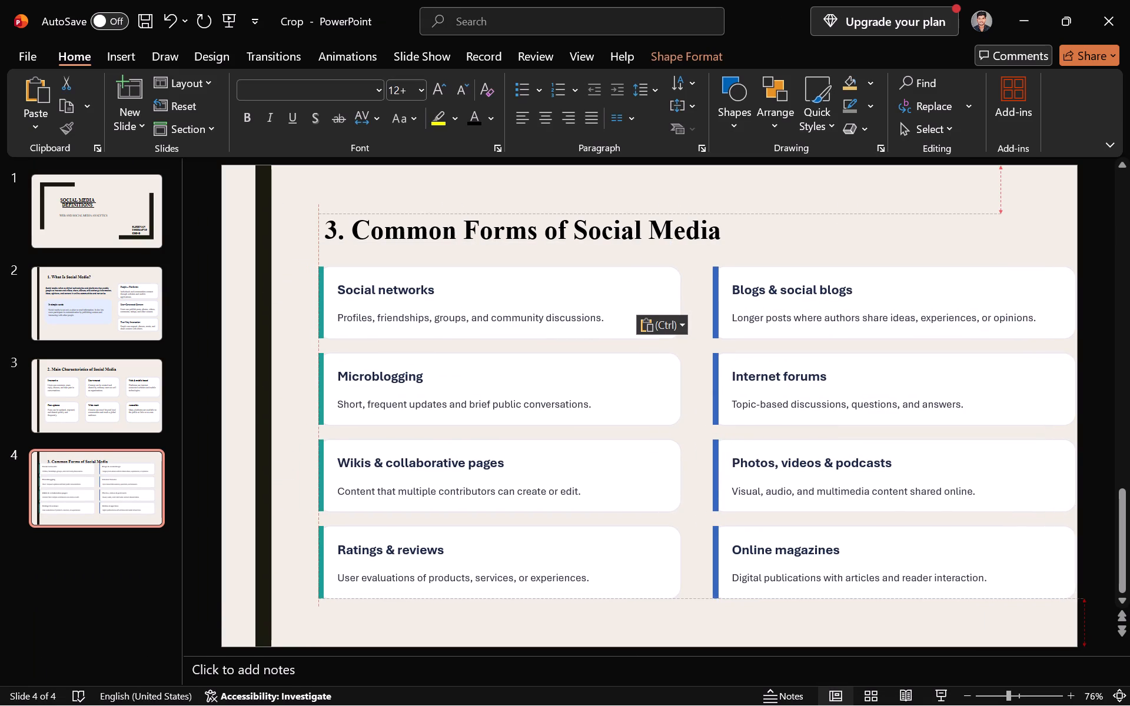
{"action": "left_click_drag", "start_coordinate": [770, 264], "coordinate": [763, 267]}
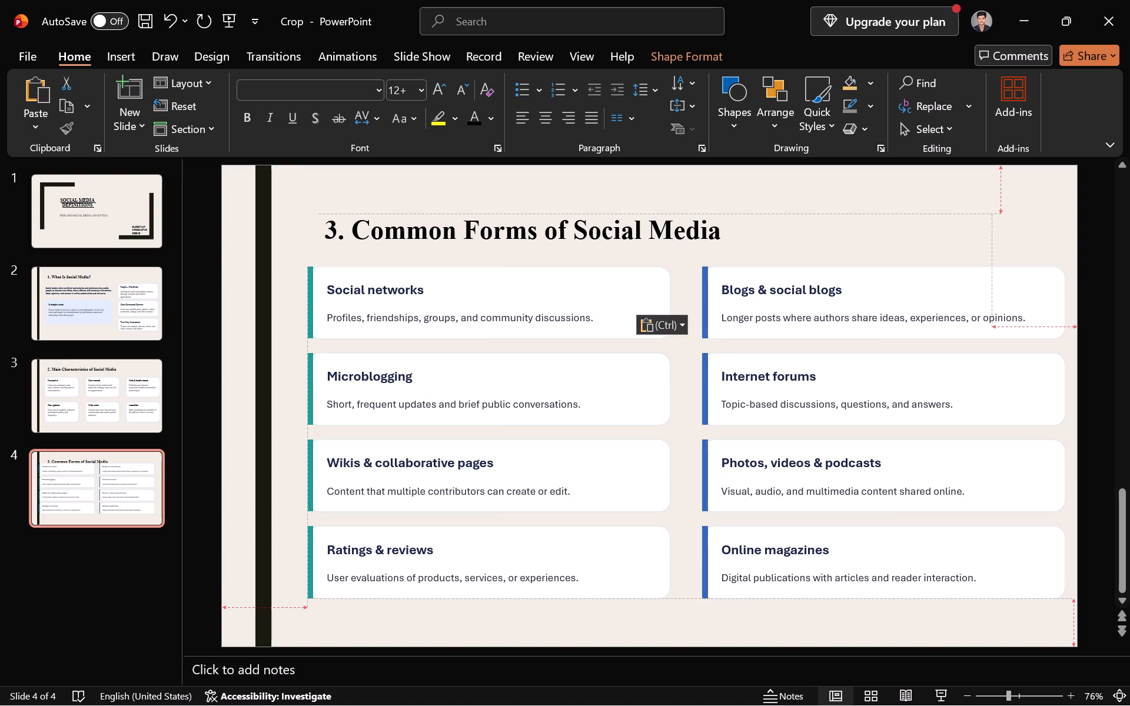
{"action": "left_click_drag", "start_coordinate": [763, 267], "coordinate": [763, 267]}
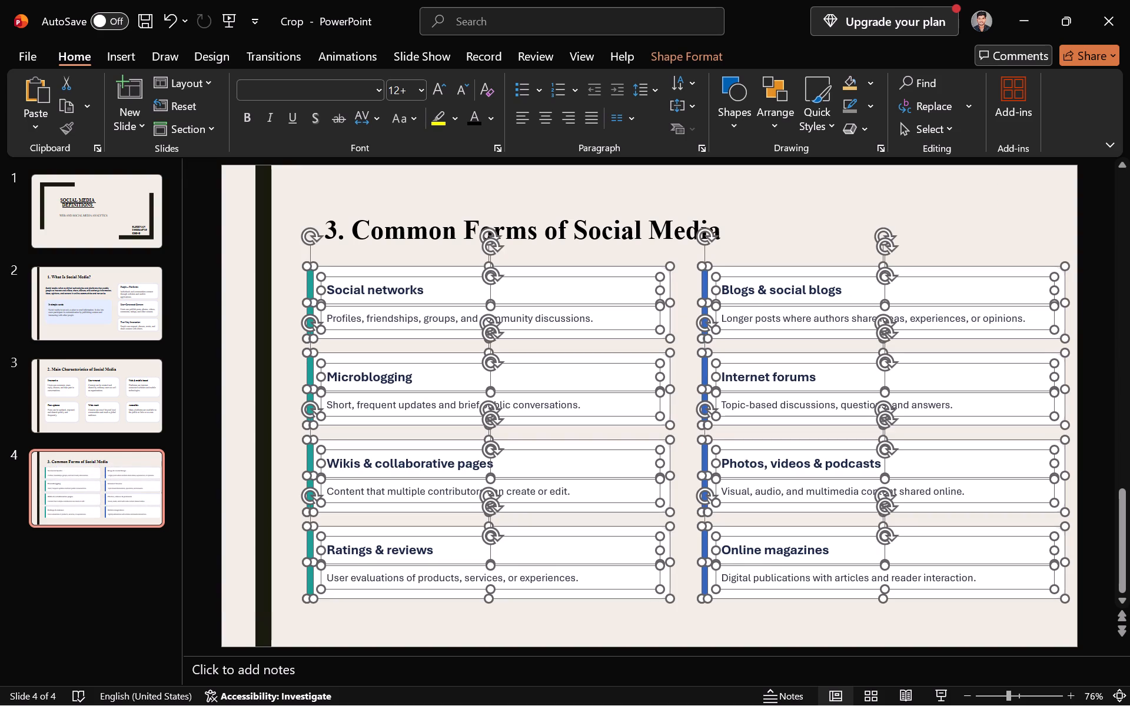
Format the text of all eight cards on slide 4 in Times New Roman, trying size 16 and settling on size 14.
{"action": "left_click", "coordinate": [286, 88]}
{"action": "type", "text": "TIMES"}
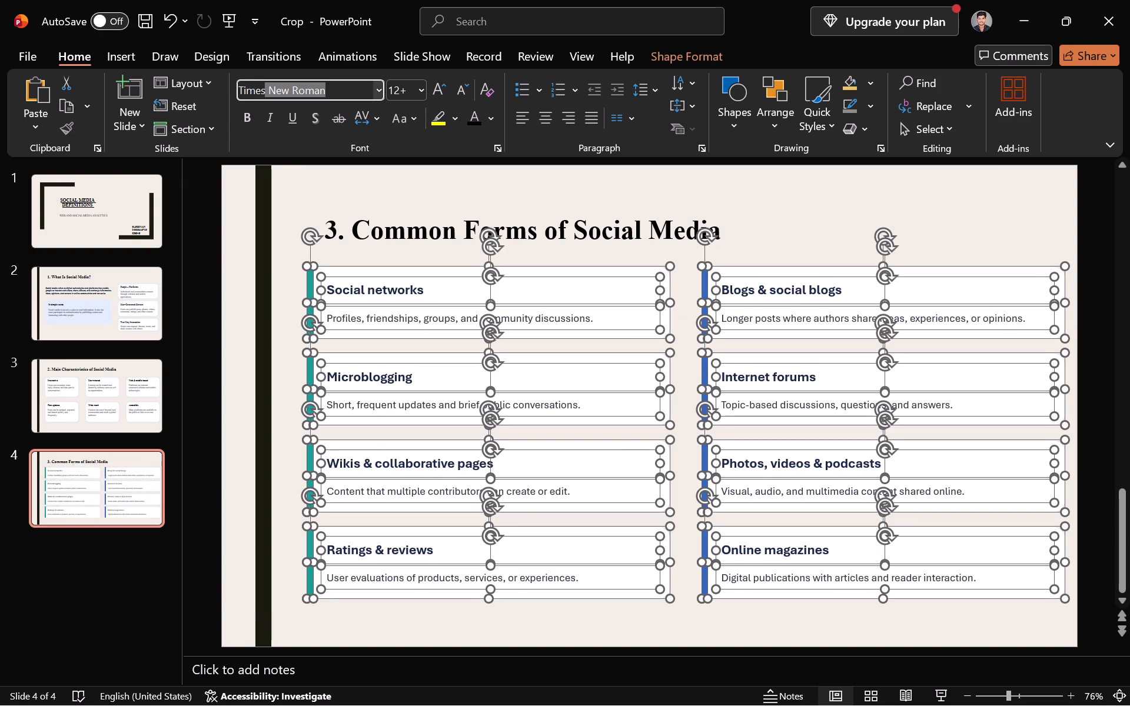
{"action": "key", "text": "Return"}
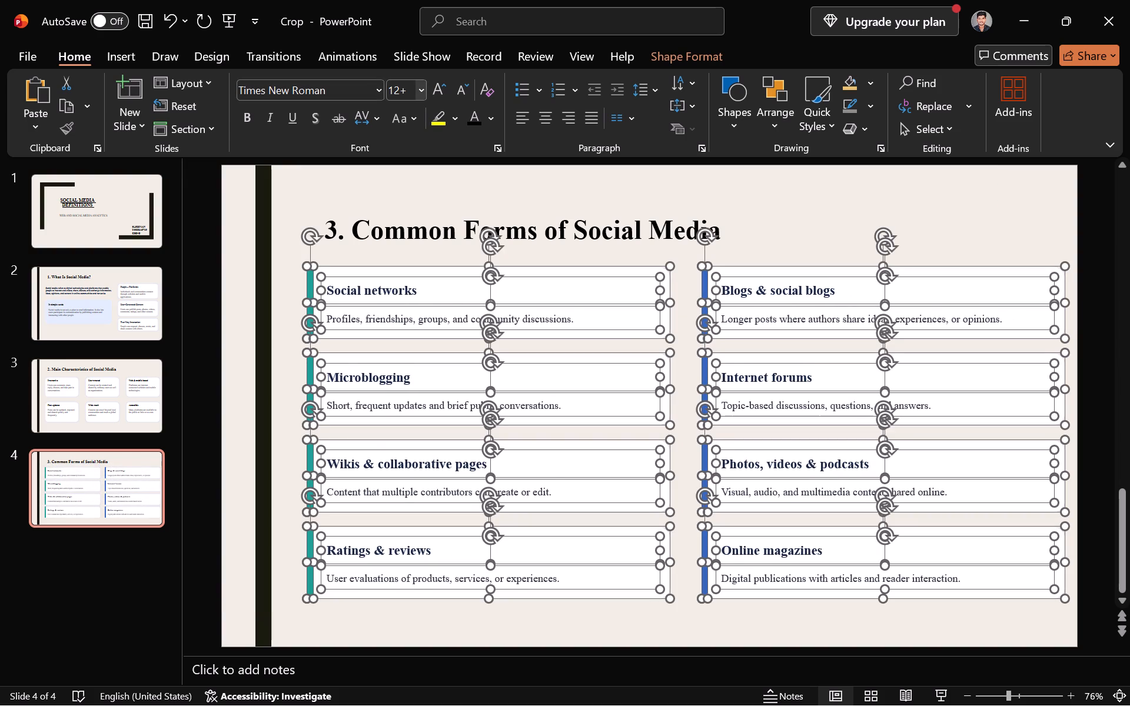
{"action": "left_click", "coordinate": [410, 86]}
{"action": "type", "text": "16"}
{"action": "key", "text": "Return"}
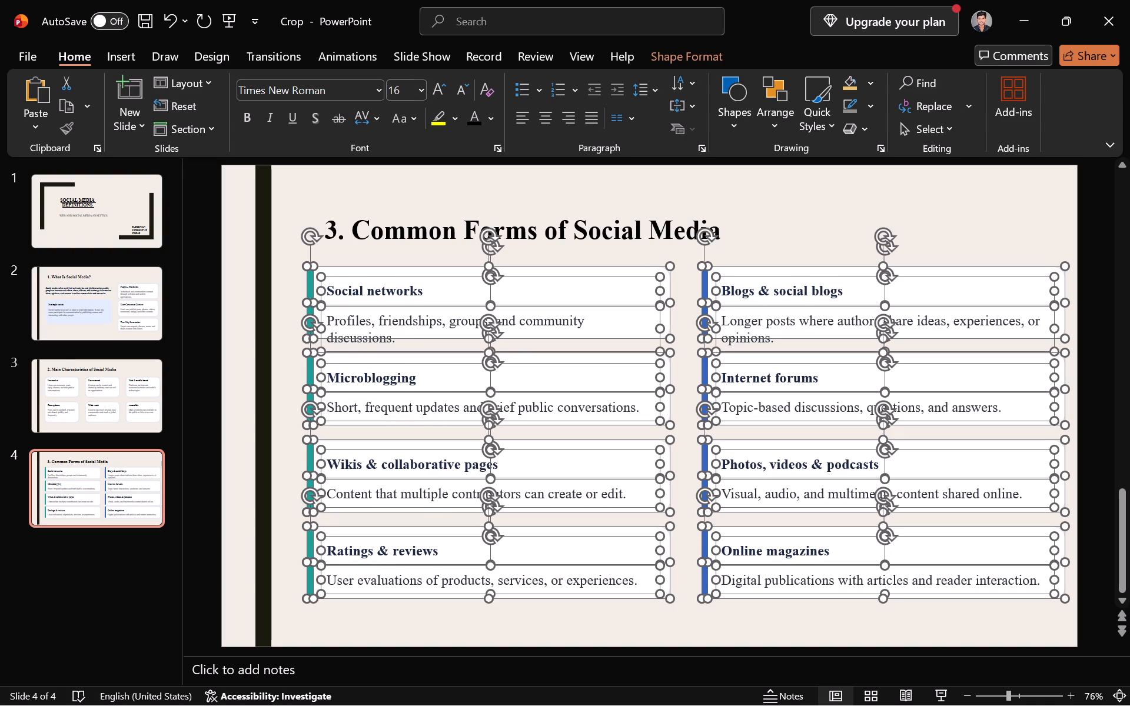
{"action": "left_click", "coordinate": [405, 87]}
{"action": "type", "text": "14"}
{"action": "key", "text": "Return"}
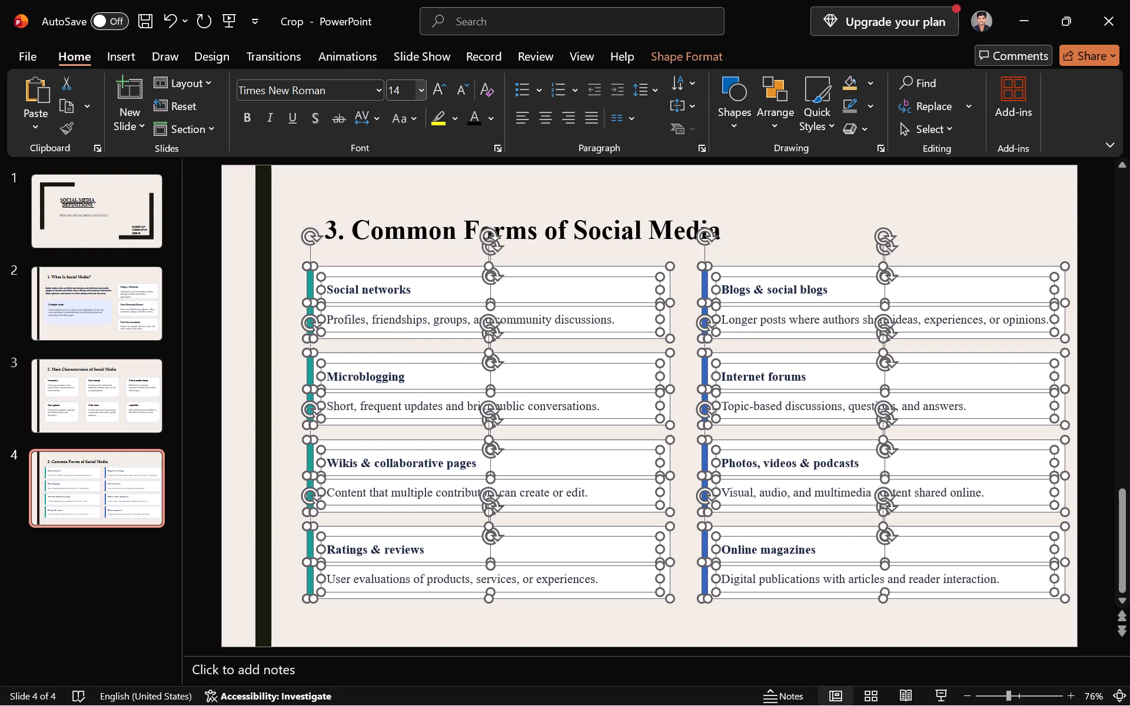
{"action": "left_click", "coordinate": [289, 258]}
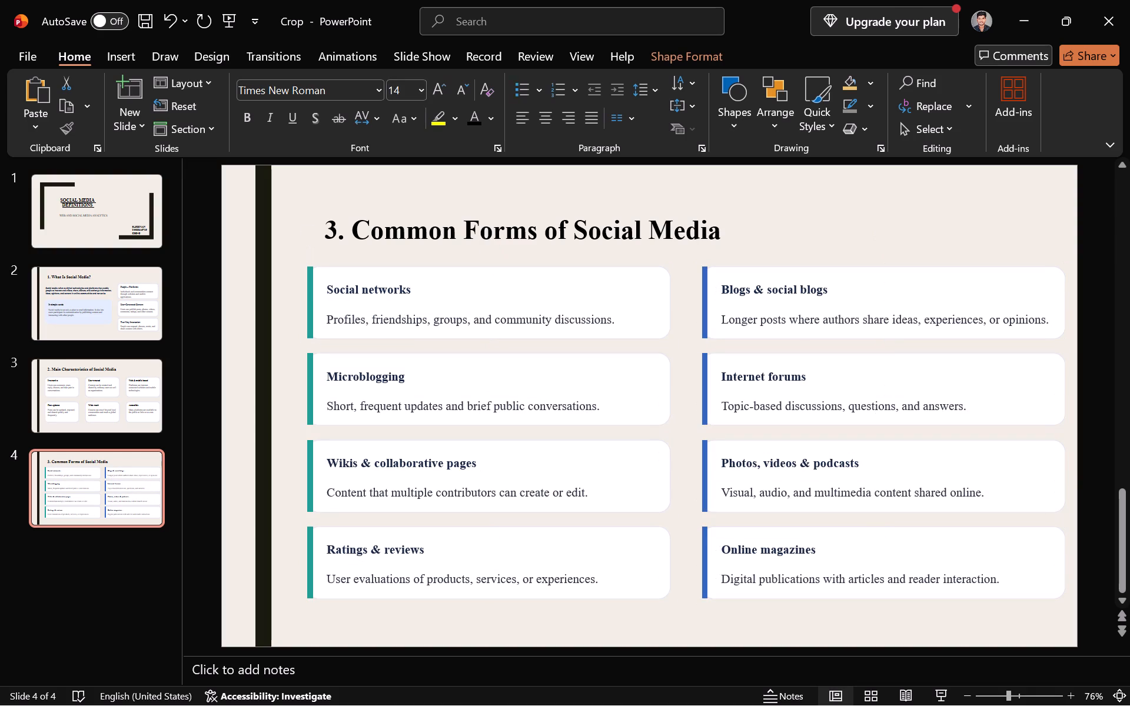
Delete the teal accent bars from the Social networks, Microblogging, Wikis & collaborative pages, and Ratings & reviews cards.
{"action": "left_click", "coordinate": [308, 276]}
{"action": "key", "text": "BackSpace"}
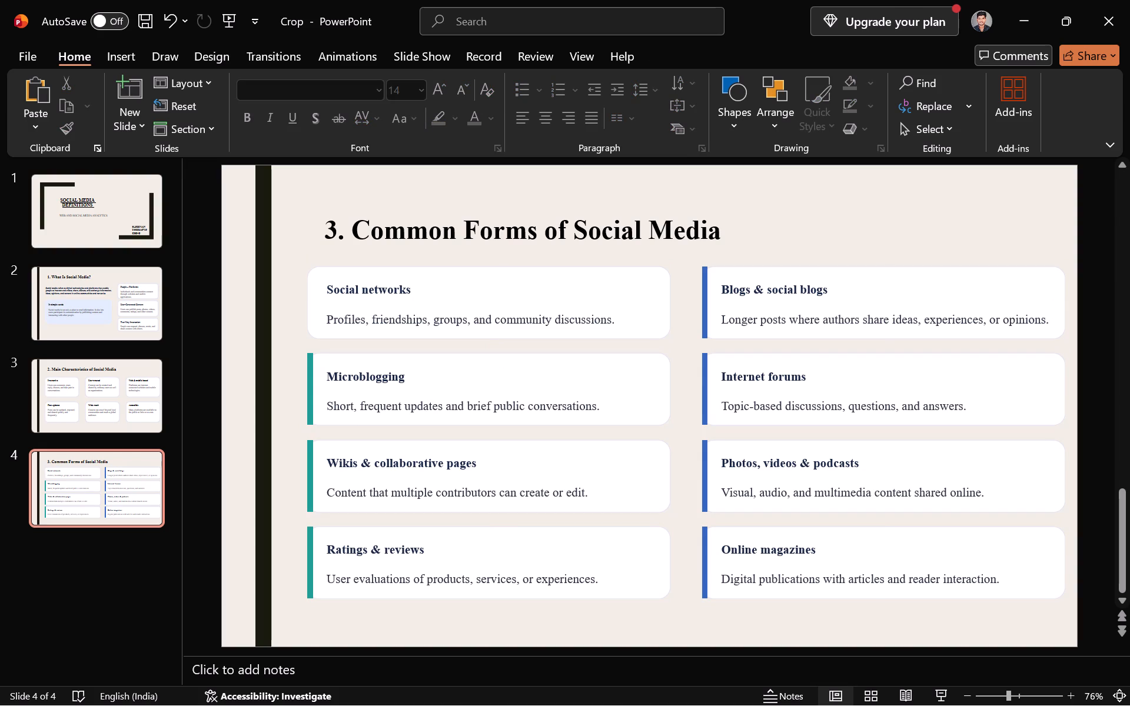
{"action": "left_click", "coordinate": [307, 371]}
{"action": "key", "text": "BackSpace"}
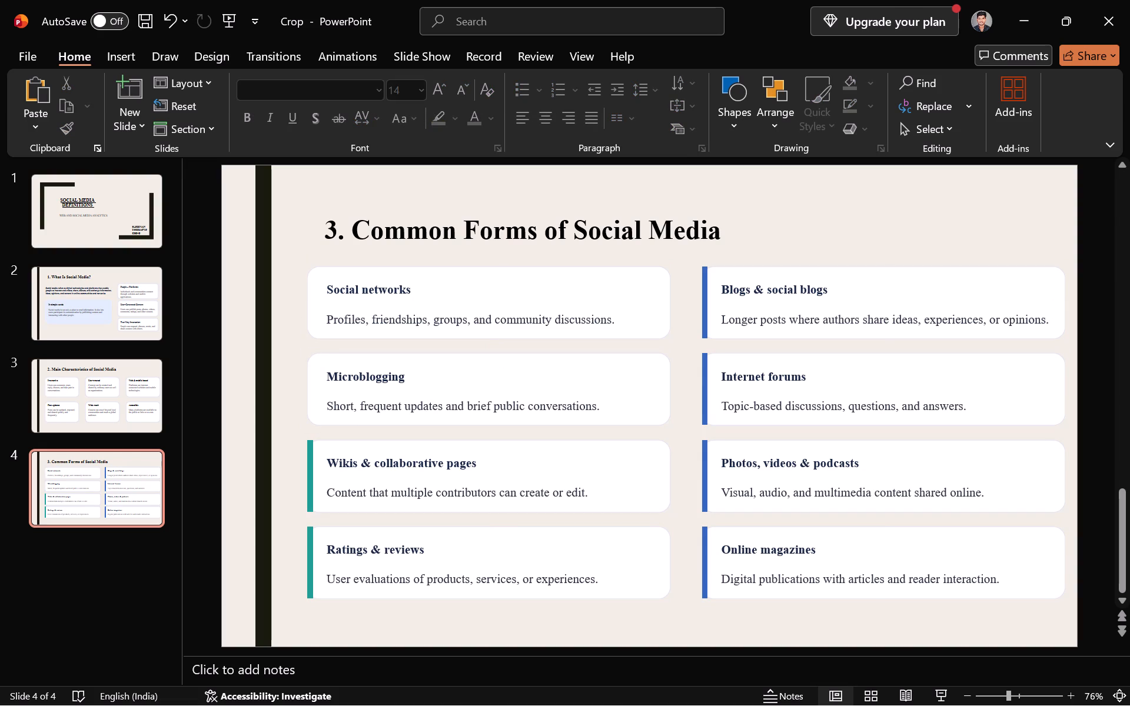
{"action": "left_click", "coordinate": [309, 448]}
{"action": "key", "text": "BackSpace"}
{"action": "left_click", "coordinate": [308, 532]}
{"action": "key", "text": "BackSpace"}
Delete the blue accent bars from the Blogs & social blogs, Internet forums, Photos, videos & podcasts, and Online magazines cards.
{"action": "left_click", "coordinate": [703, 287]}
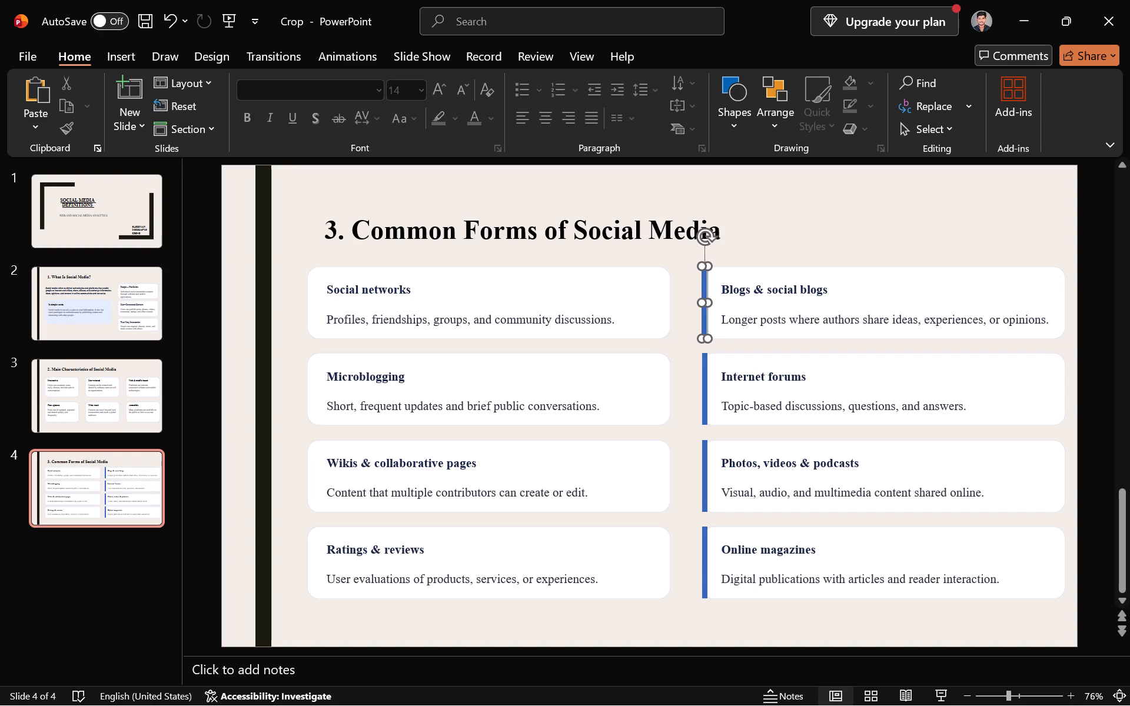
{"action": "key", "text": "BackSpace"}
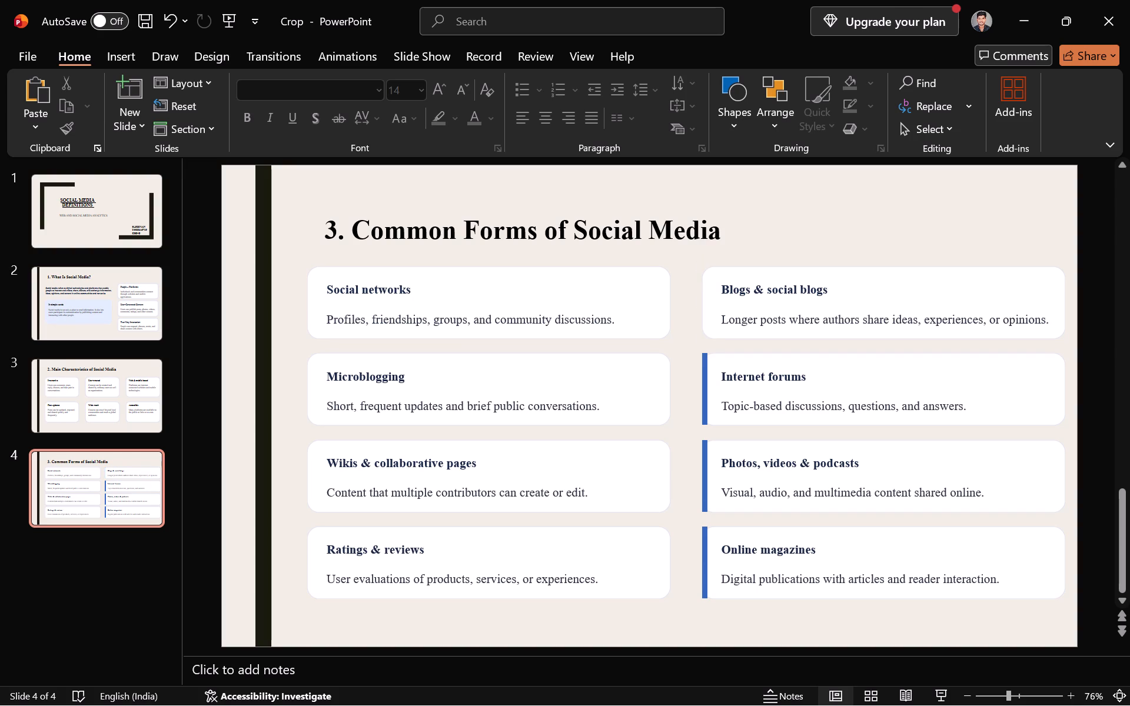
{"action": "left_click", "coordinate": [702, 361]}
{"action": "key", "text": "BackSpace"}
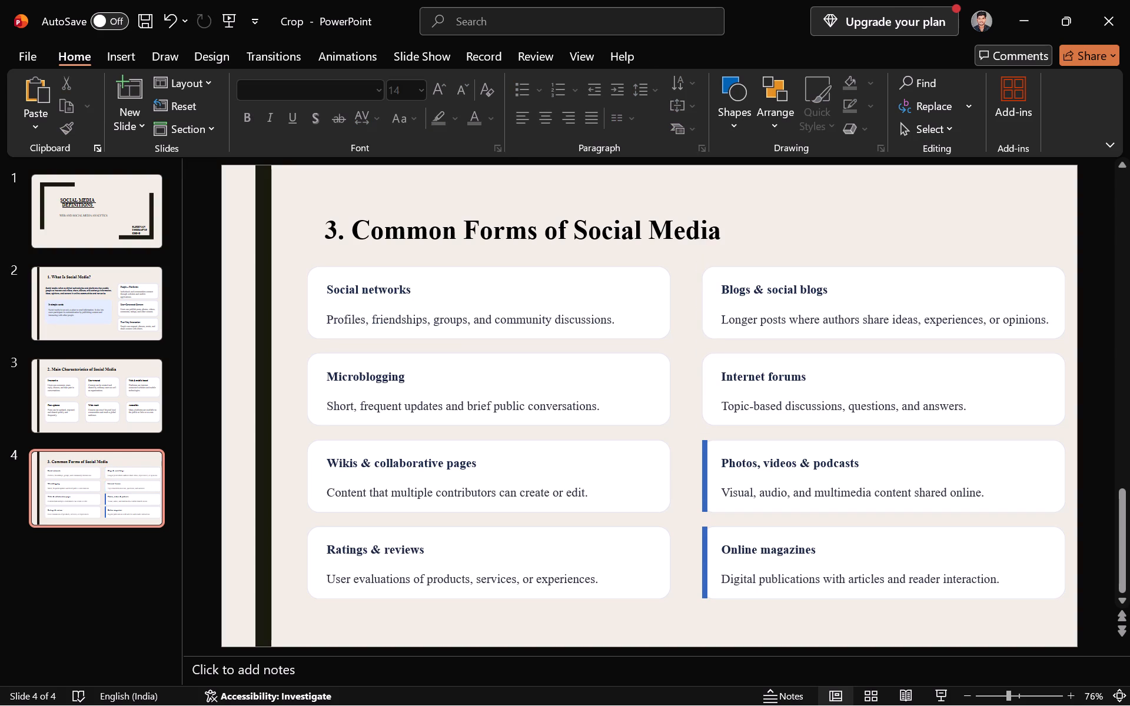
{"action": "left_click", "coordinate": [703, 475]}
{"action": "key", "text": "BackSpace"}
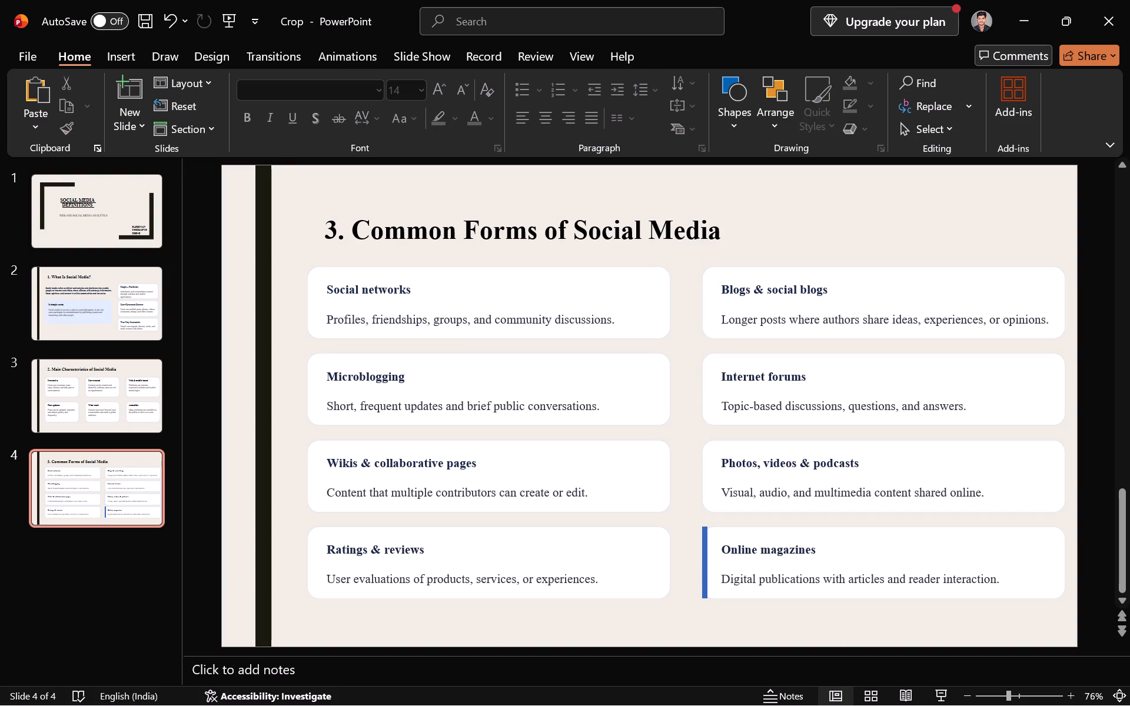
{"action": "left_click", "coordinate": [705, 535]}
{"action": "key", "text": "BackSpace"}
Add a title-only slide 5 to the Crop presentation and copy in the title "4. Social Media vs Traditional Media" from the source presentation's slide 5.
{"action": "left_click", "coordinate": [139, 126]}
{"action": "left_click", "coordinate": [334, 279]}
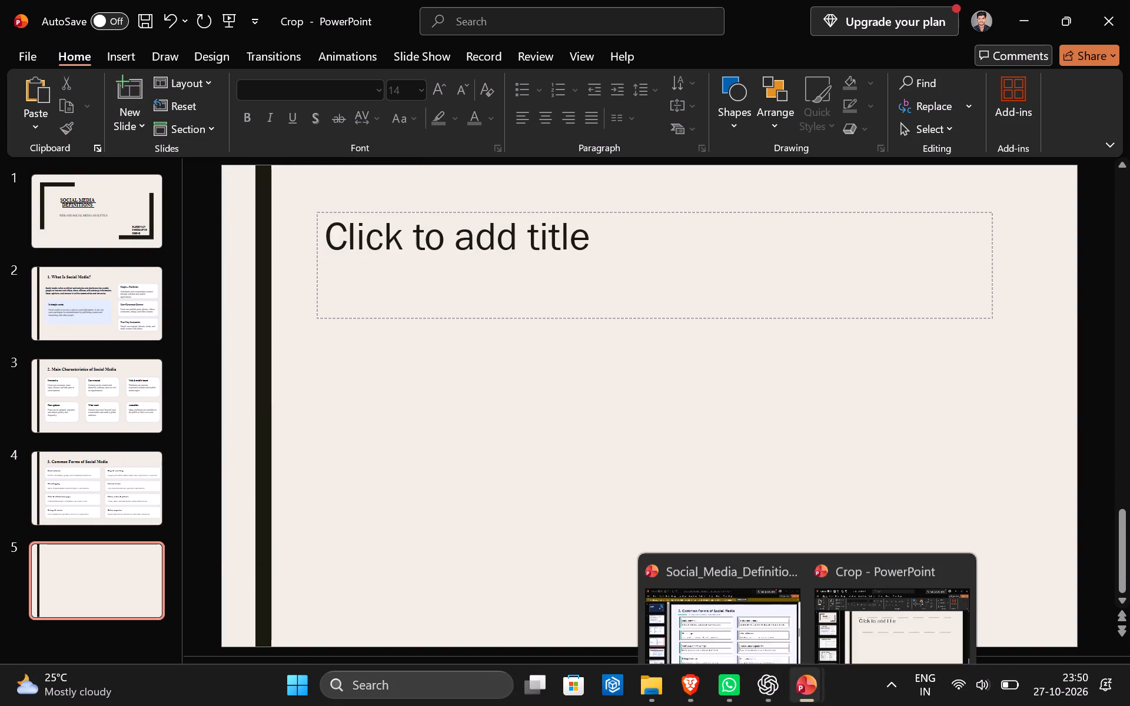
{"action": "left_click", "coordinate": [722, 571]}
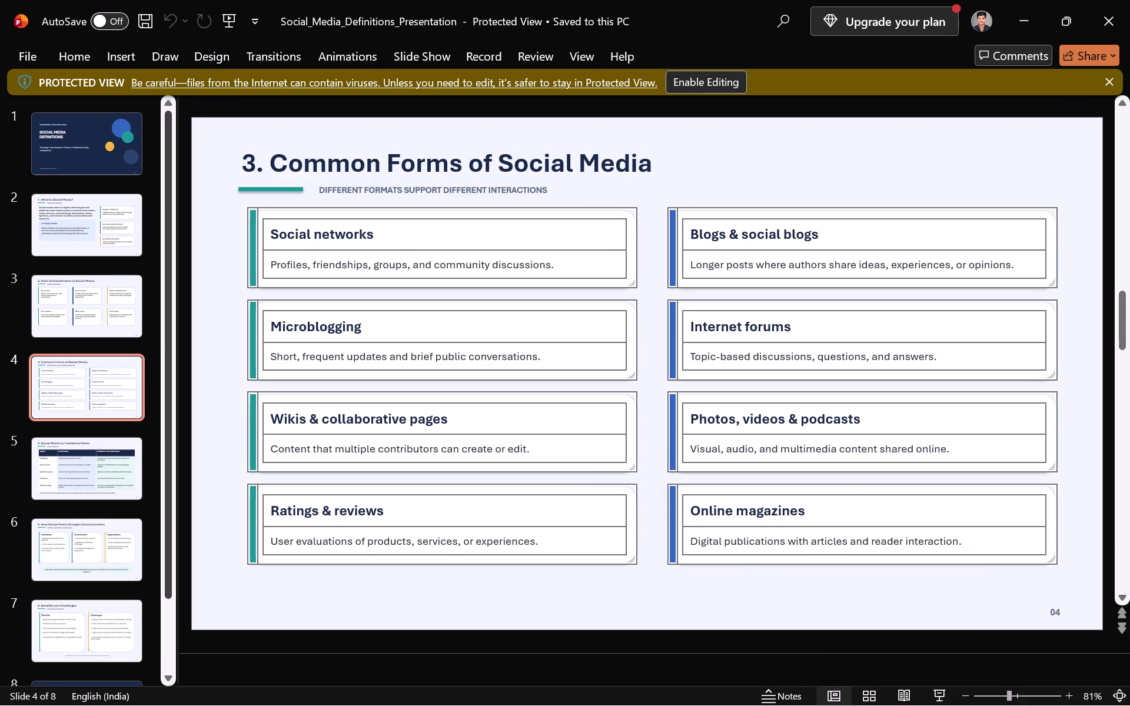
{"action": "left_click", "coordinate": [70, 468]}
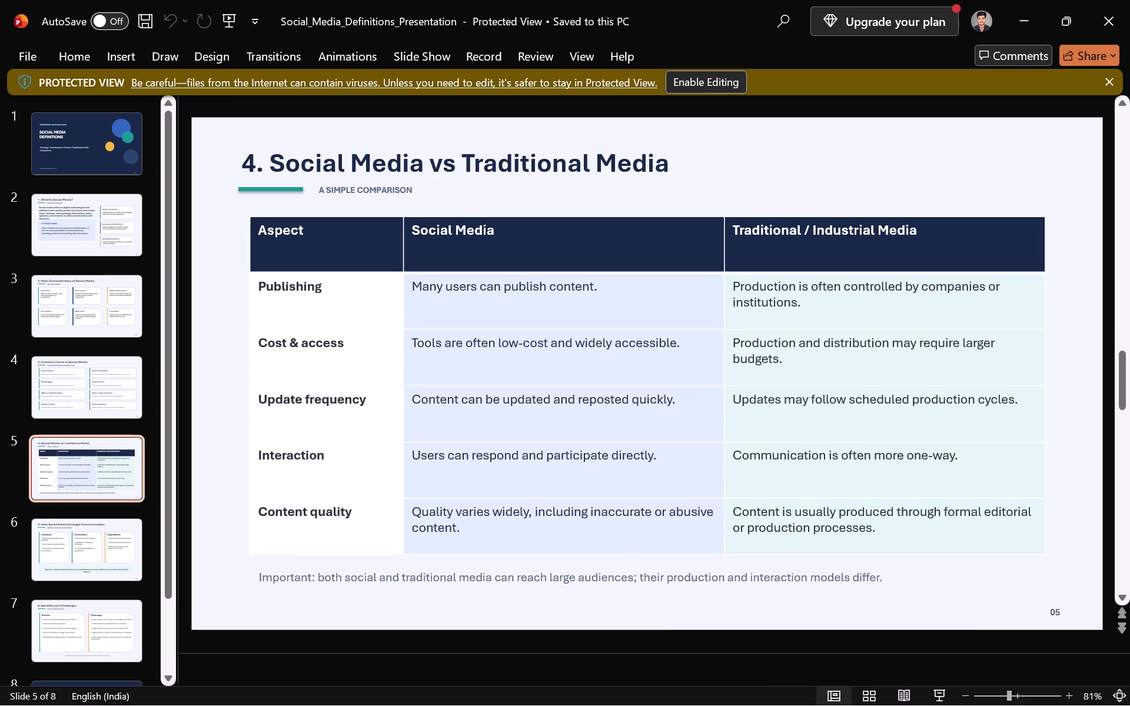
{"action": "left_click", "coordinate": [428, 160]}
{"action": "key", "text": "ctrl+a"}
{"action": "key", "text": "ctrl+c"}
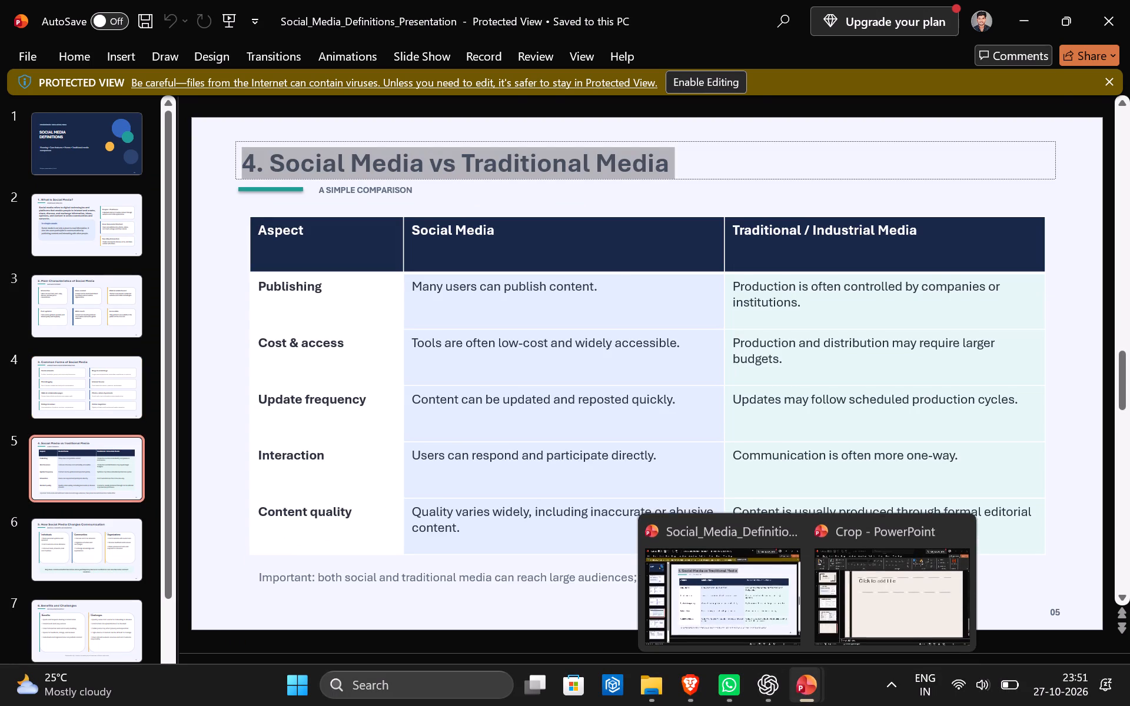
{"action": "left_click", "coordinate": [861, 584]}
{"action": "left_click", "coordinate": [636, 290]}
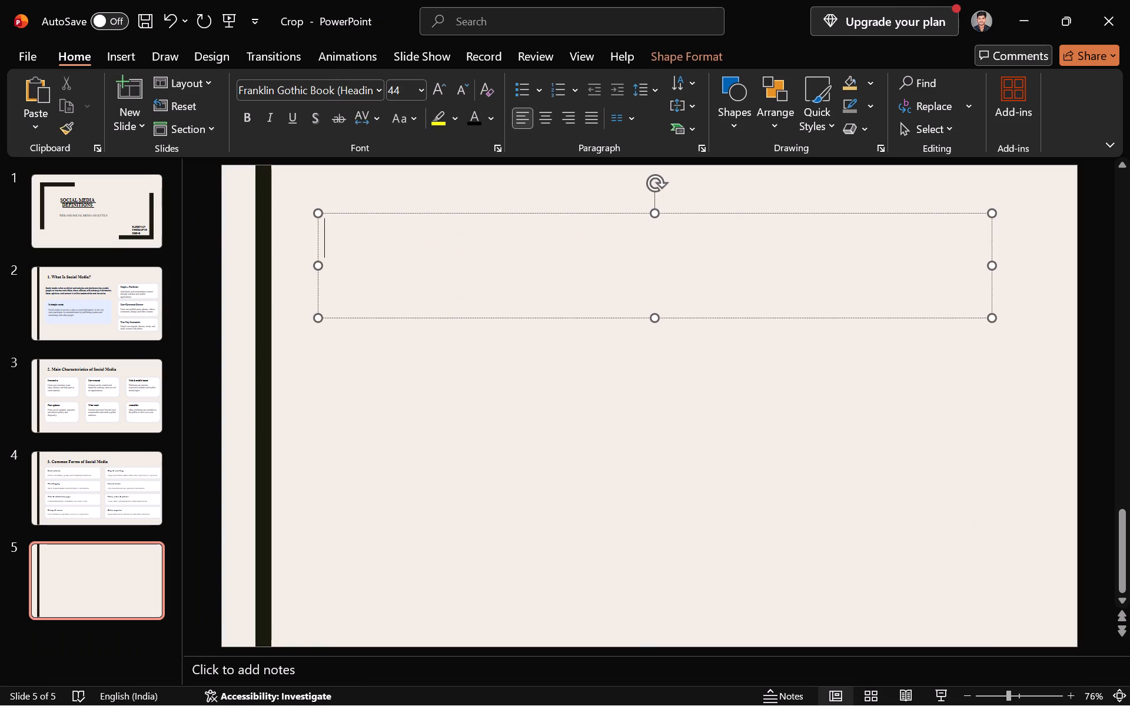
{"action": "key", "text": "ctrl+v"}
Format the slide 5 title in black Times New Roman, size 30.
{"action": "key", "text": "ctrl+a"}
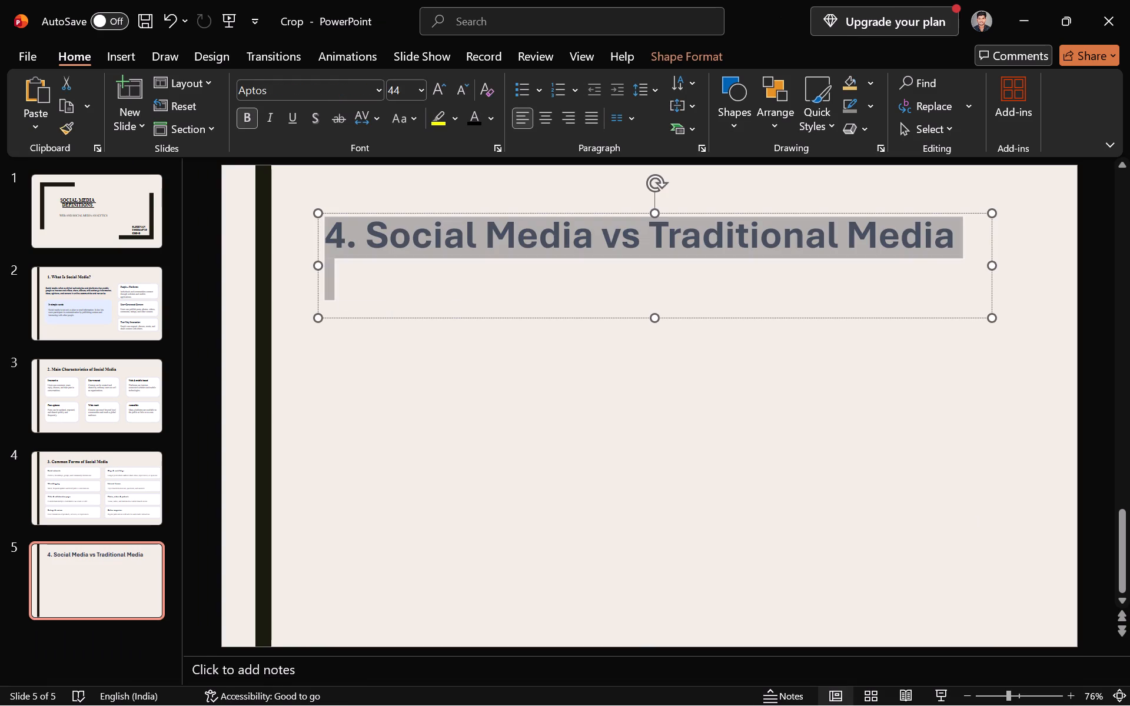
{"action": "left_click", "coordinate": [281, 87]}
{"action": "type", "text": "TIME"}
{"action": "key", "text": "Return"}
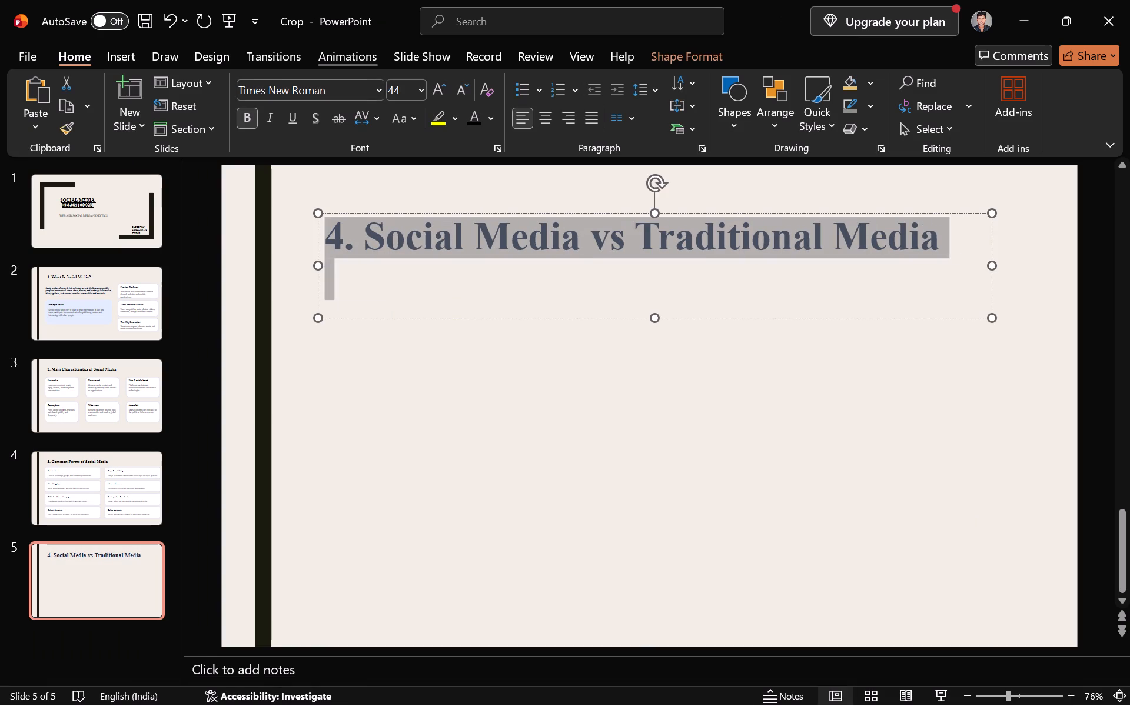
{"action": "left_click", "coordinate": [405, 89]}
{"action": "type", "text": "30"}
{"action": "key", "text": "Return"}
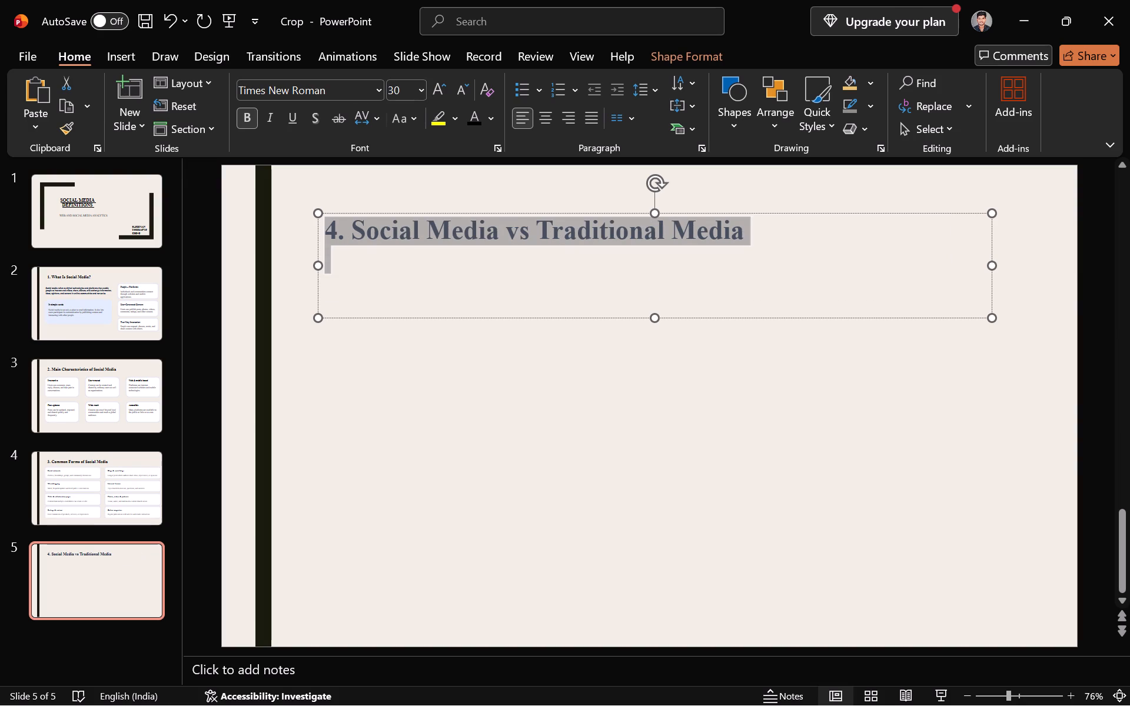
{"action": "left_click", "coordinate": [470, 116]}
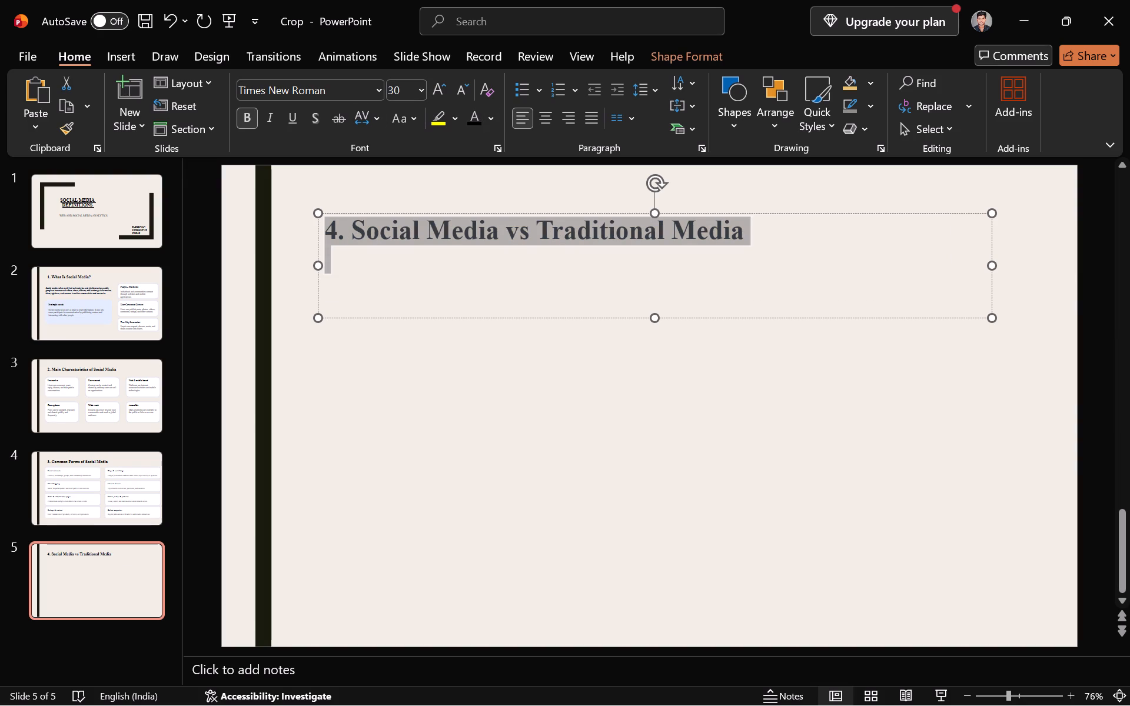
{"action": "left_click", "coordinate": [515, 509]}
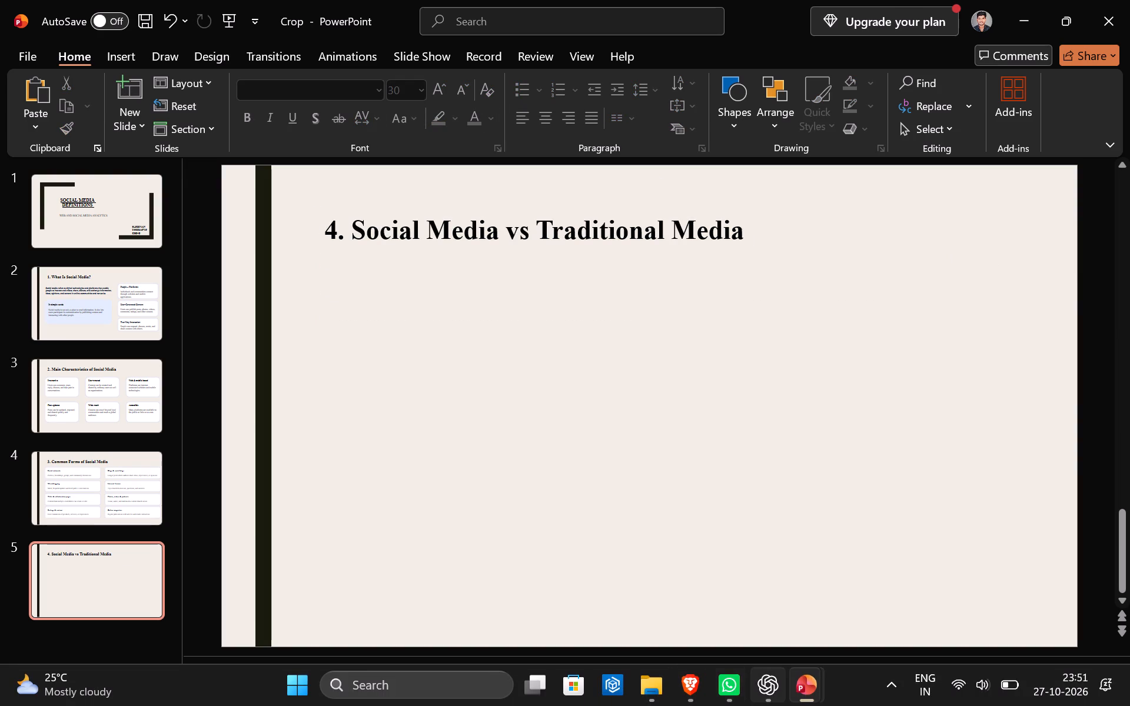
Copy the comparison table from the source presentation's slide 5 into the Crop presentation's slide 5 and position it below the title.
{"action": "left_click", "coordinate": [769, 611]}
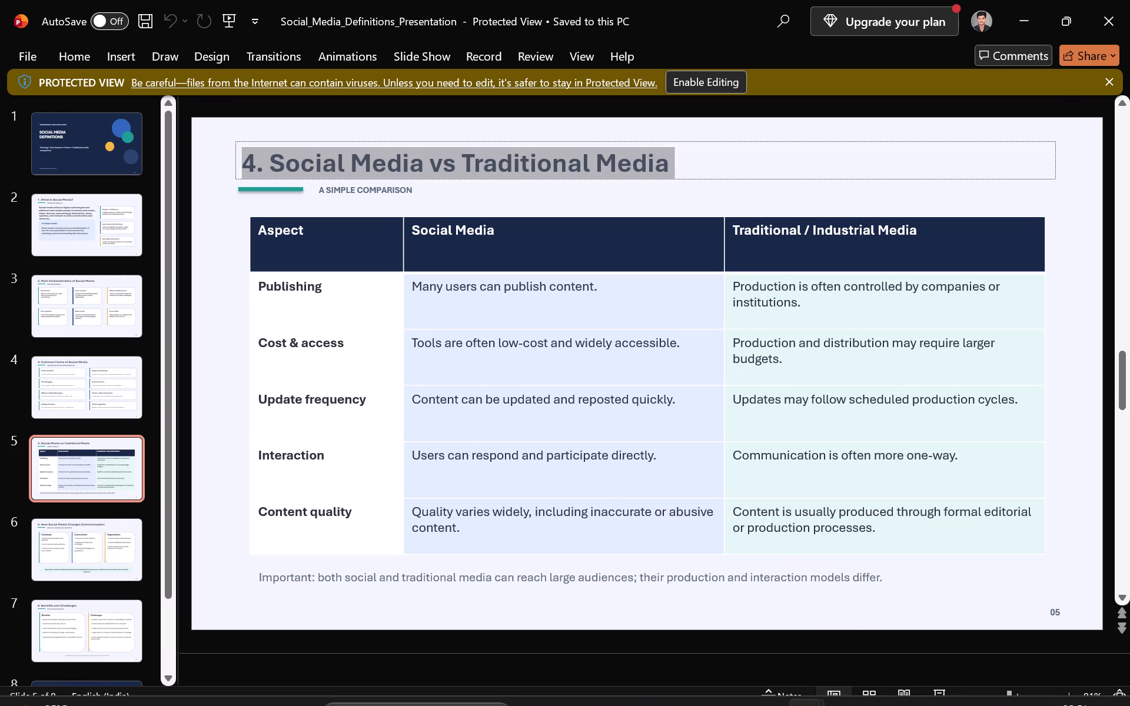
{"action": "left_click_drag", "start_coordinate": [231, 217], "coordinate": [918, 566]}
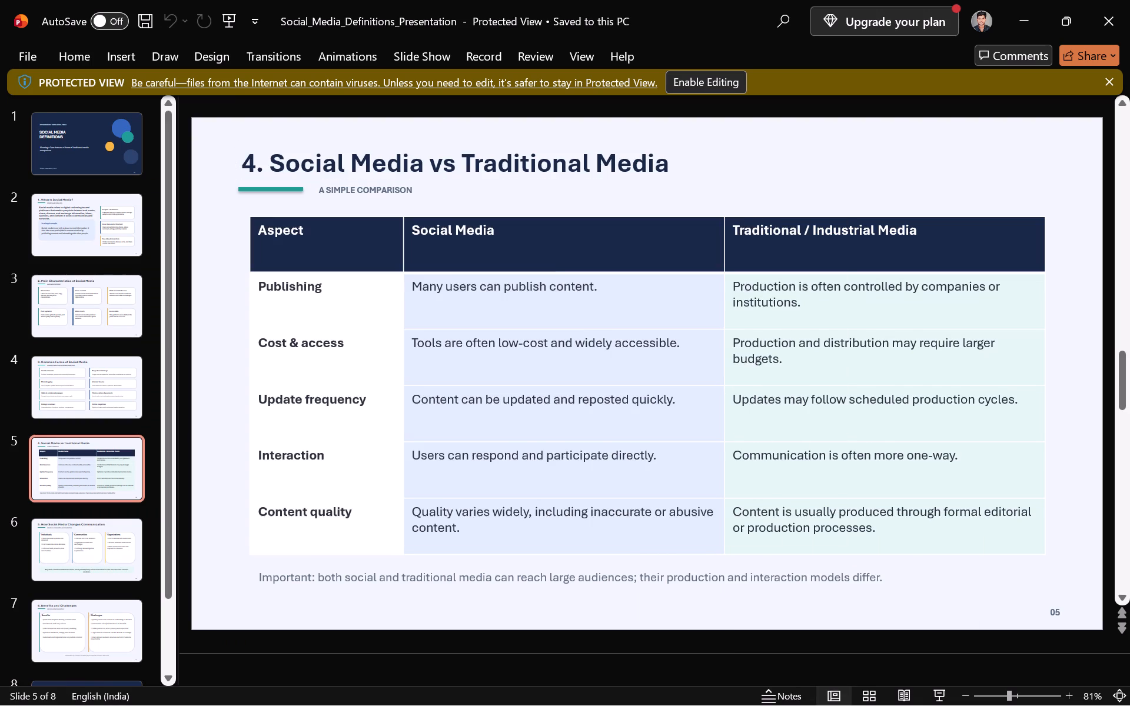
{"action": "left_click_drag", "start_coordinate": [239, 218], "coordinate": [947, 459]}
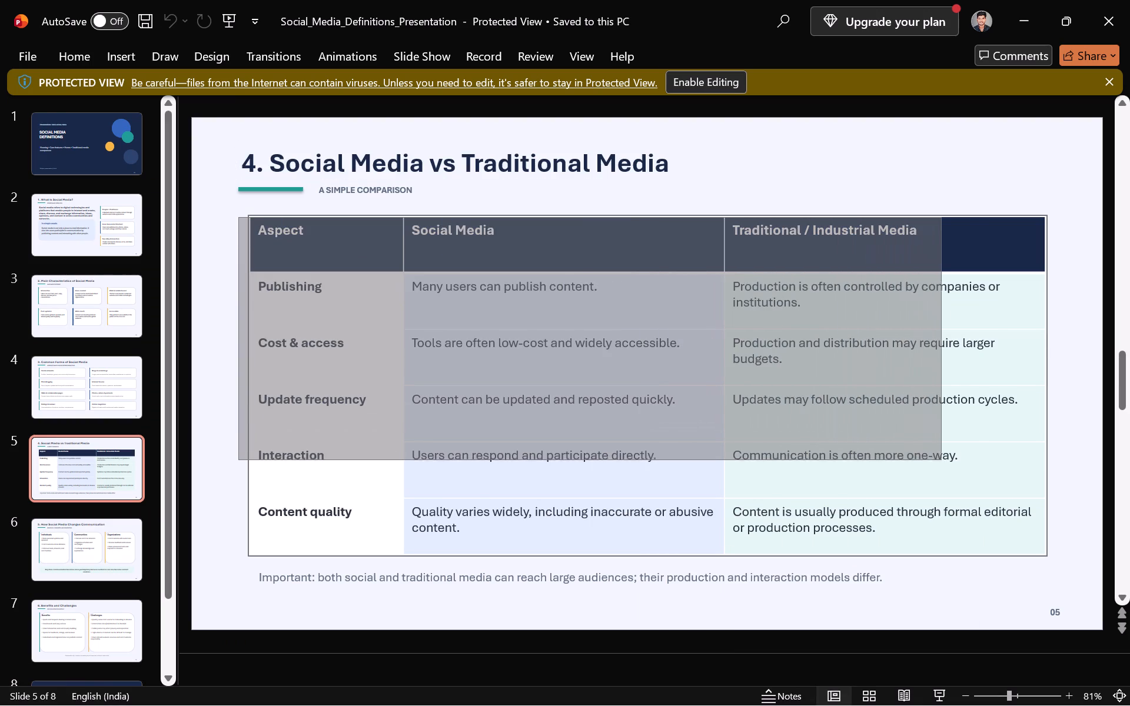
{"action": "left_click_drag", "start_coordinate": [947, 459], "coordinate": [1044, 547]}
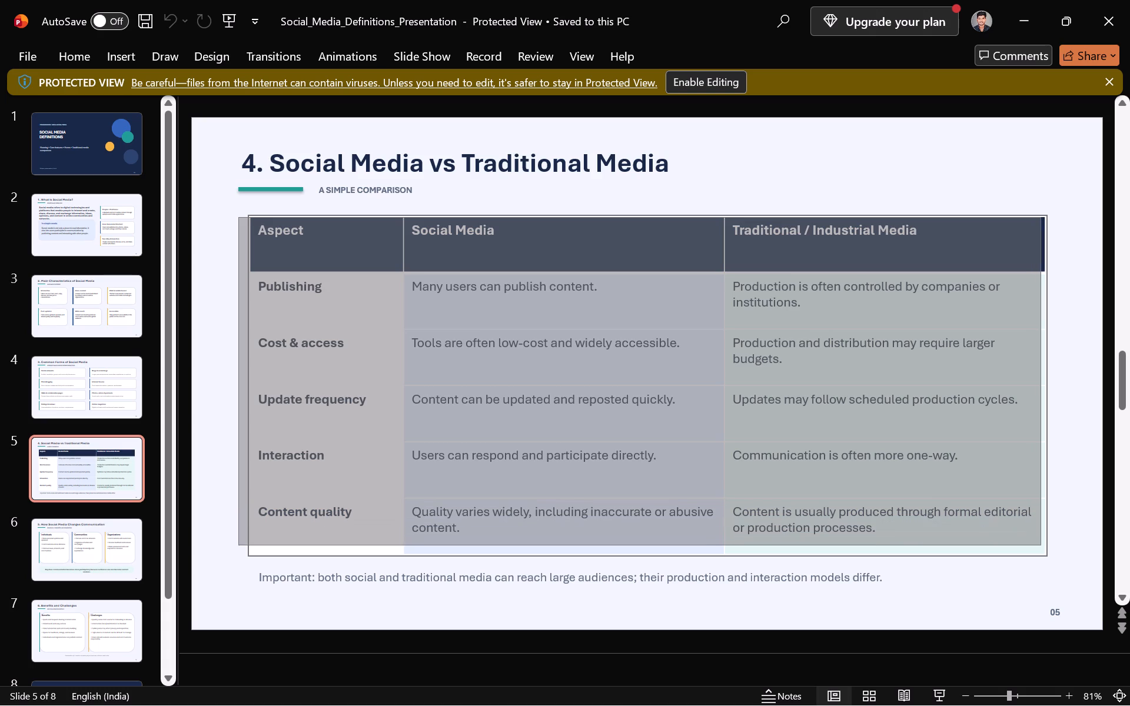
{"action": "left_click_drag", "start_coordinate": [1044, 547], "coordinate": [1066, 565]}
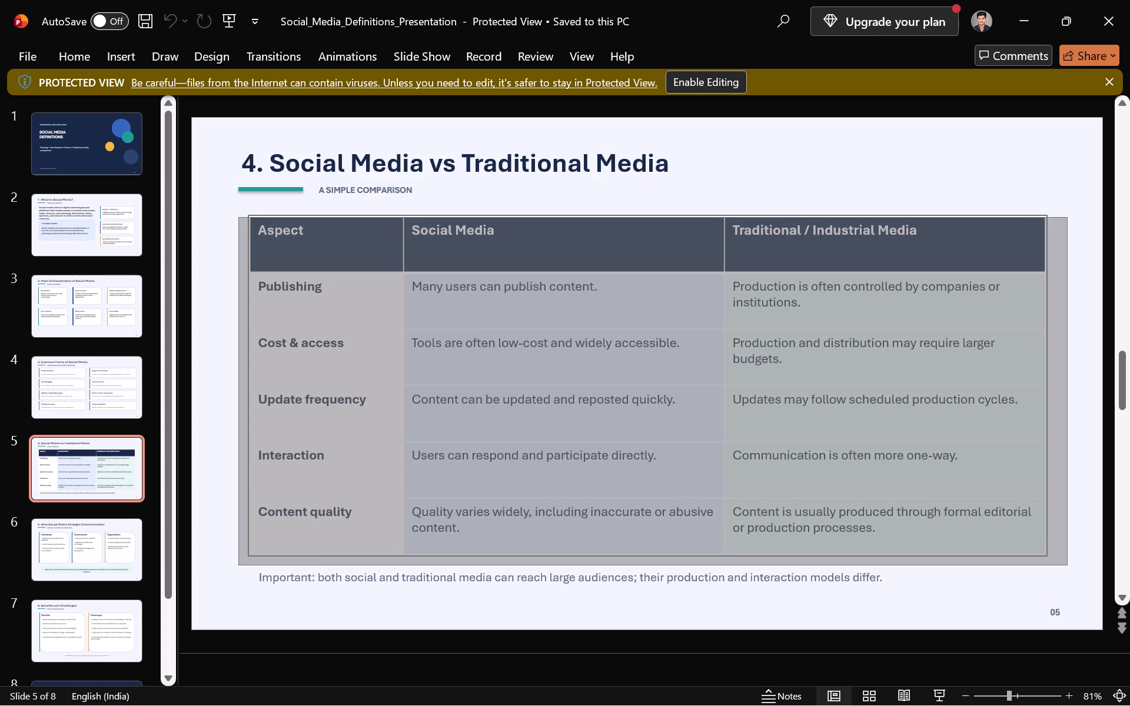
{"action": "left_click_drag", "start_coordinate": [1066, 565], "coordinate": [1066, 567]}
{"action": "key", "text": "ctrl+c"}
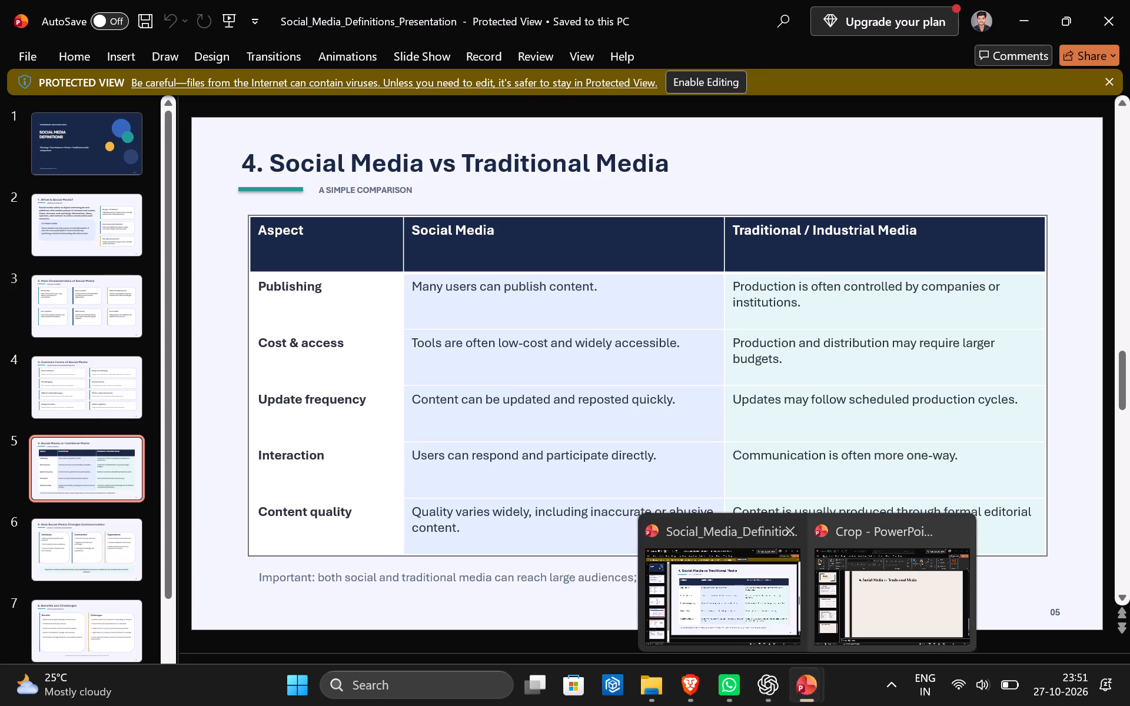
{"action": "left_click", "coordinate": [876, 597]}
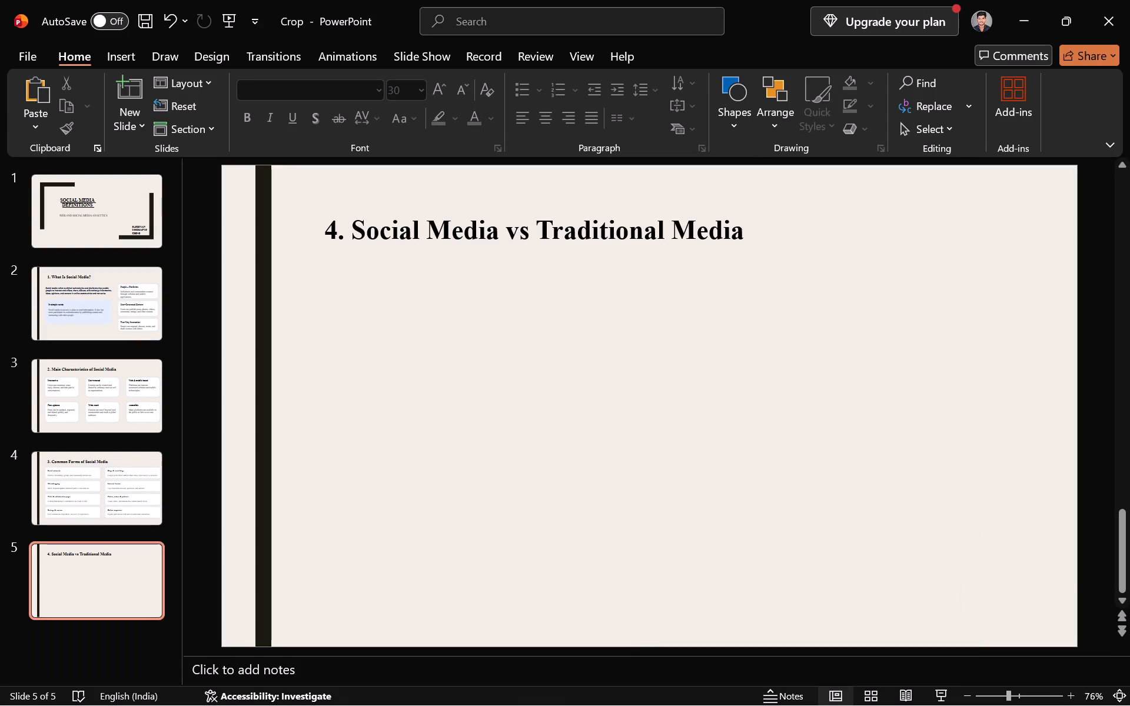
{"action": "key", "text": "ctrl+v"}
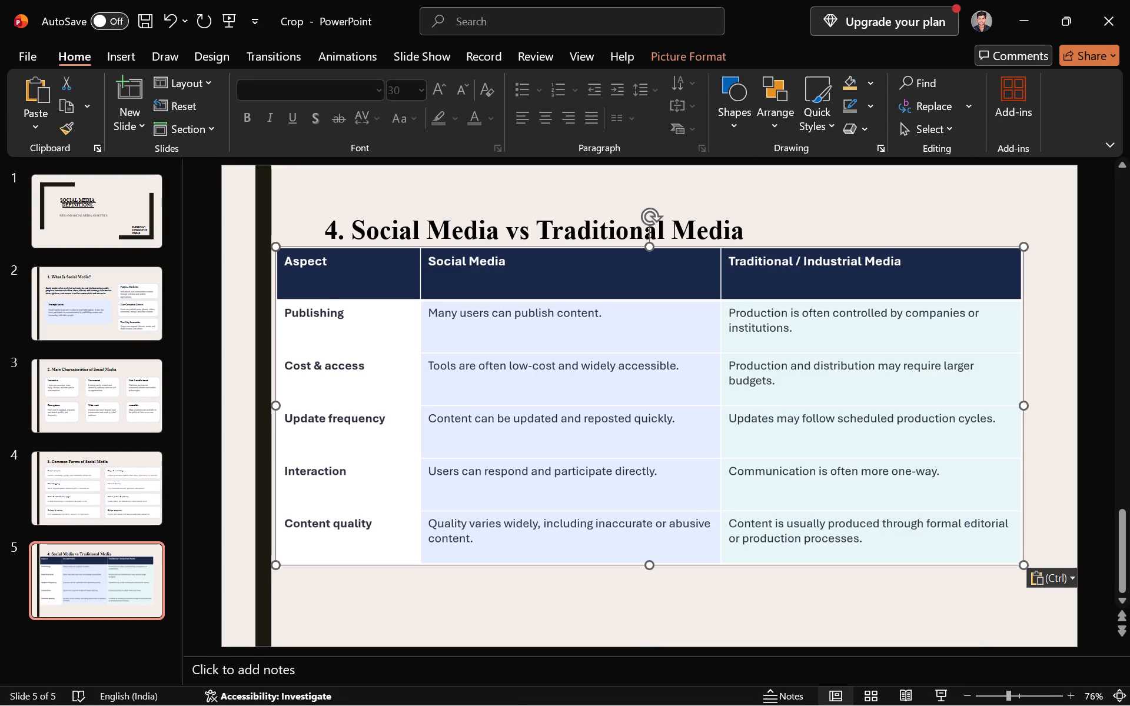
{"action": "left_click_drag", "start_coordinate": [549, 246], "coordinate": [580, 268]}
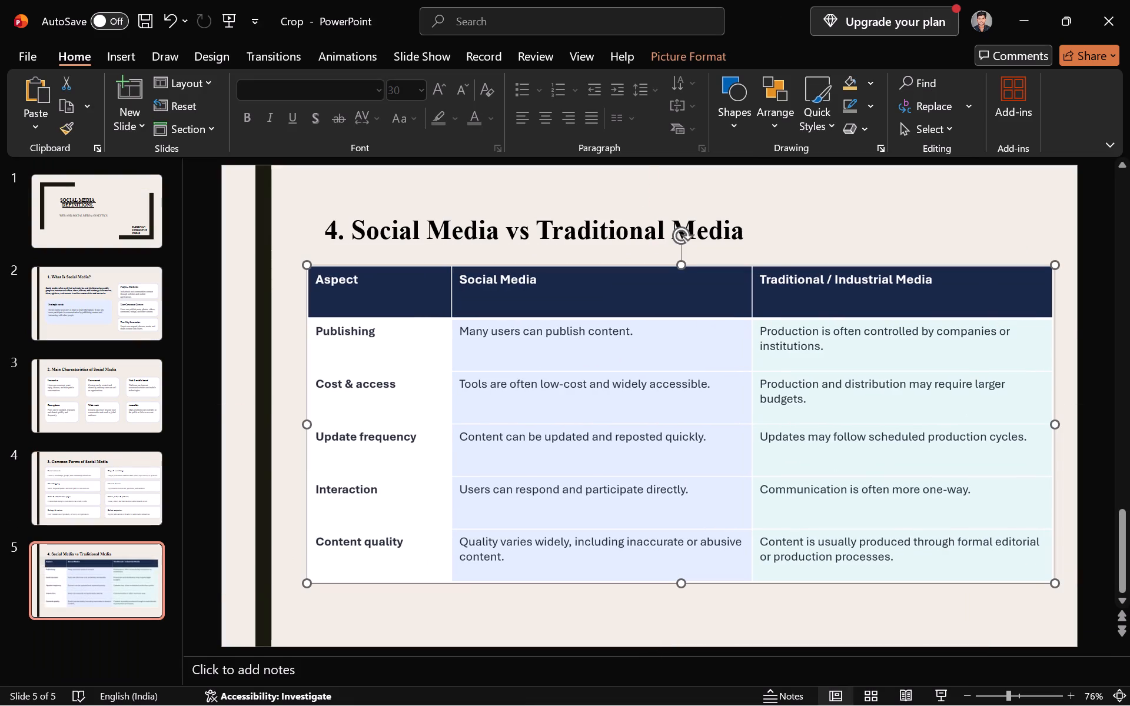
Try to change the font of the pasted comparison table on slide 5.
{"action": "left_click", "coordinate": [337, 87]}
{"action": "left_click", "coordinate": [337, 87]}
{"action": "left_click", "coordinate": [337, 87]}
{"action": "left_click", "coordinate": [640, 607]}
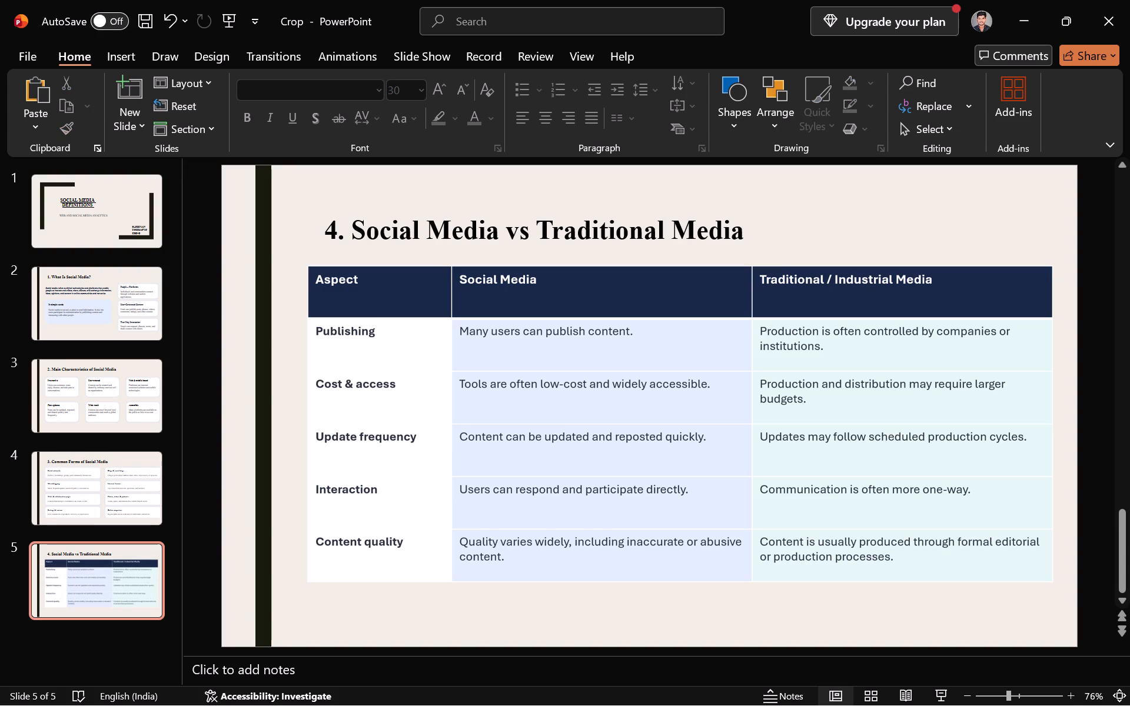
Add a title-only slide 6 to the Crop presentation and copy in the title "5. How Social Media Changes Communication" from the source presentation's slide 6.
{"action": "left_click", "coordinate": [141, 122]}
{"action": "left_click", "coordinate": [368, 268]}
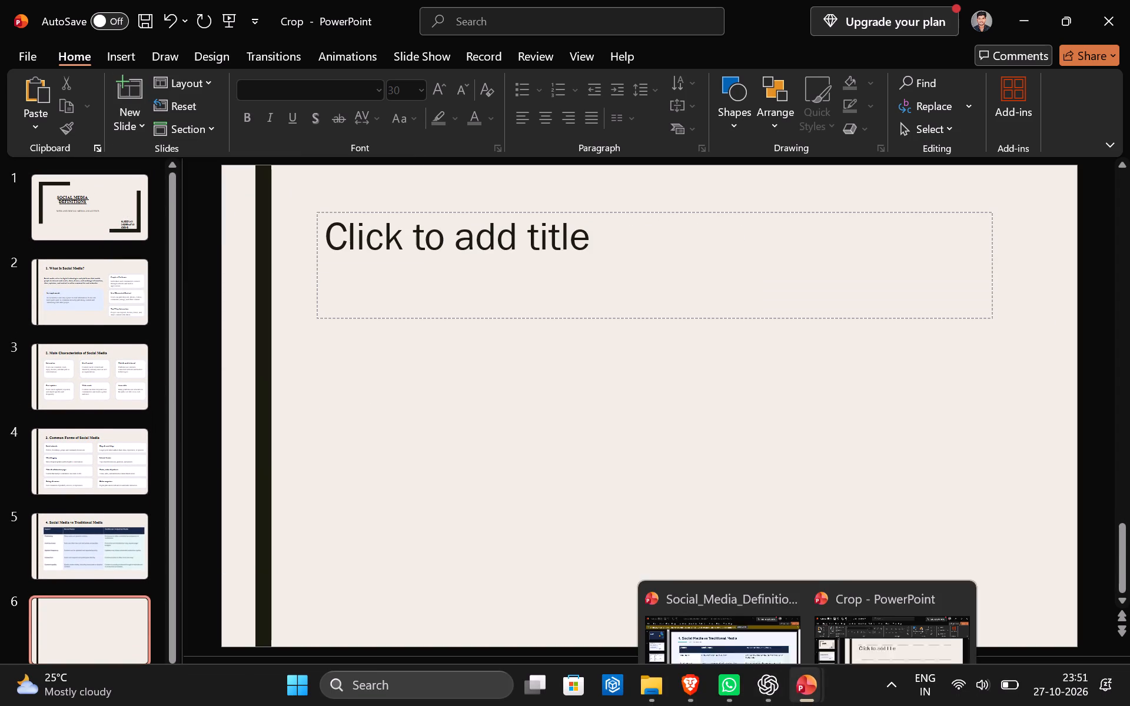
{"action": "left_click", "coordinate": [727, 593]}
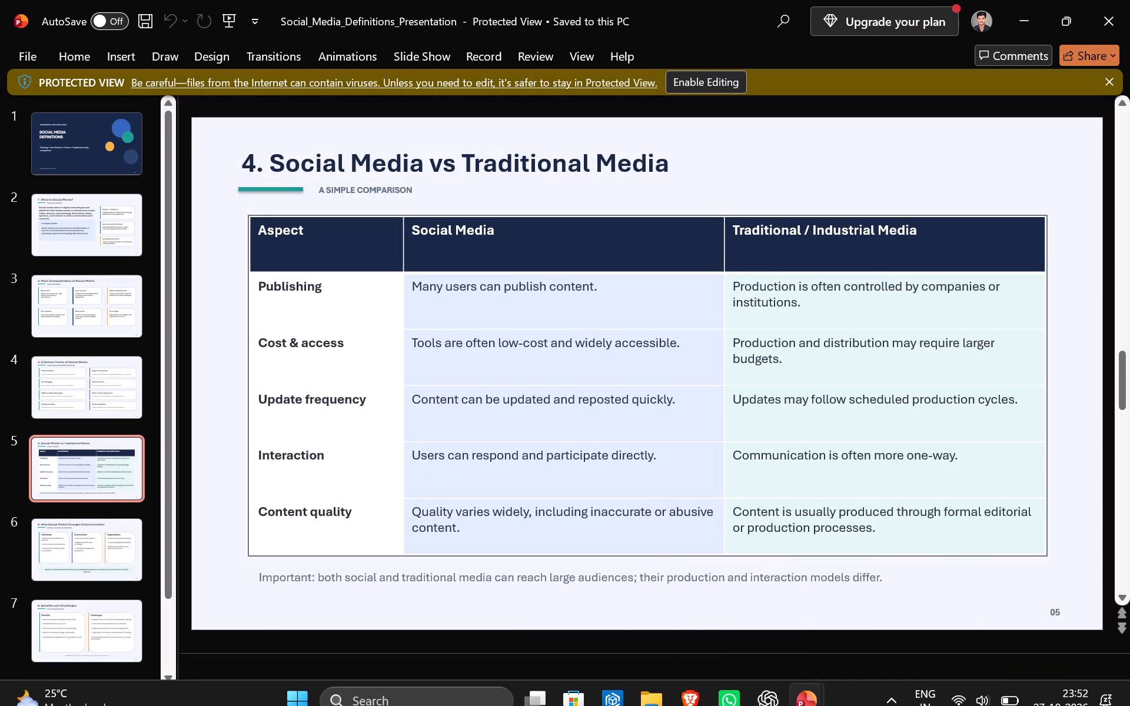
{"action": "left_click", "coordinate": [72, 516]}
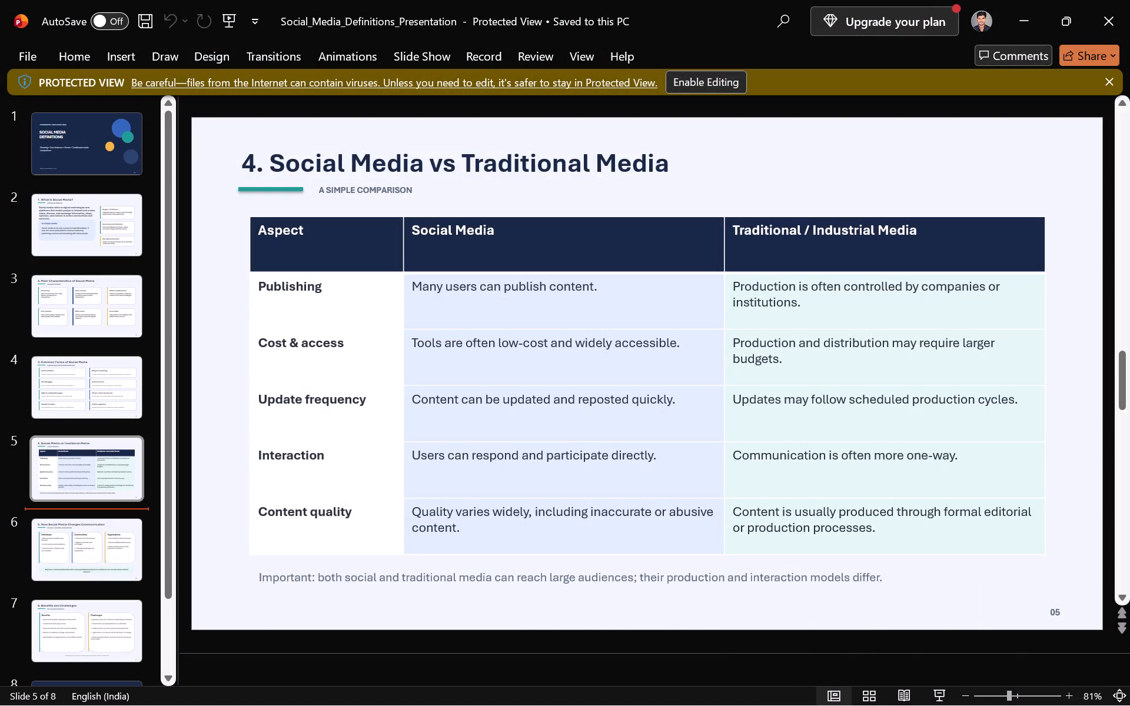
{"action": "left_click", "coordinate": [69, 476]}
{"action": "left_click", "coordinate": [94, 556]}
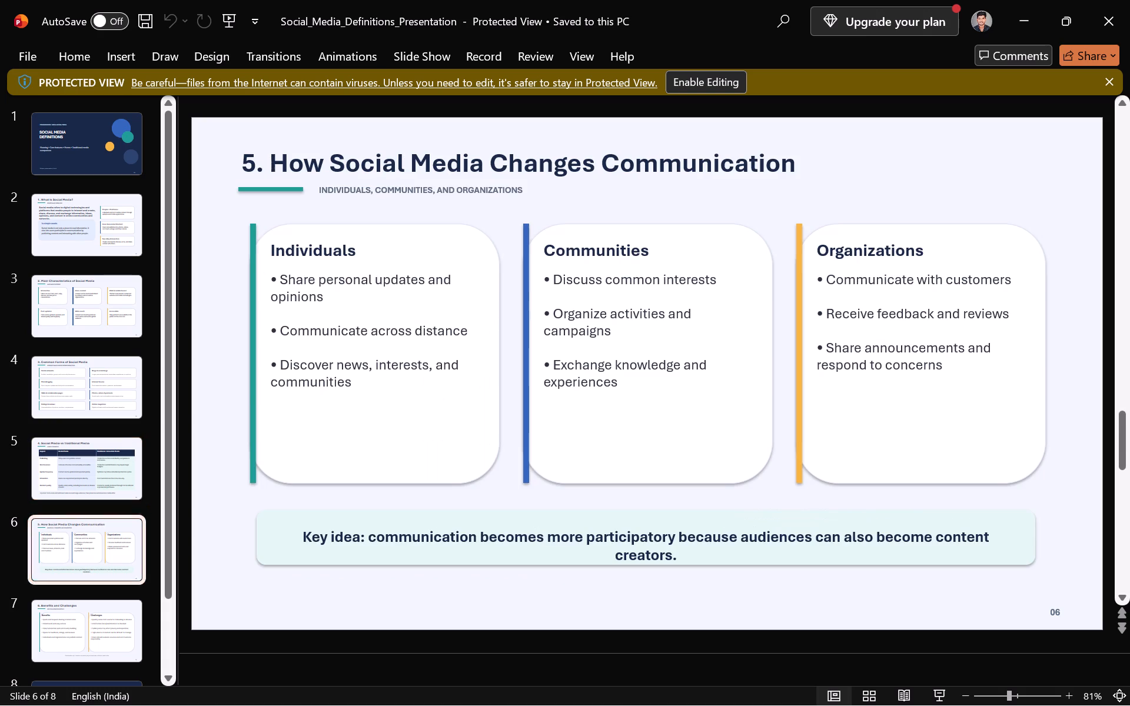
{"action": "left_click", "coordinate": [476, 154]}
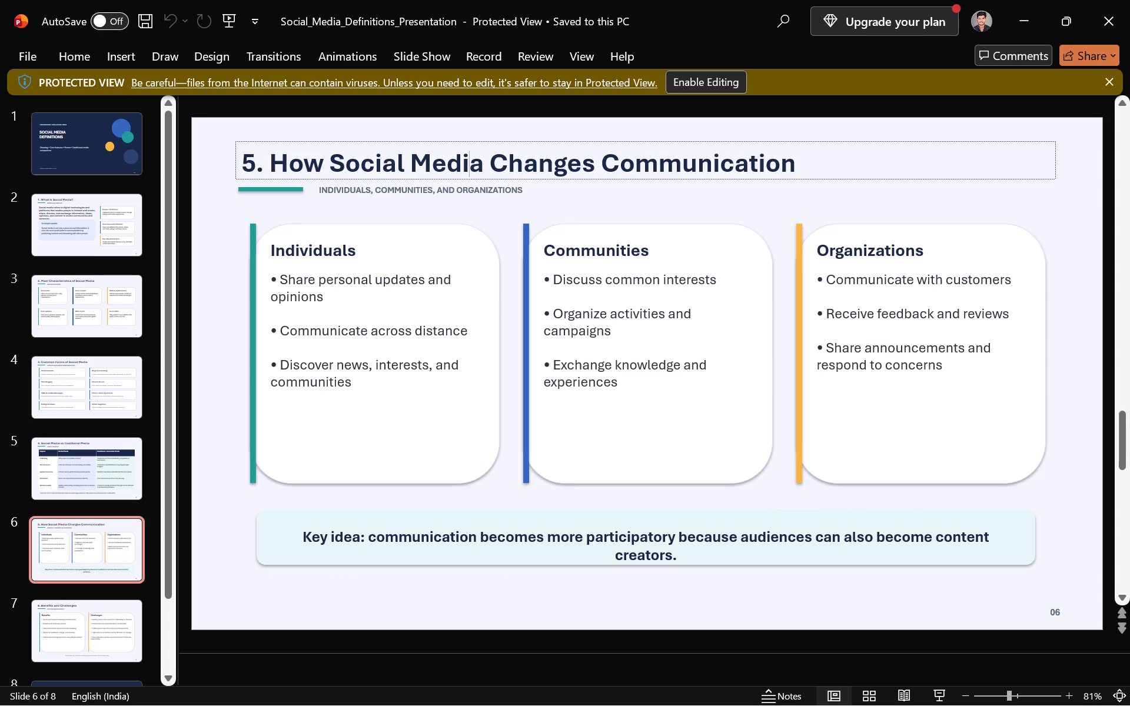
{"action": "key", "text": "ctrl+a"}
{"action": "key", "text": "ctrl+c"}
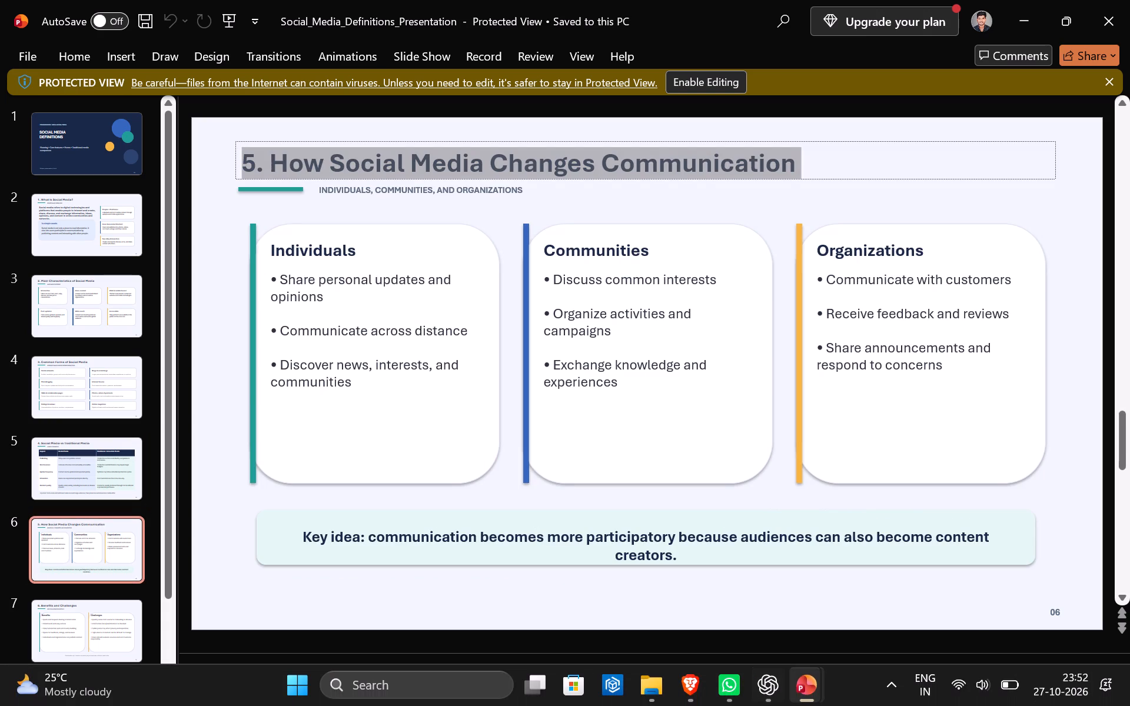
{"action": "left_click", "coordinate": [885, 588]}
{"action": "left_click", "coordinate": [656, 272]}
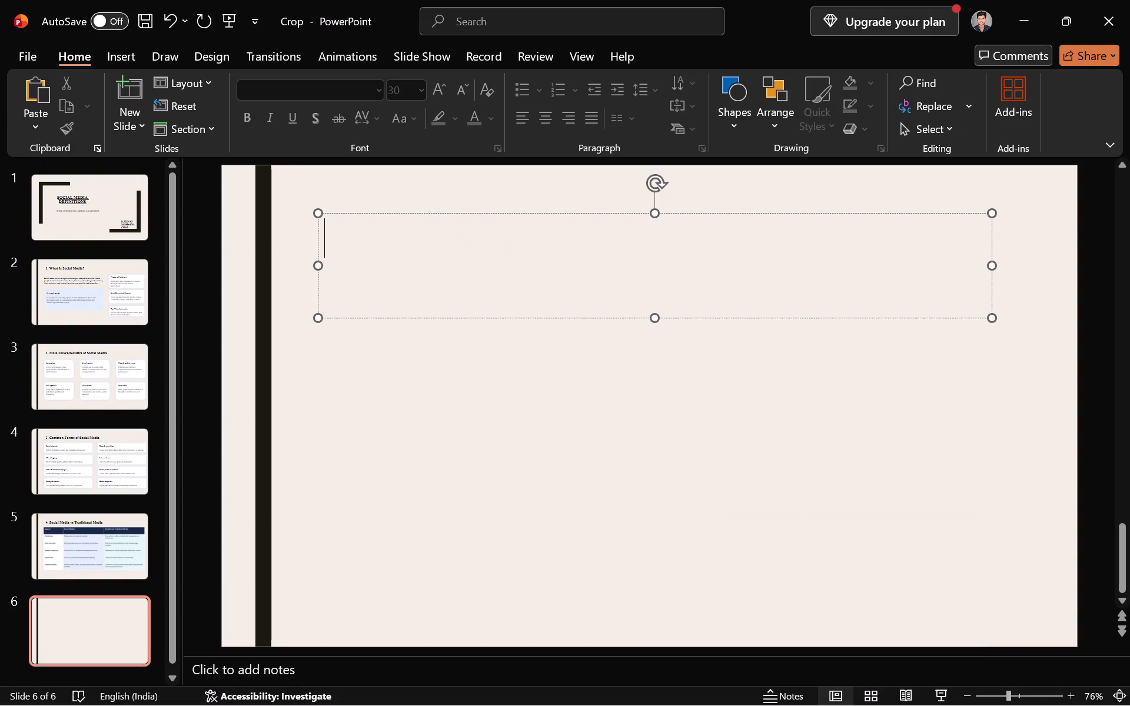
{"action": "key", "text": "ctrl+v"}
Format the slide 6 title "5. How Social Media Changes Communication" in black Times New Roman, size 30.
{"action": "key", "text": "ctrl+a"}
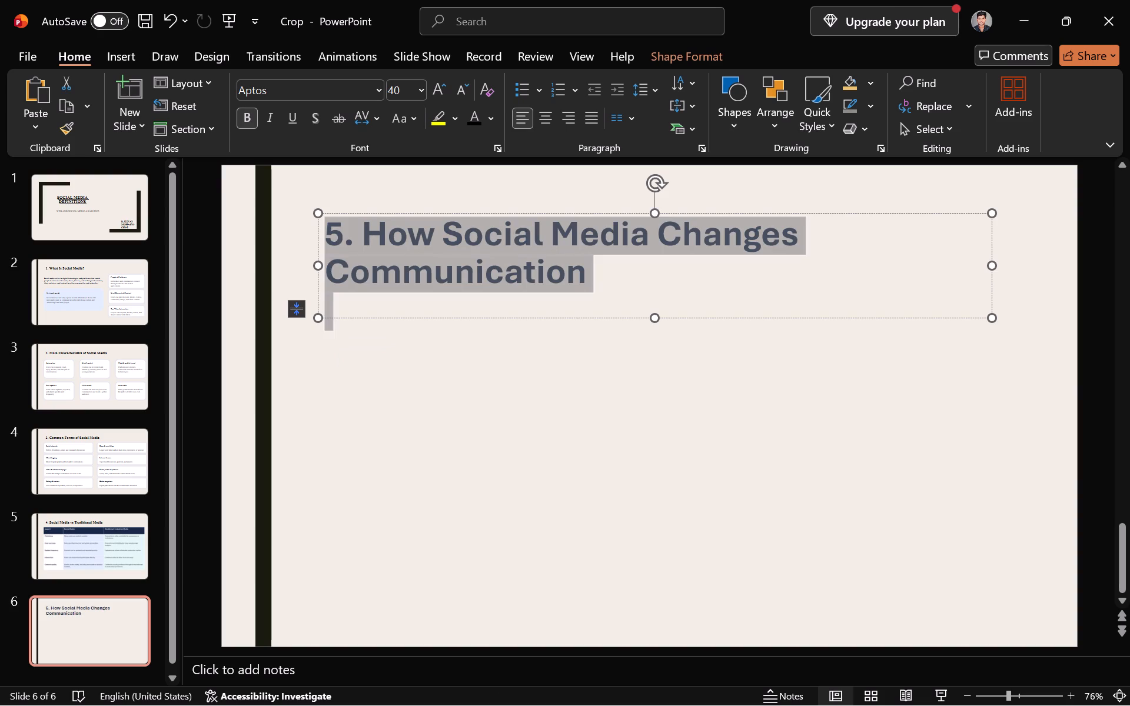
{"action": "left_click", "coordinate": [310, 83]}
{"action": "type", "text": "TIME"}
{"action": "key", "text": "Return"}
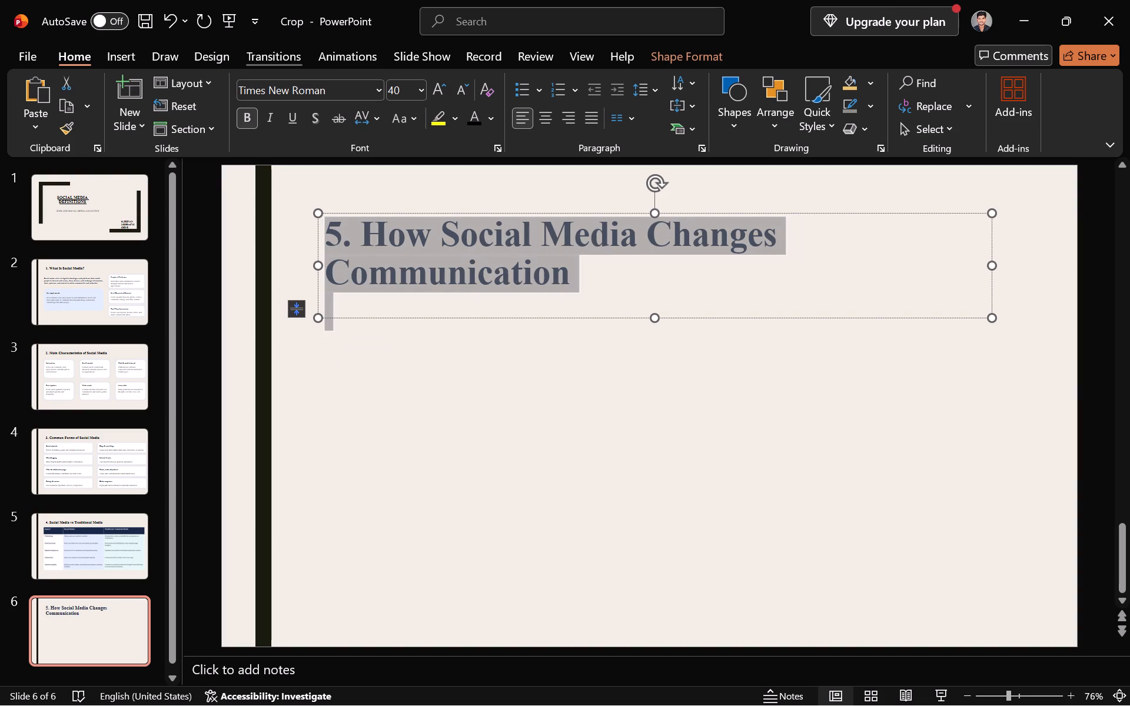
{"action": "left_click", "coordinate": [401, 89]}
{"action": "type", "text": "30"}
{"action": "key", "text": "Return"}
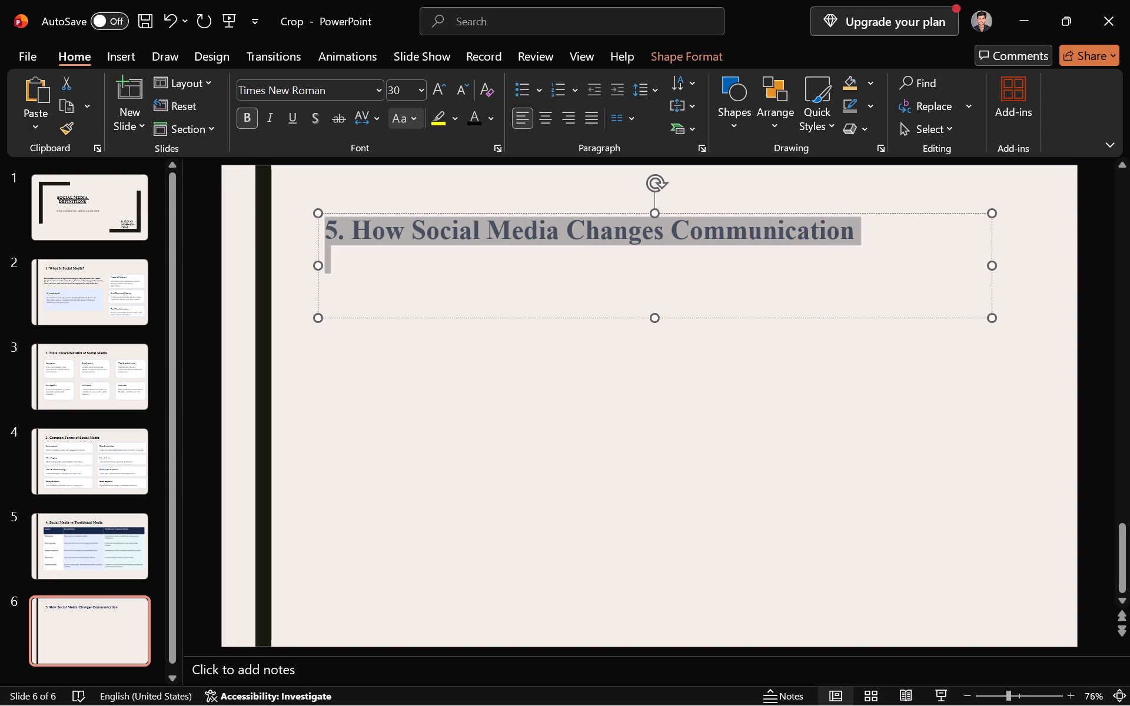
{"action": "left_click", "coordinate": [471, 118]}
{"action": "left_click", "coordinate": [525, 453]}
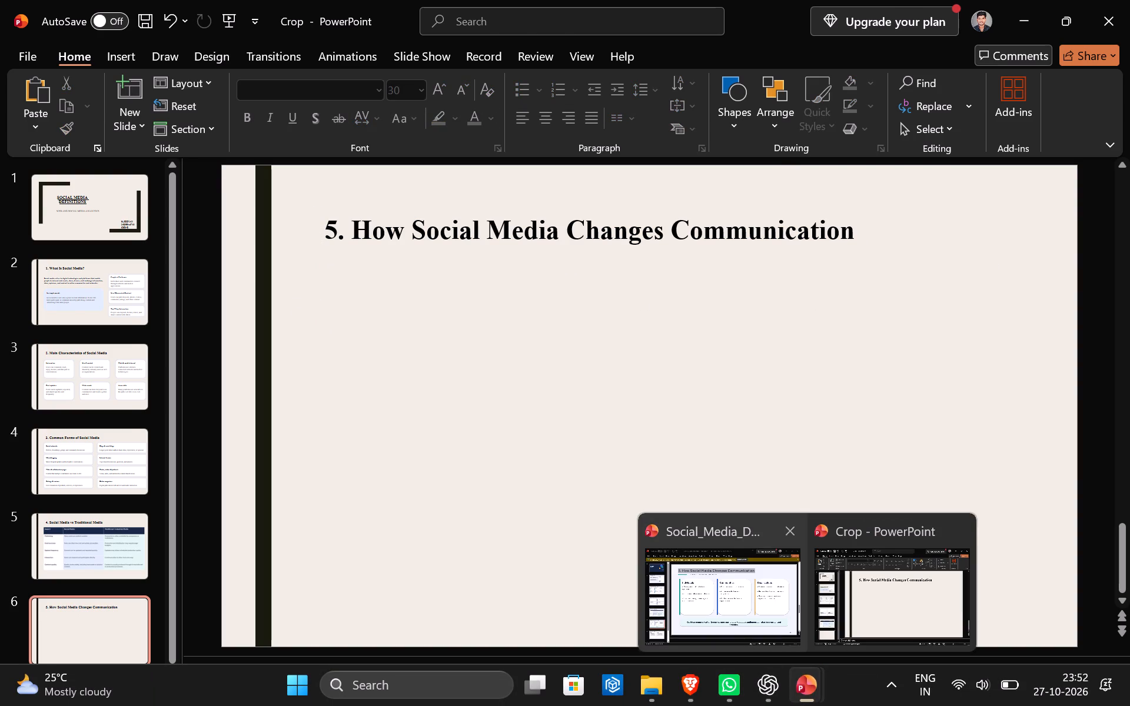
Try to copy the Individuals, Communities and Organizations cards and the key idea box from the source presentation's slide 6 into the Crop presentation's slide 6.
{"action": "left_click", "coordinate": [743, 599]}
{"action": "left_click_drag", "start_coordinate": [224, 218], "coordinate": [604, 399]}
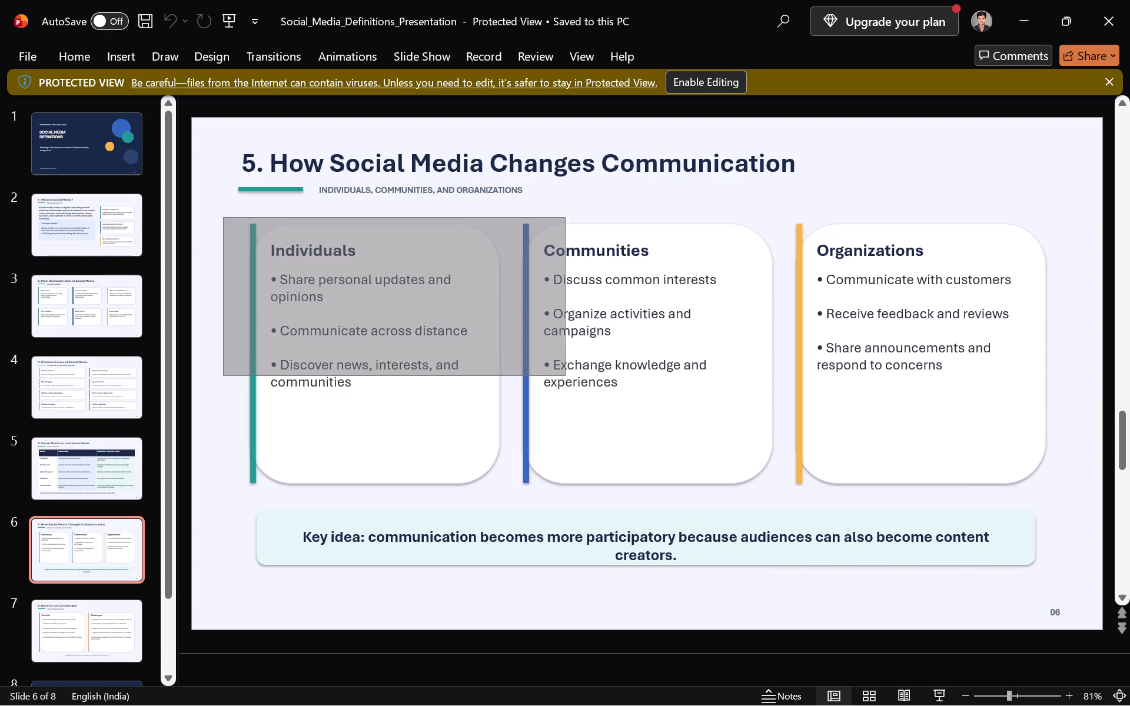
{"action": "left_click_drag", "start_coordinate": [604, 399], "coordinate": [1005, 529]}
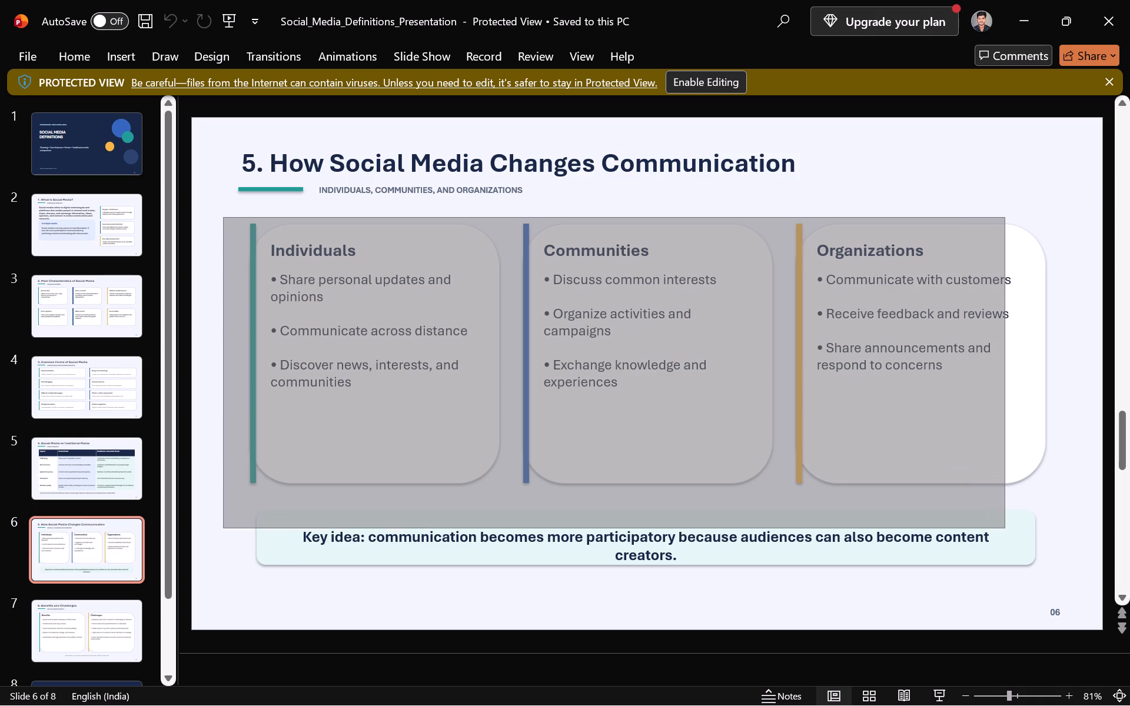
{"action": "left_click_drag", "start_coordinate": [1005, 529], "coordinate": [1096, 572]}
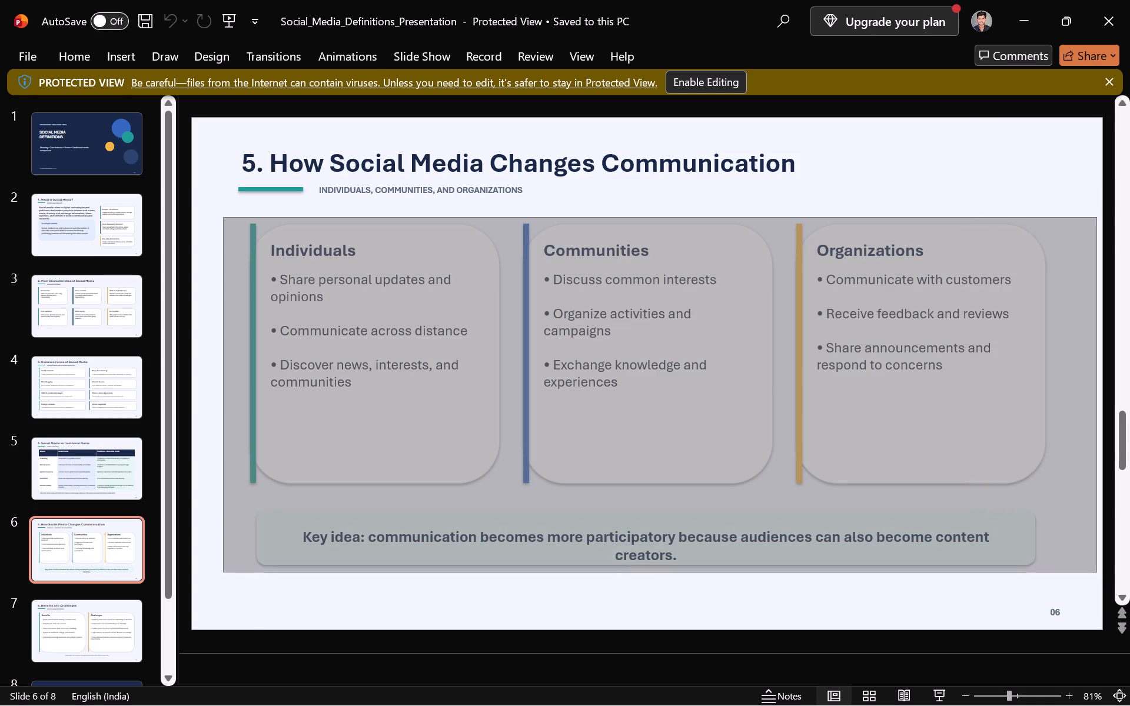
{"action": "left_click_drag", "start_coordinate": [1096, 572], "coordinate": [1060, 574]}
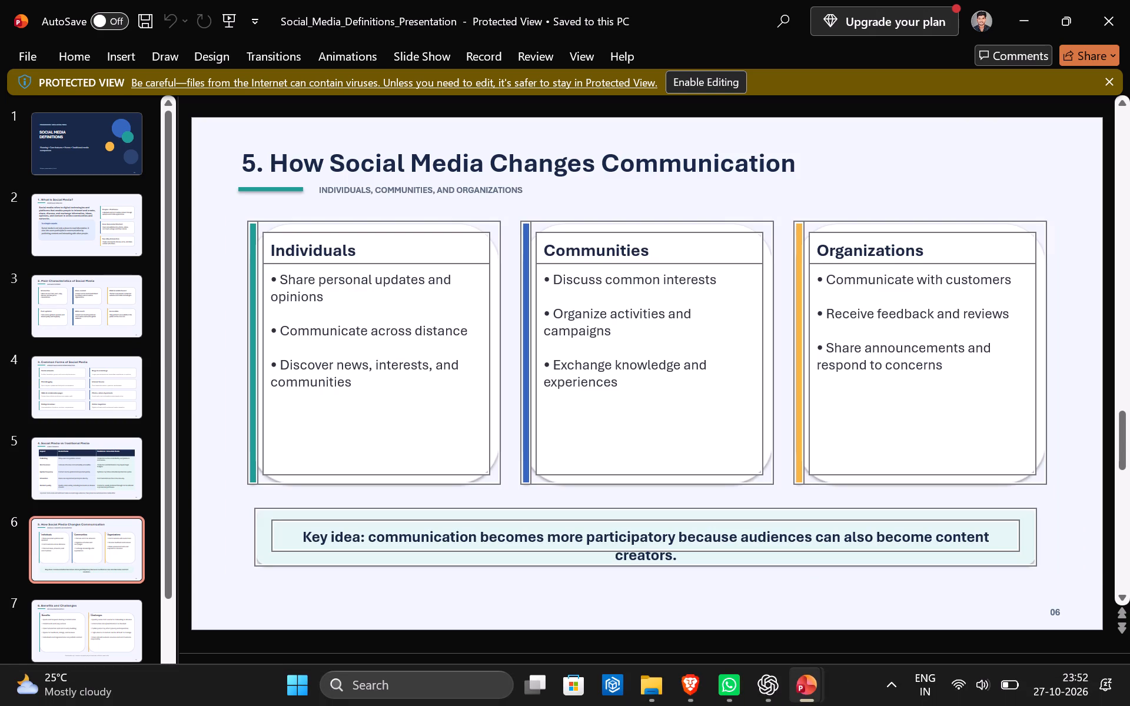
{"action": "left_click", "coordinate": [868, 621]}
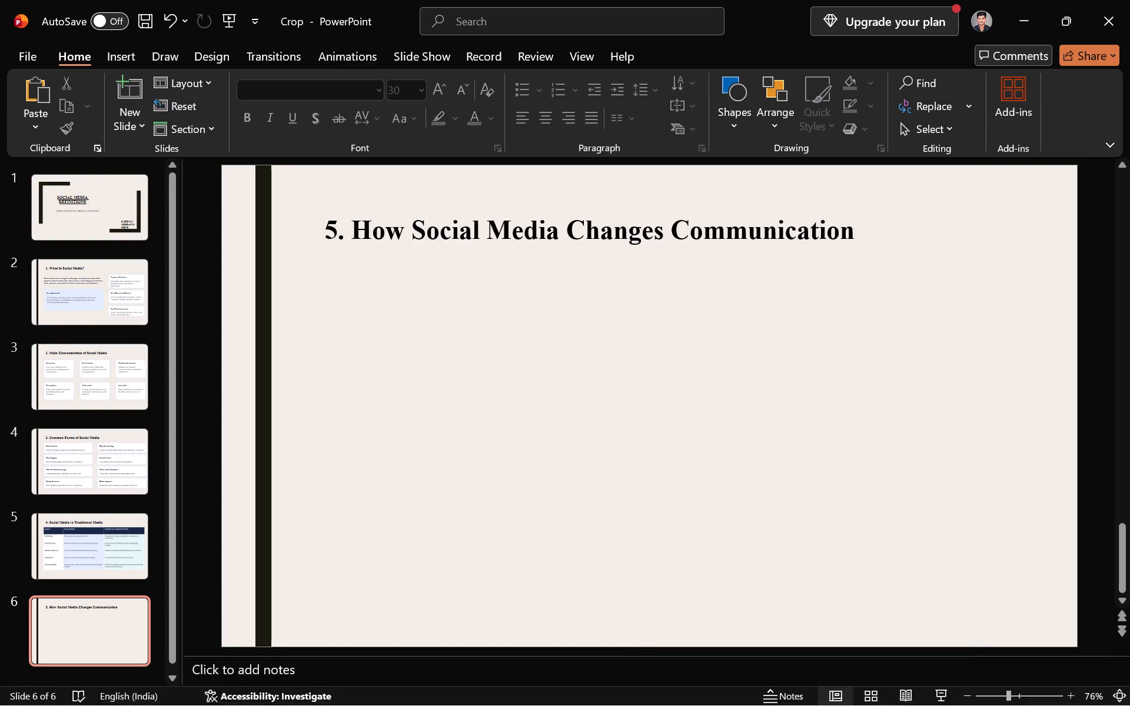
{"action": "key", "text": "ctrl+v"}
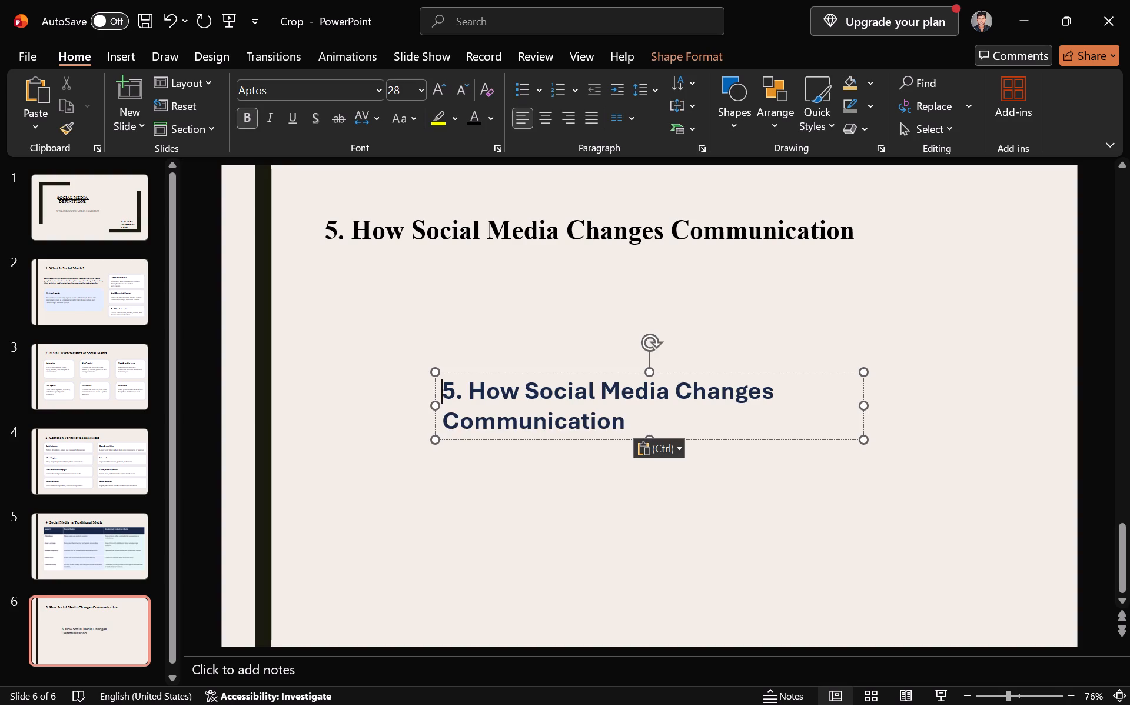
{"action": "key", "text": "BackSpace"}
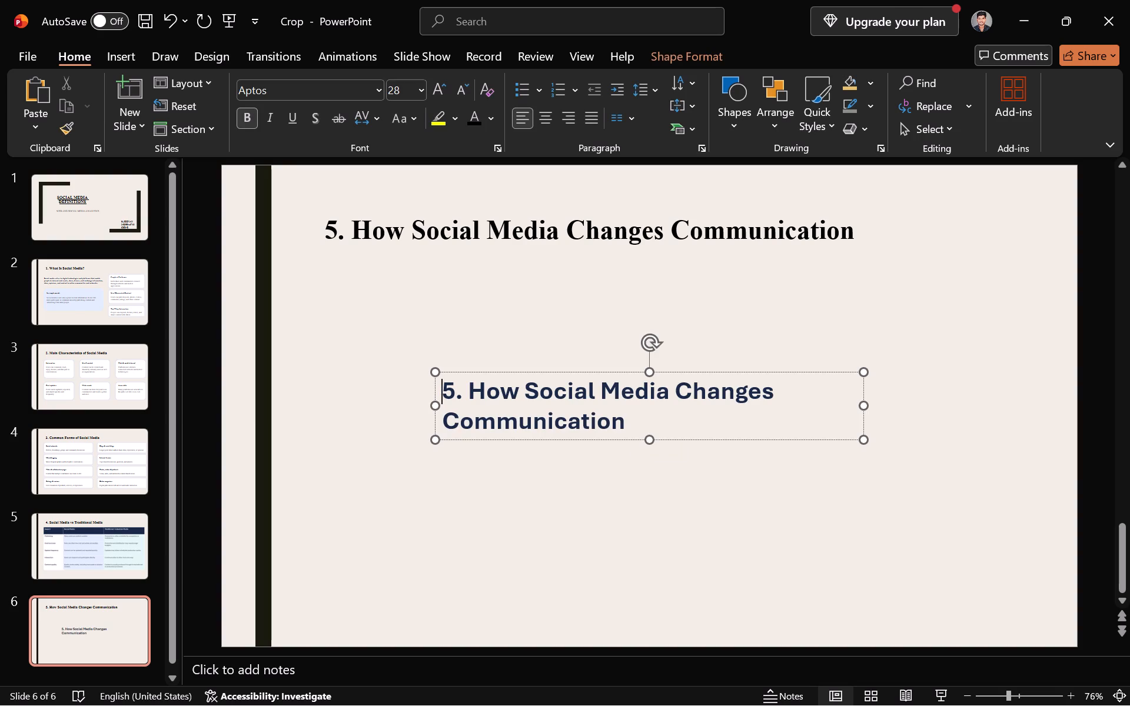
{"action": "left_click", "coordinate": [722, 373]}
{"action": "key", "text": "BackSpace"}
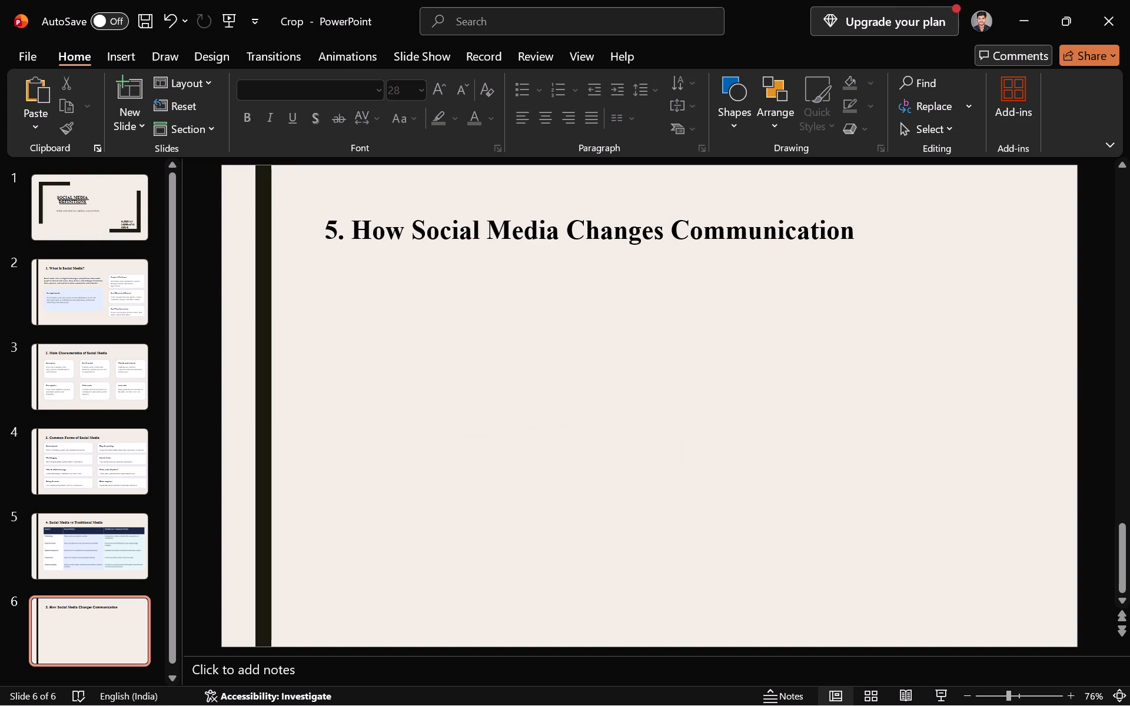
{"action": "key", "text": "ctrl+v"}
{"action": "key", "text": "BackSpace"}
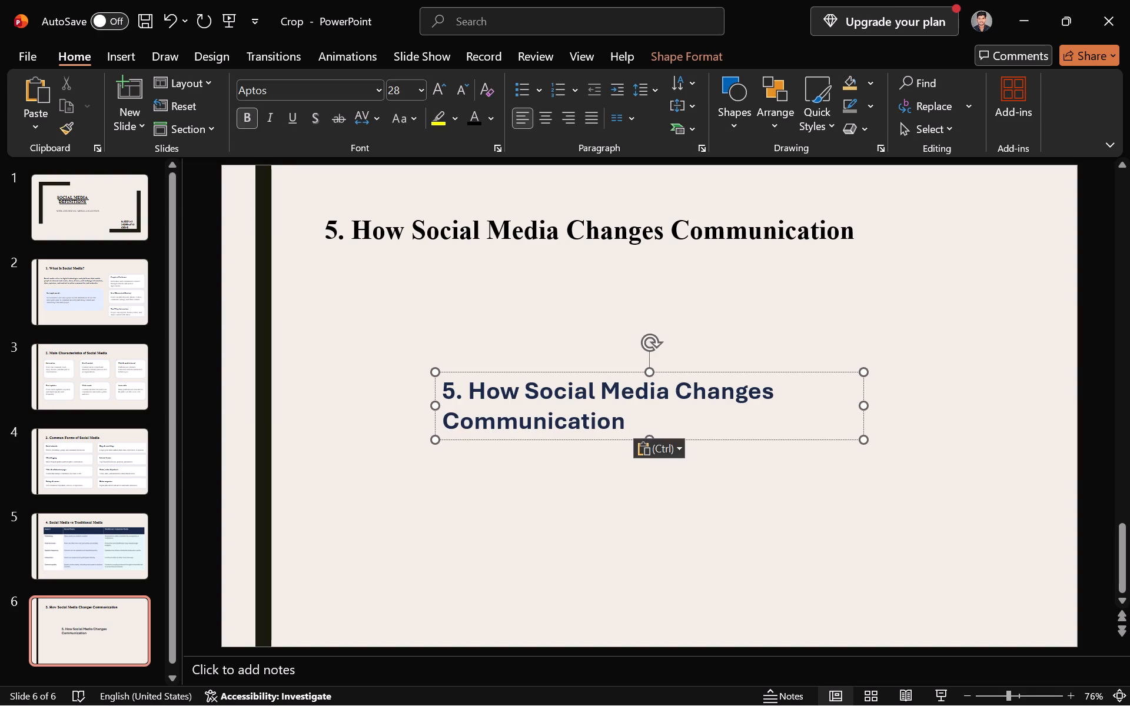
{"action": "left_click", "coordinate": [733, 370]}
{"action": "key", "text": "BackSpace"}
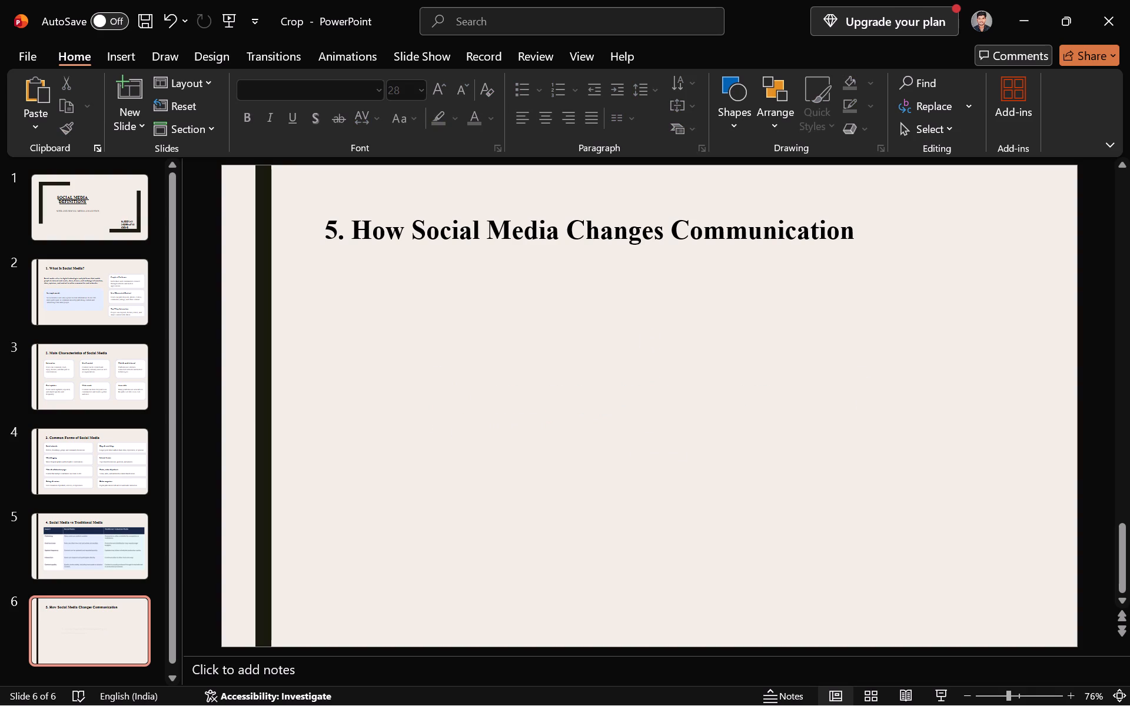
Open the clipboard history over the Crop presentation's slide 6 to find the copied slide content.
{"action": "key", "text": "super+v"}
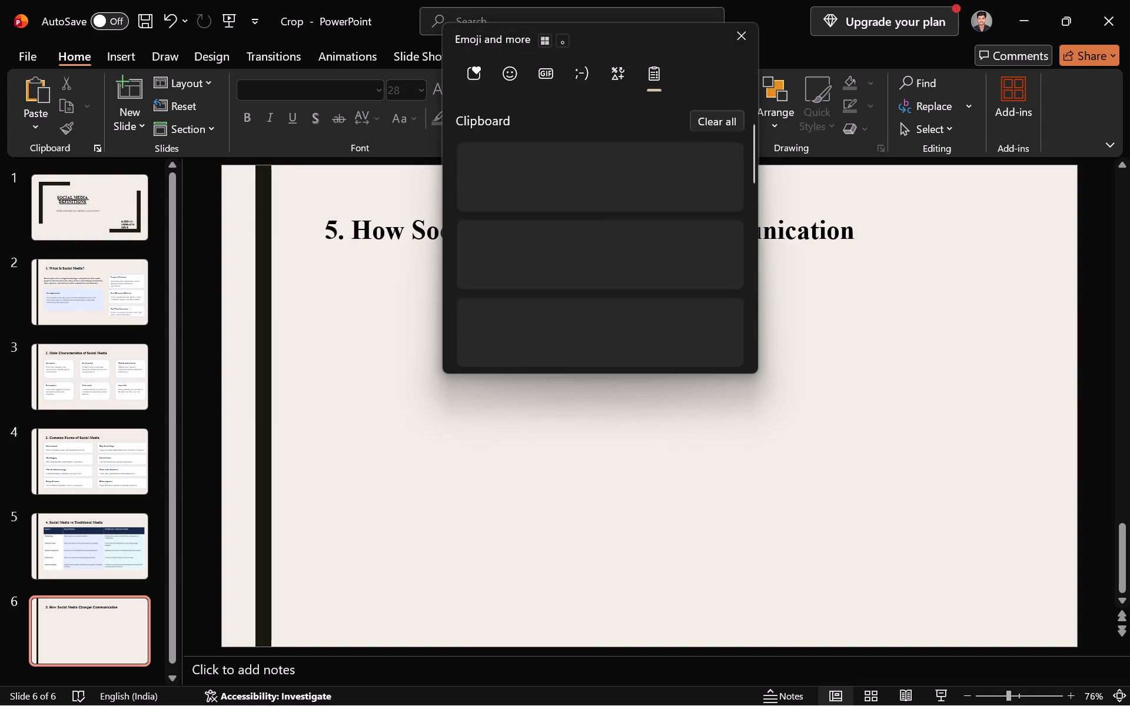
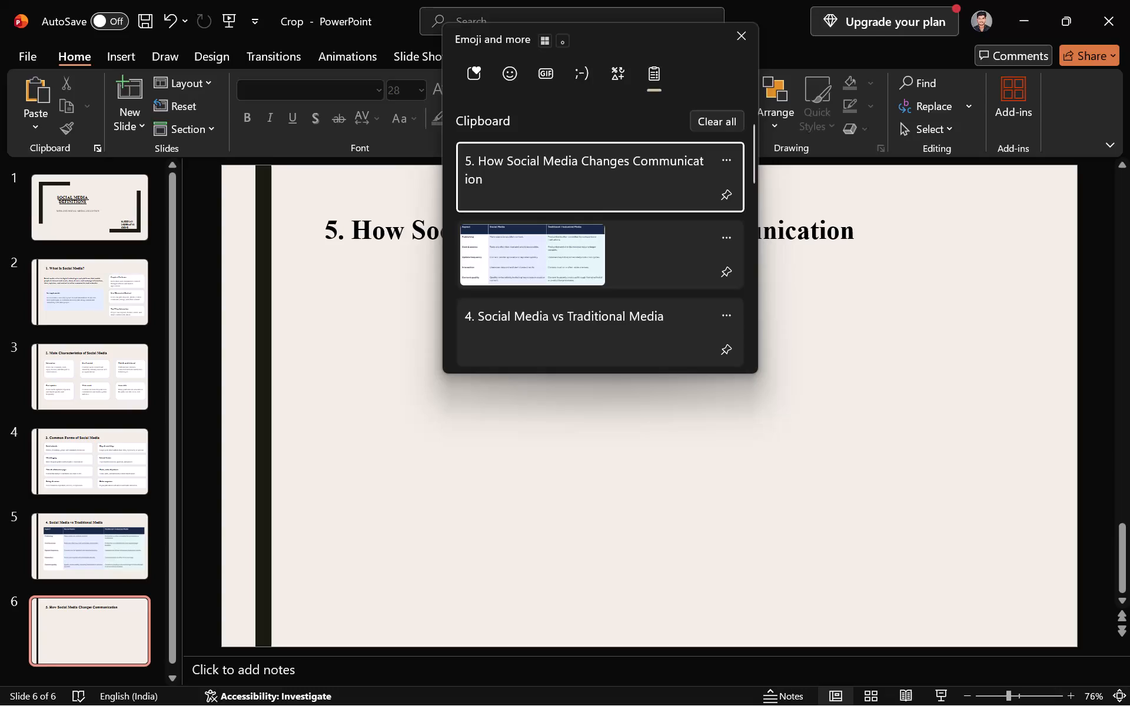
Copy the Individuals, Communities and Organizations cards and the key idea box from the source presentation's slide 6 into the Crop presentation's slide 6.
{"action": "left_click", "coordinate": [740, 37]}
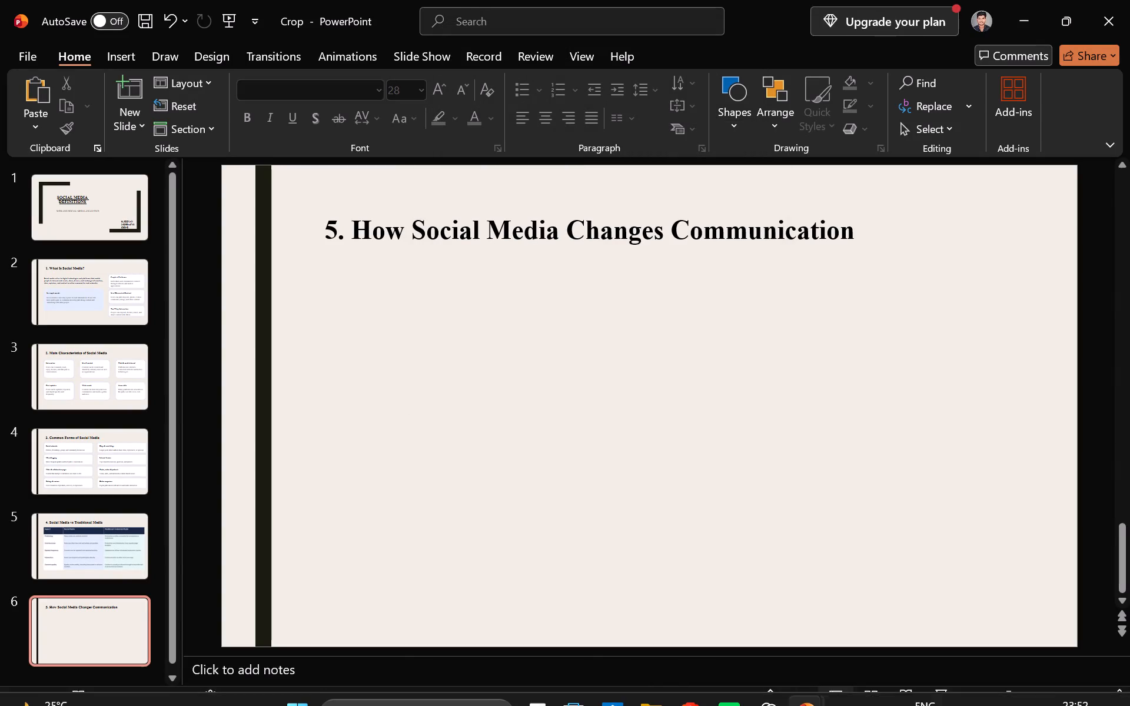
{"action": "left_click", "coordinate": [747, 581]}
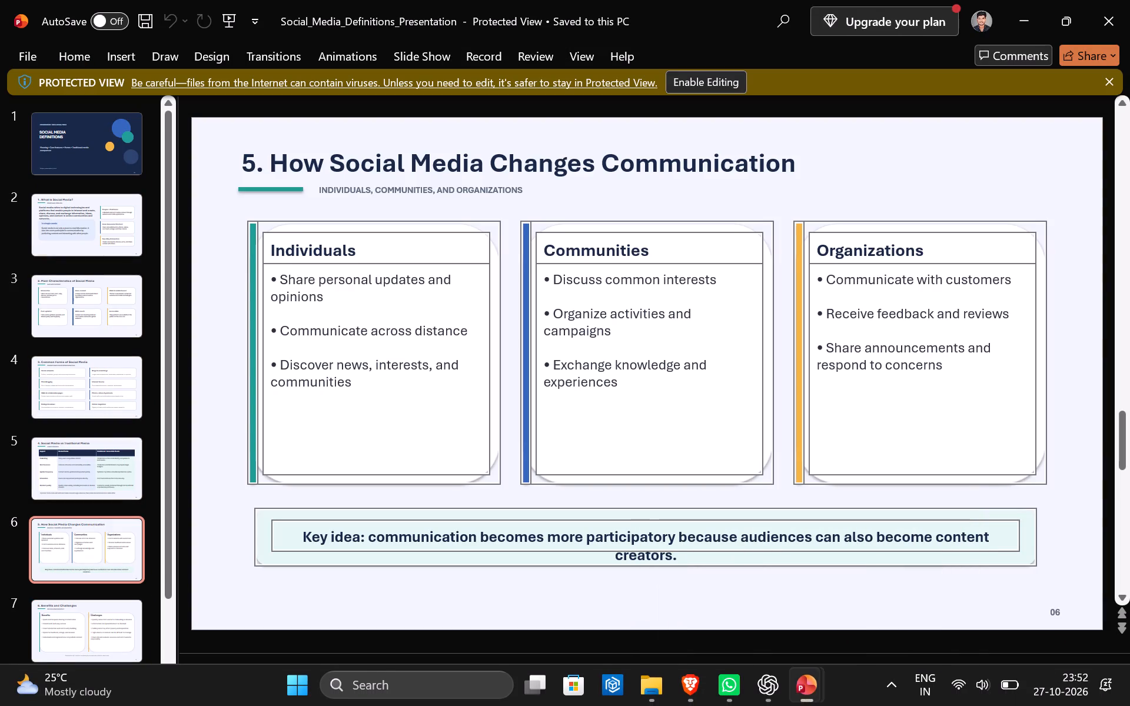
{"action": "left_click", "coordinate": [218, 206]}
{"action": "left_click_drag", "start_coordinate": [218, 206], "coordinate": [416, 277]}
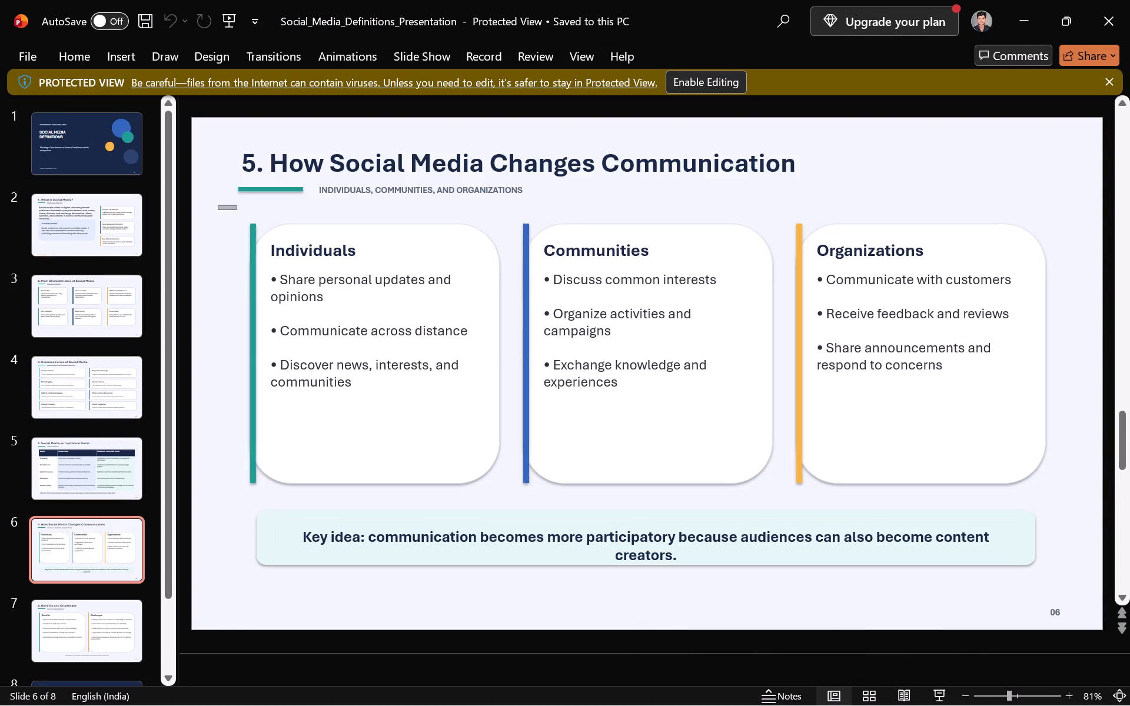
{"action": "left_click_drag", "start_coordinate": [416, 277], "coordinate": [1063, 568]}
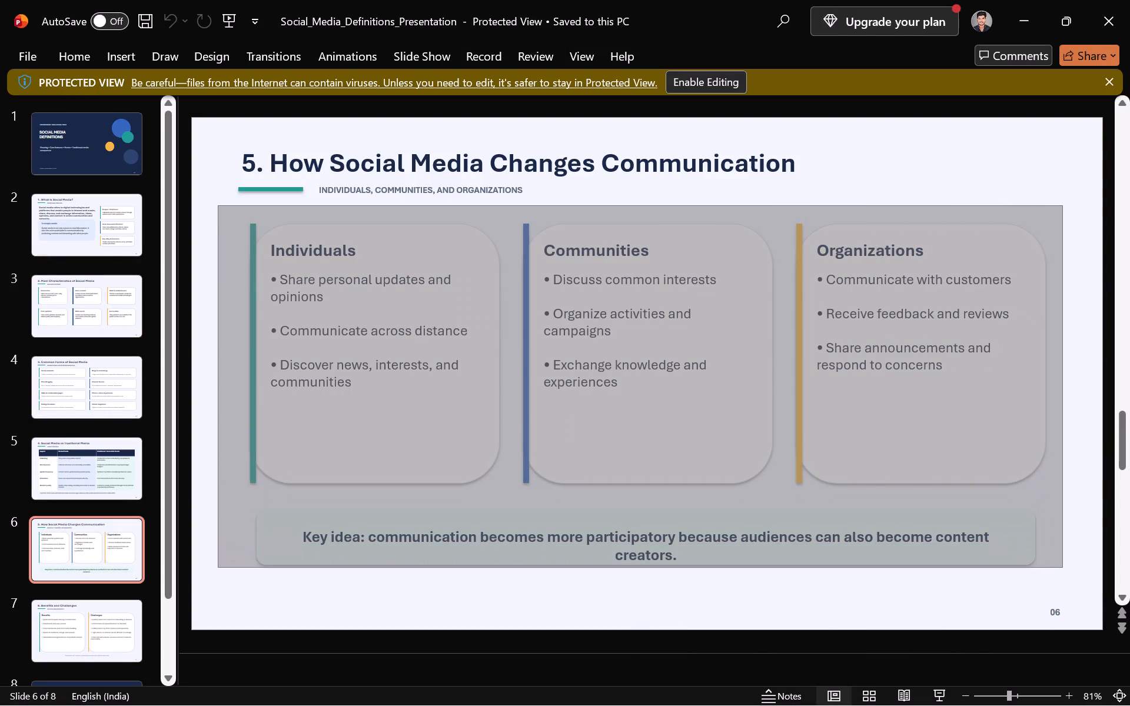
{"action": "left_click_drag", "start_coordinate": [1063, 568], "coordinate": [1063, 585]}
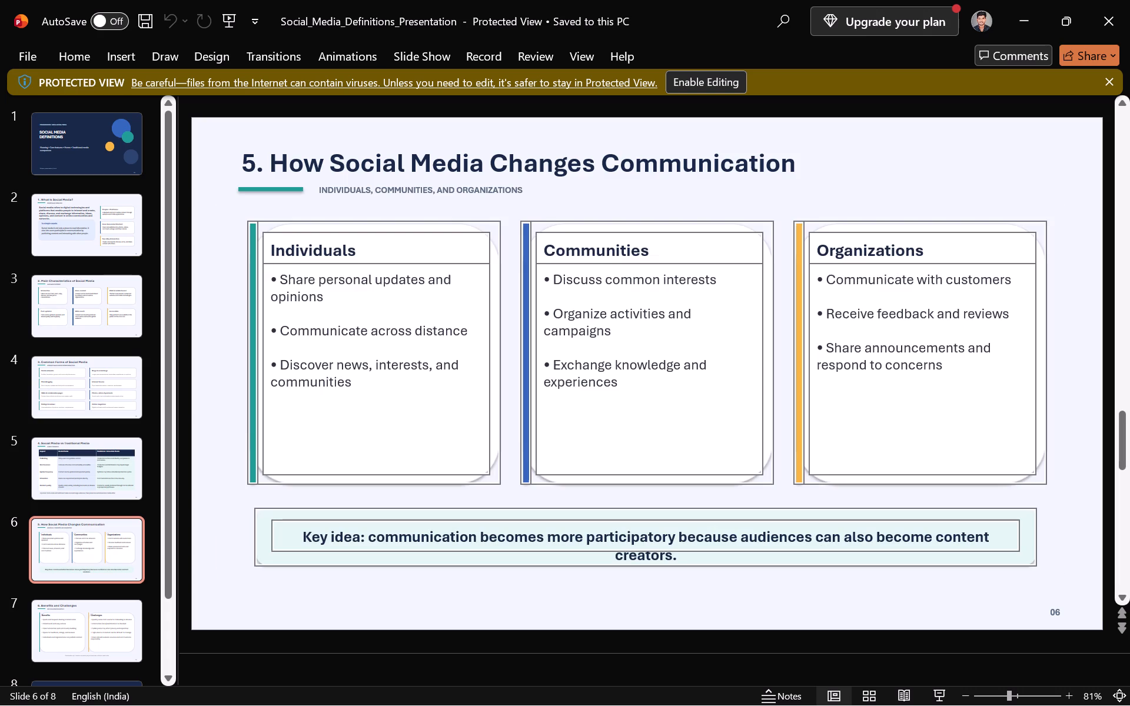
{"action": "key", "text": "ctrl+c"}
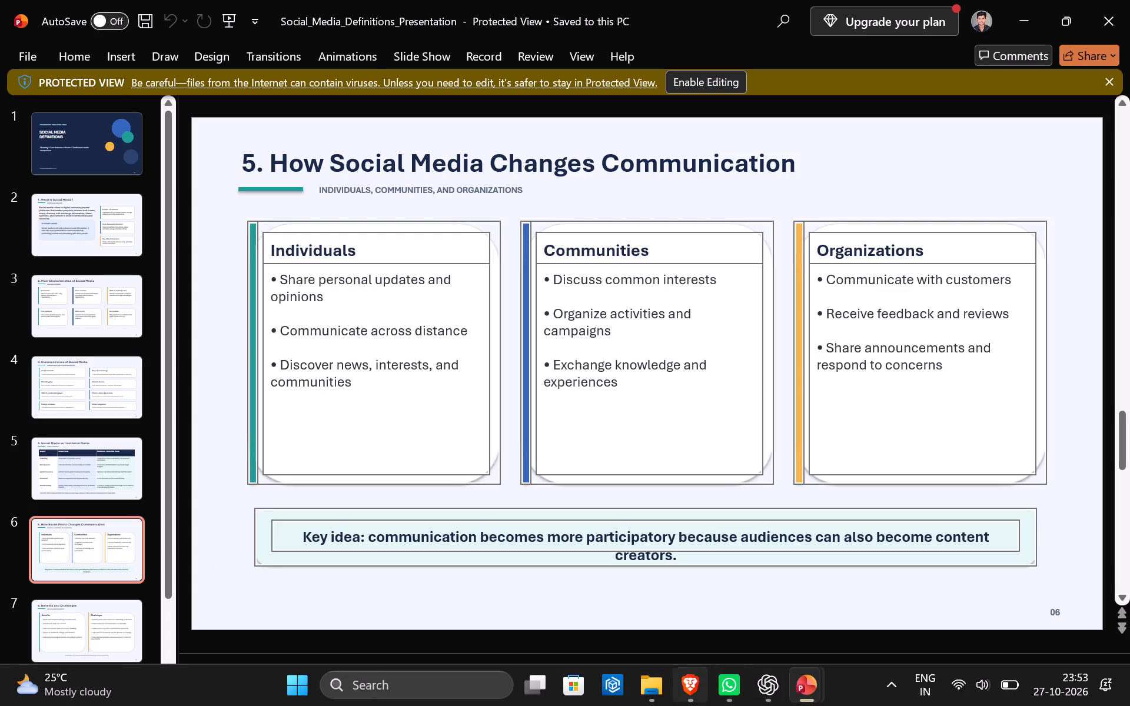
{"action": "left_click", "coordinate": [873, 591]}
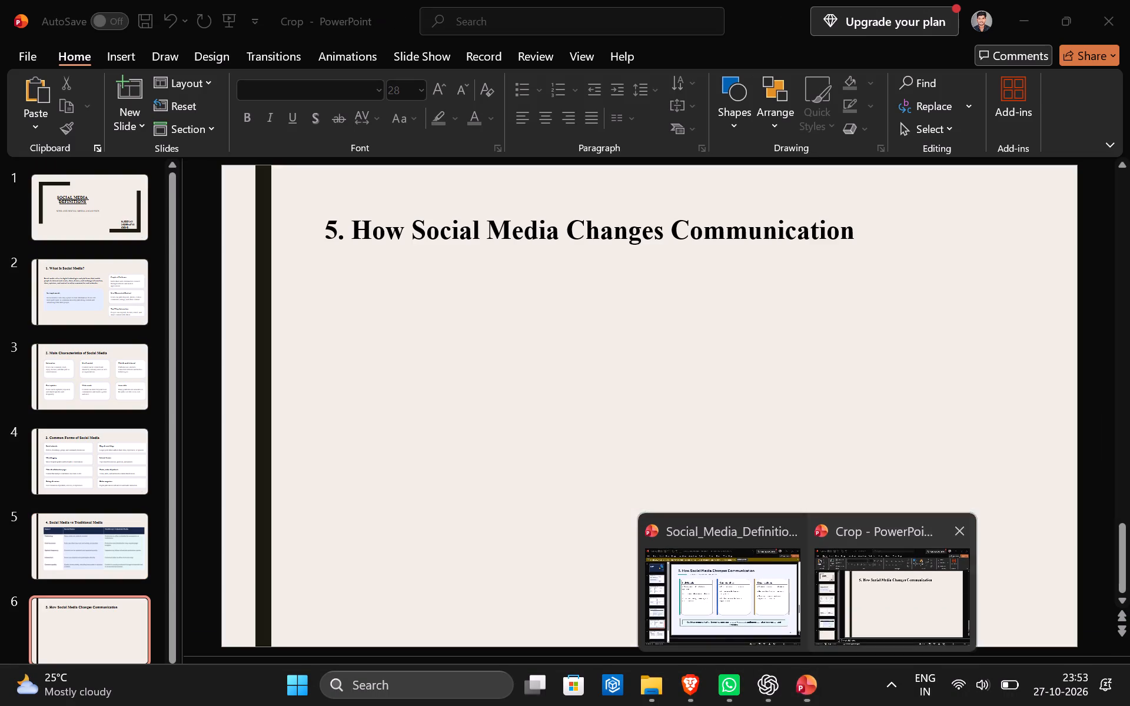
{"action": "key", "text": "ctrl+v"}
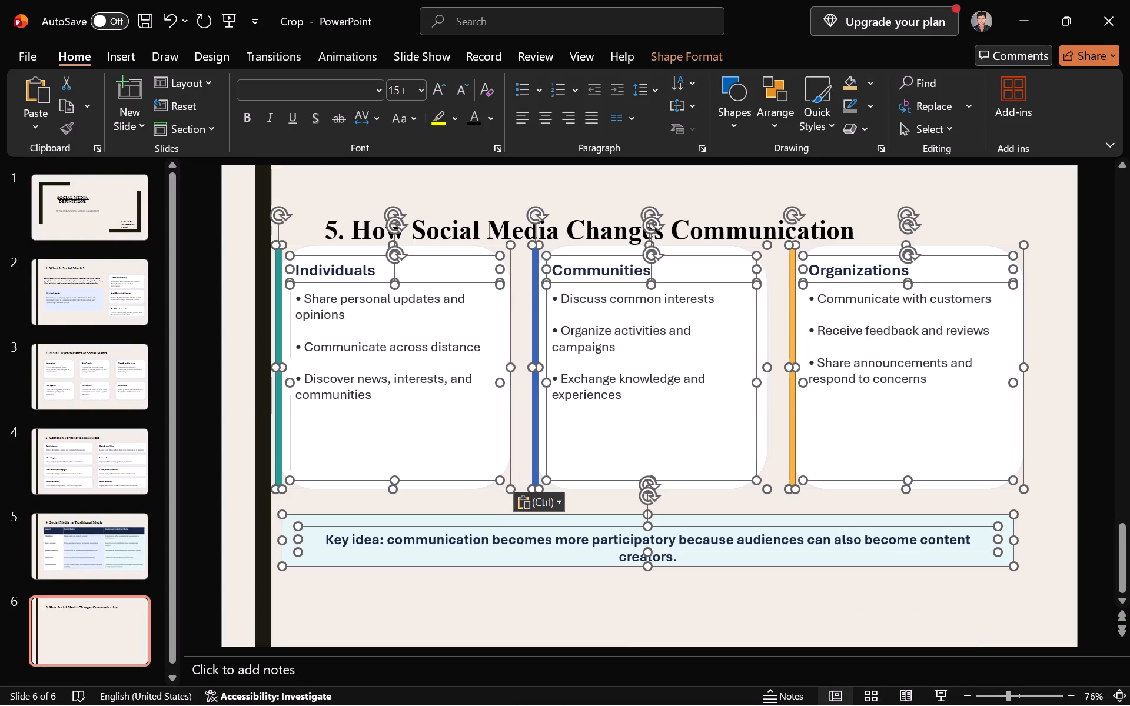
Move the pasted cards and key idea box together below the slide 6 title, clear of the dark vertical stripe.
{"action": "left_click_drag", "start_coordinate": [565, 245], "coordinate": [610, 286]}
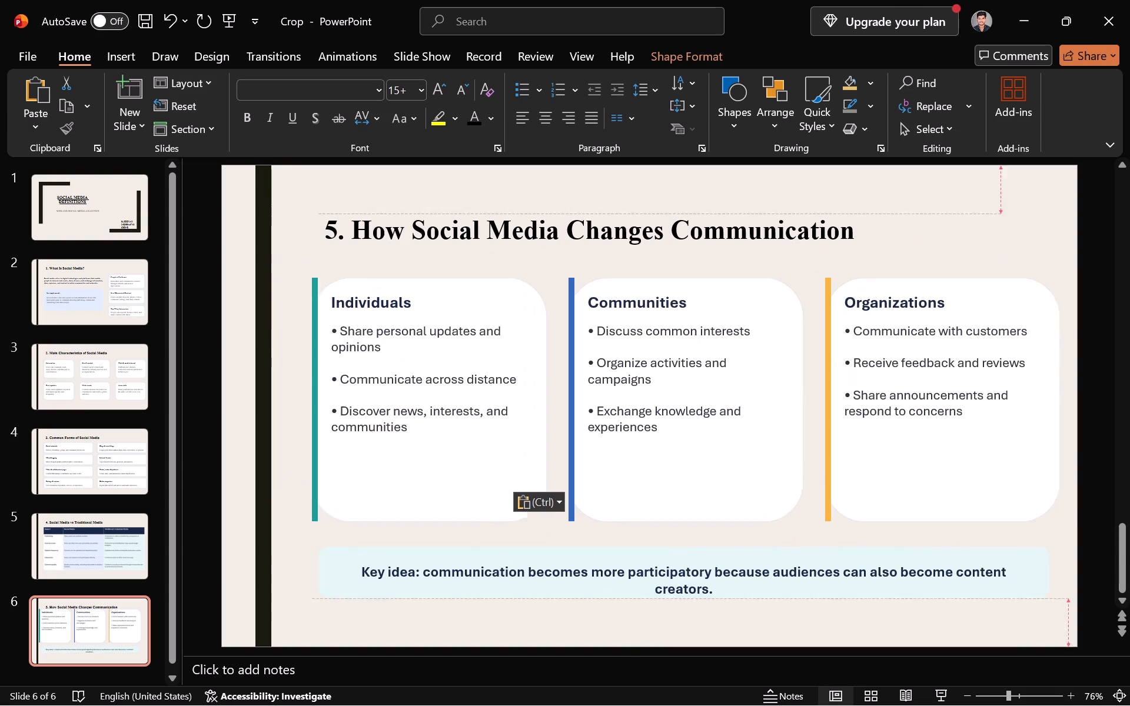
{"action": "left_click_drag", "start_coordinate": [610, 286], "coordinate": [610, 276]}
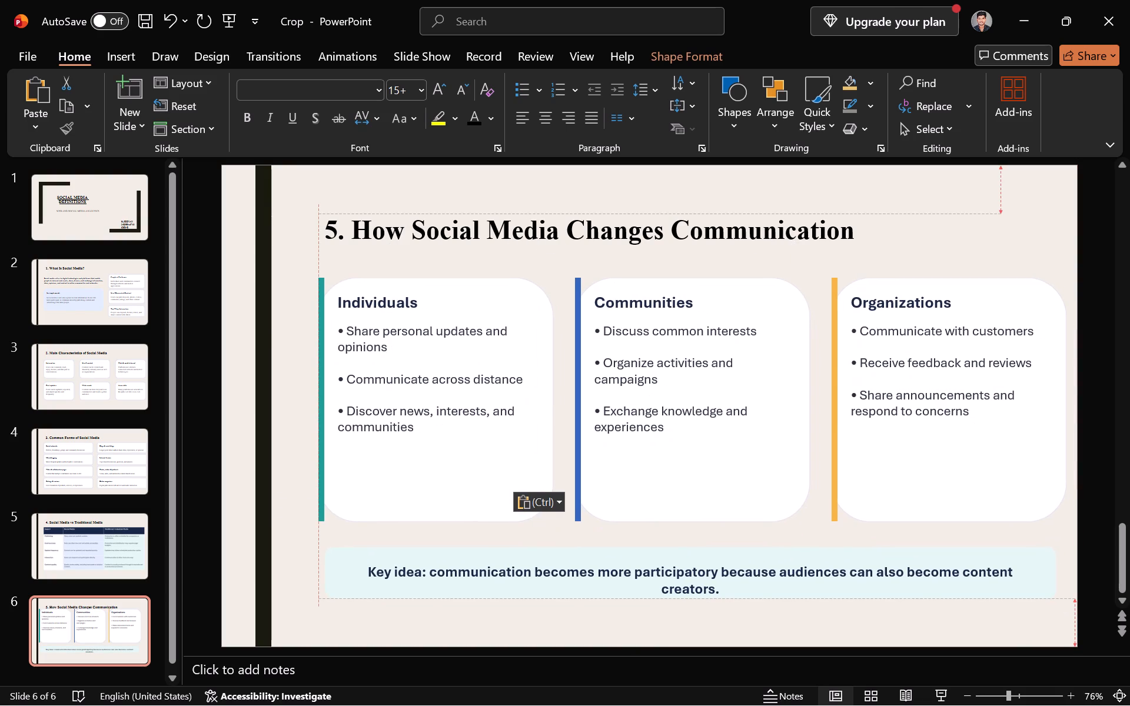
{"action": "left_click_drag", "start_coordinate": [610, 276], "coordinate": [601, 277]}
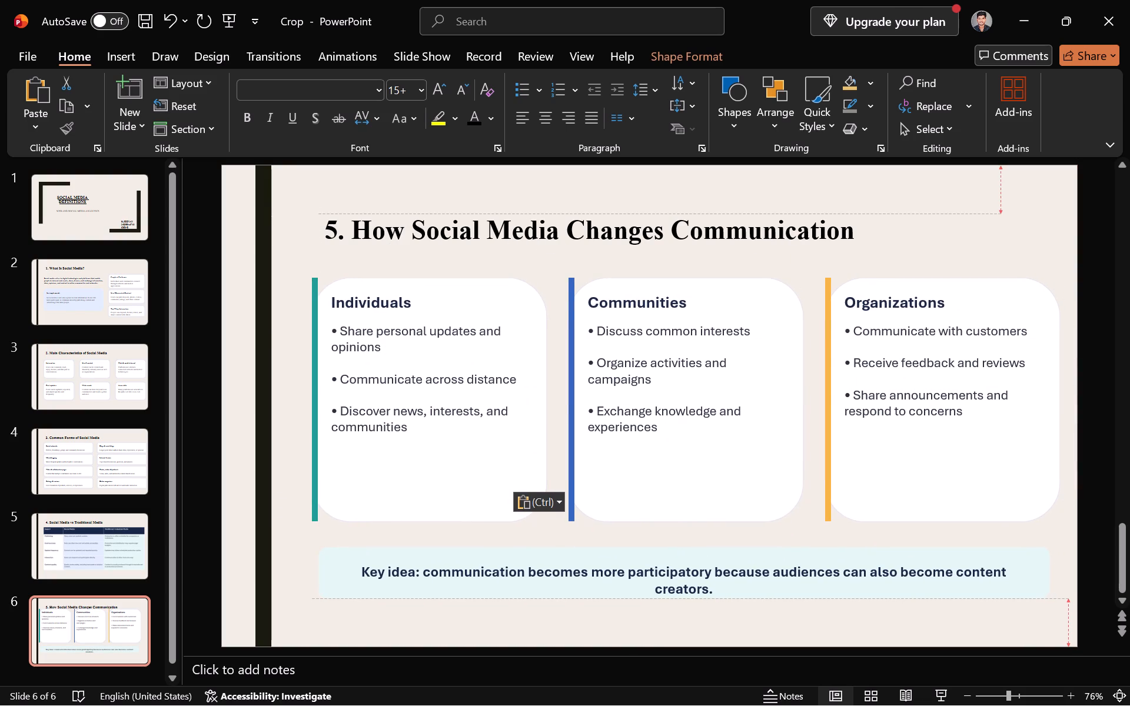
{"action": "left_click_drag", "start_coordinate": [601, 277], "coordinate": [602, 278]}
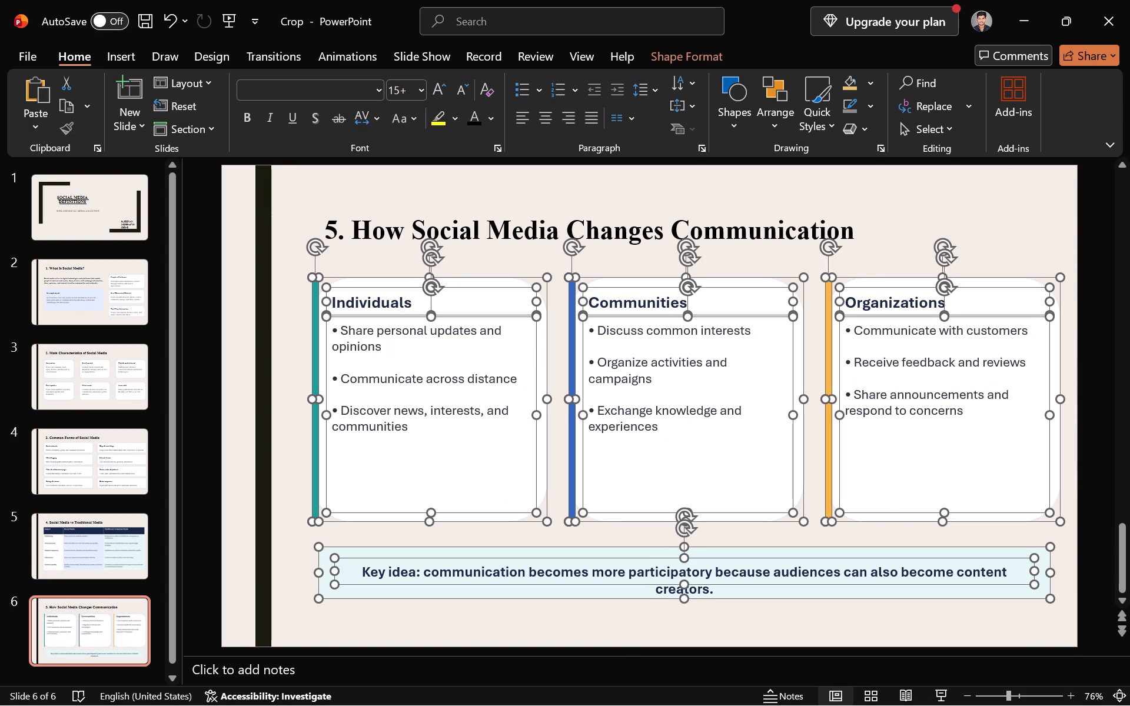
Format all text in the slide 6 cards and key idea box in black Times New Roman, size 16.
{"action": "left_click", "coordinate": [280, 85]}
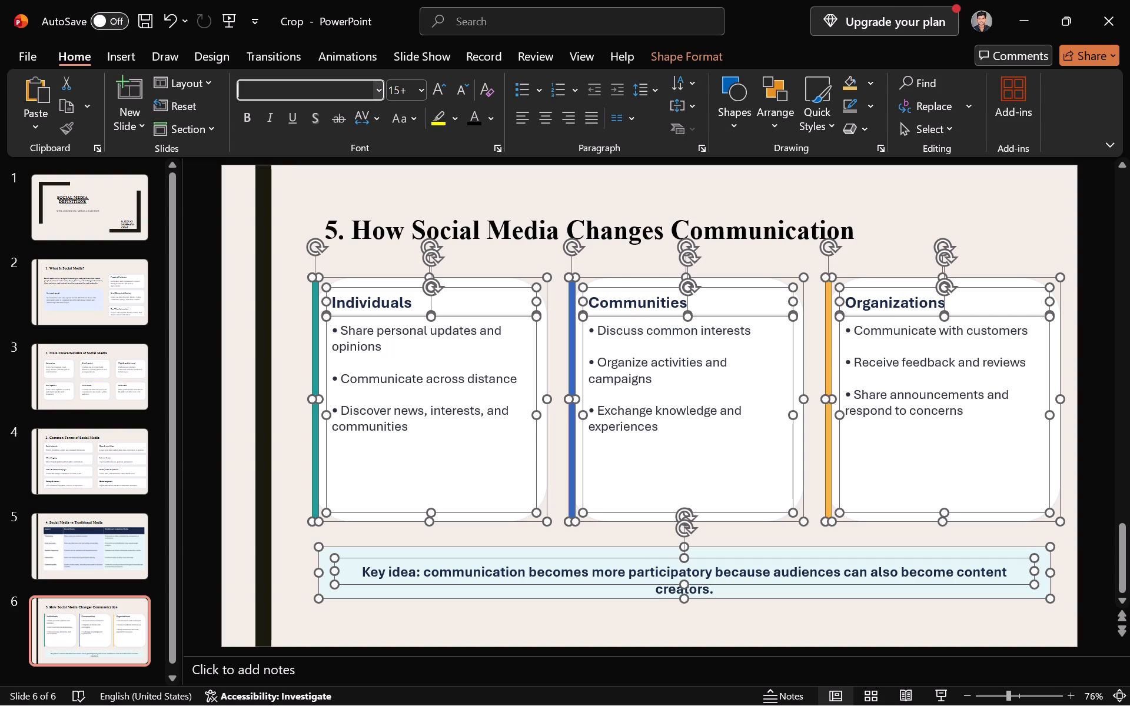
{"action": "type", "text": "TIMES"}
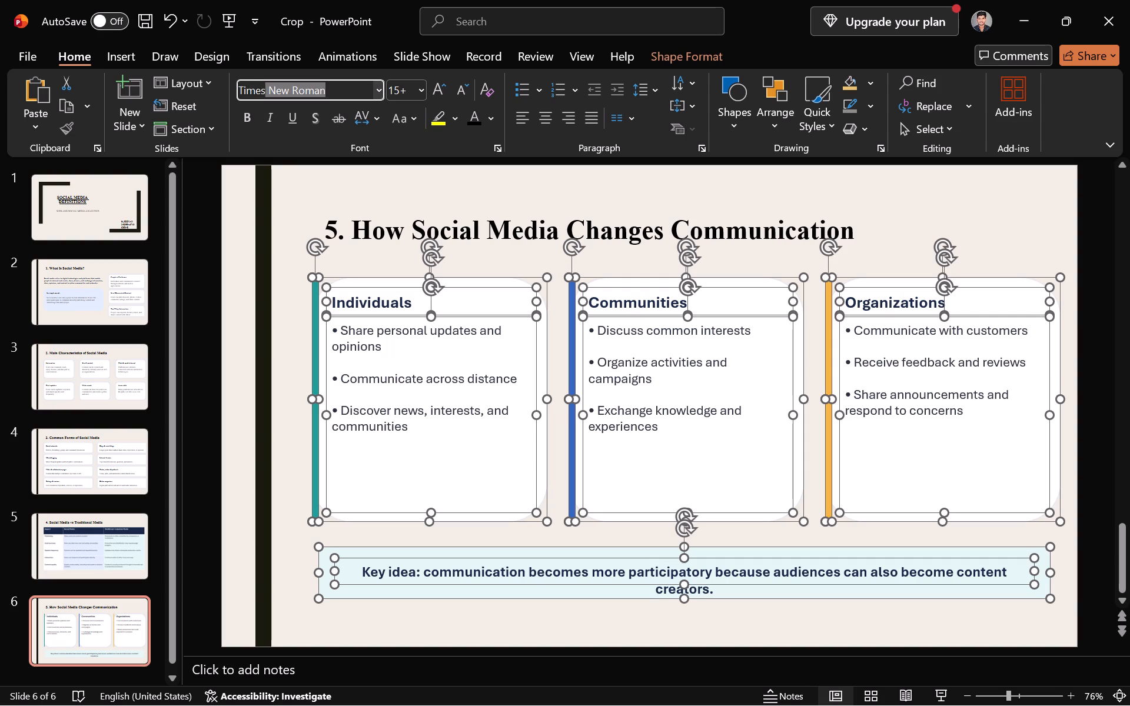
{"action": "key", "text": "Return"}
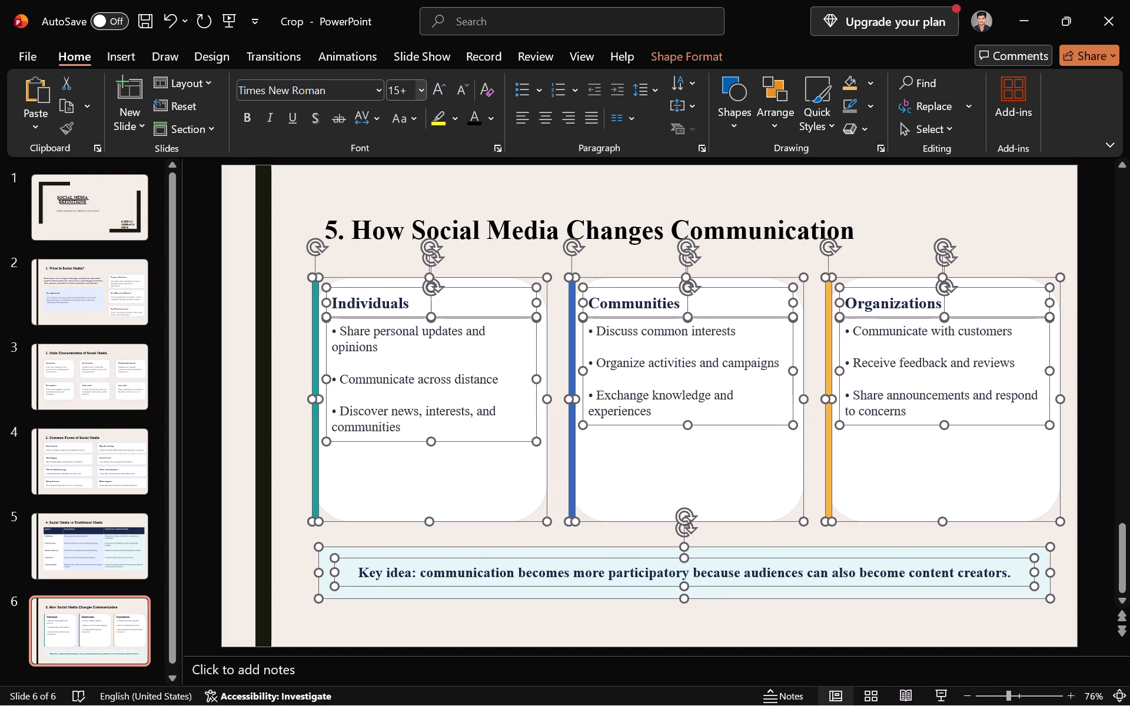
{"action": "left_click", "coordinate": [410, 89]}
{"action": "type", "text": "16"}
{"action": "key", "text": "Return"}
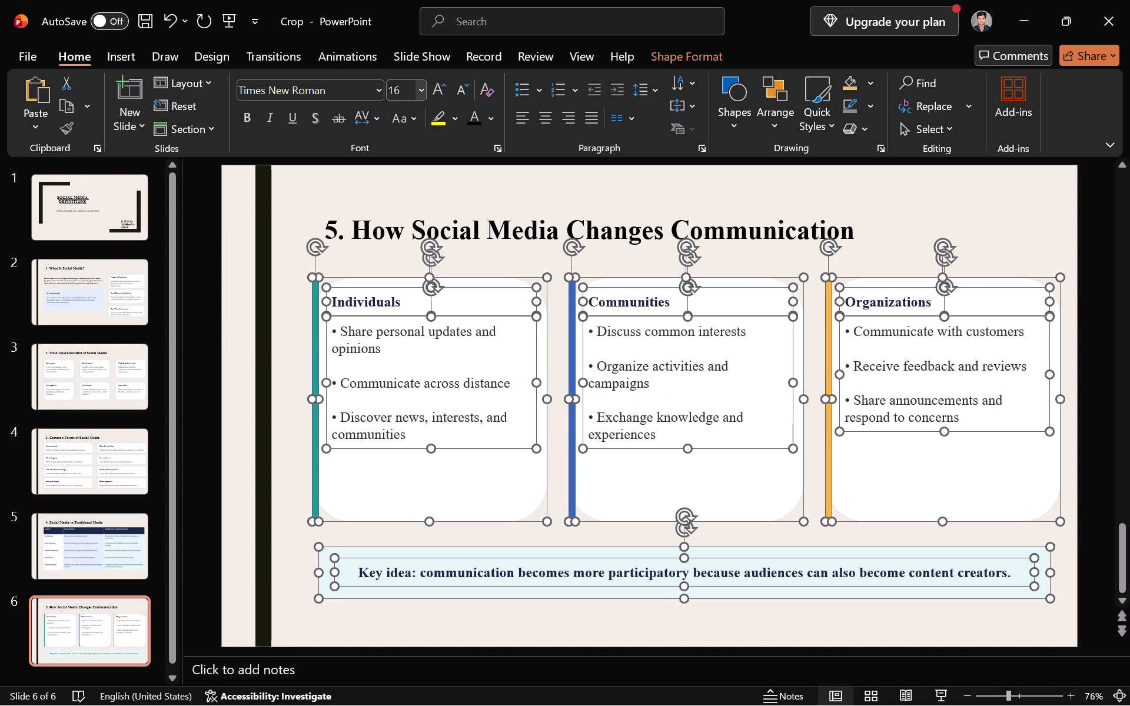
{"action": "left_click", "coordinate": [474, 117]}
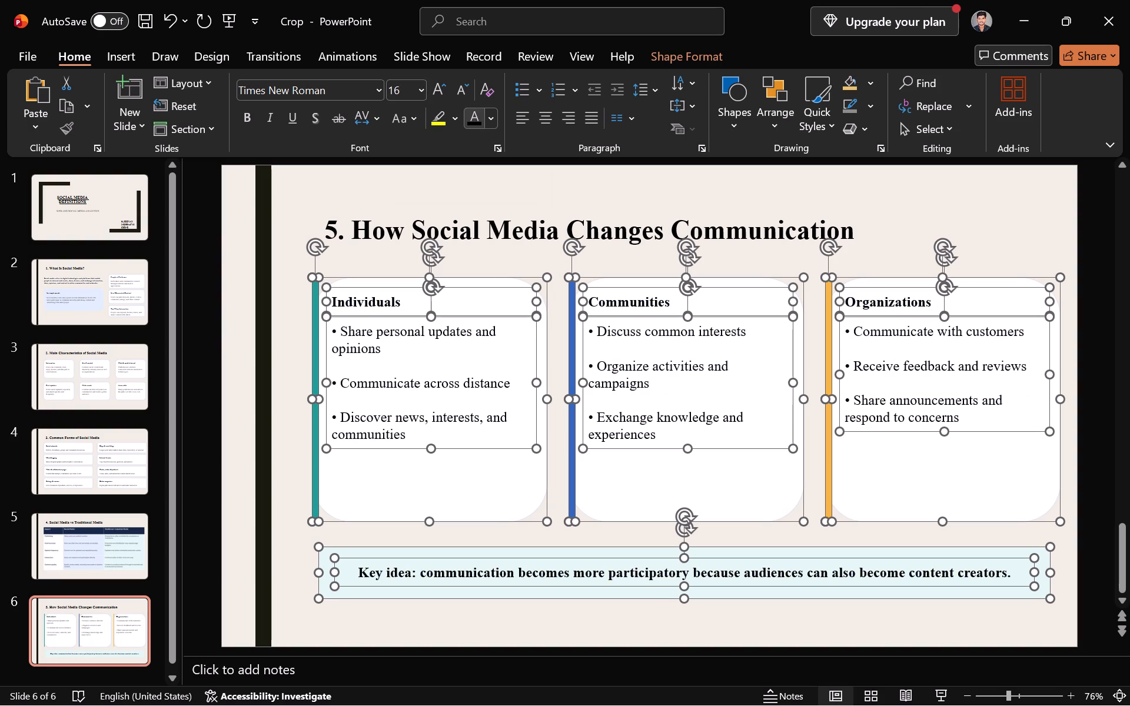
Delete the teal, blue and orange accent bars beside the Individuals, Communities and Organizations cards.
{"action": "left_click", "coordinate": [293, 341]}
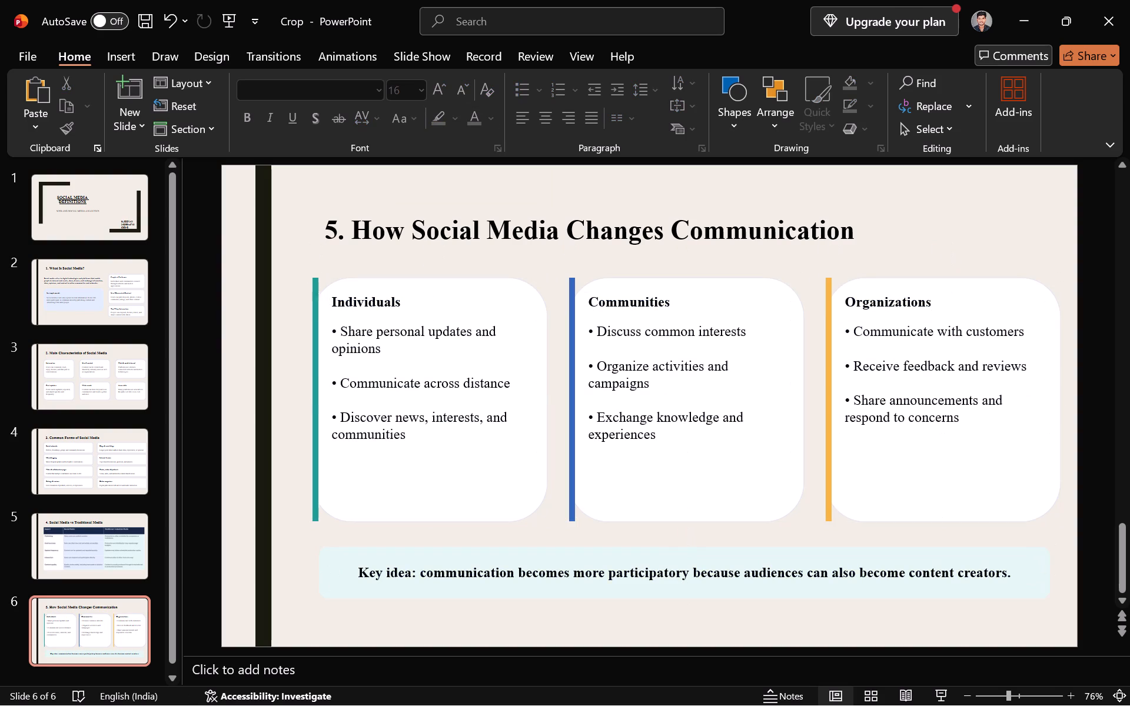
{"action": "left_click", "coordinate": [310, 334]}
{"action": "key", "text": "BackSpace"}
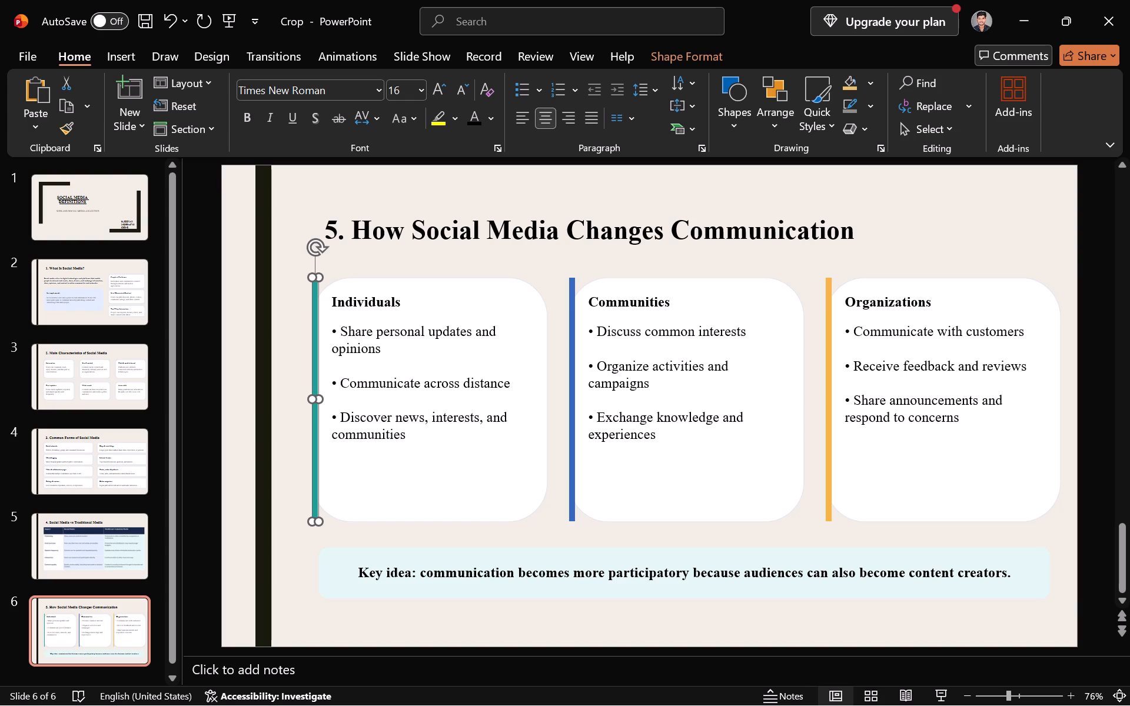
{"action": "left_click", "coordinate": [571, 351]}
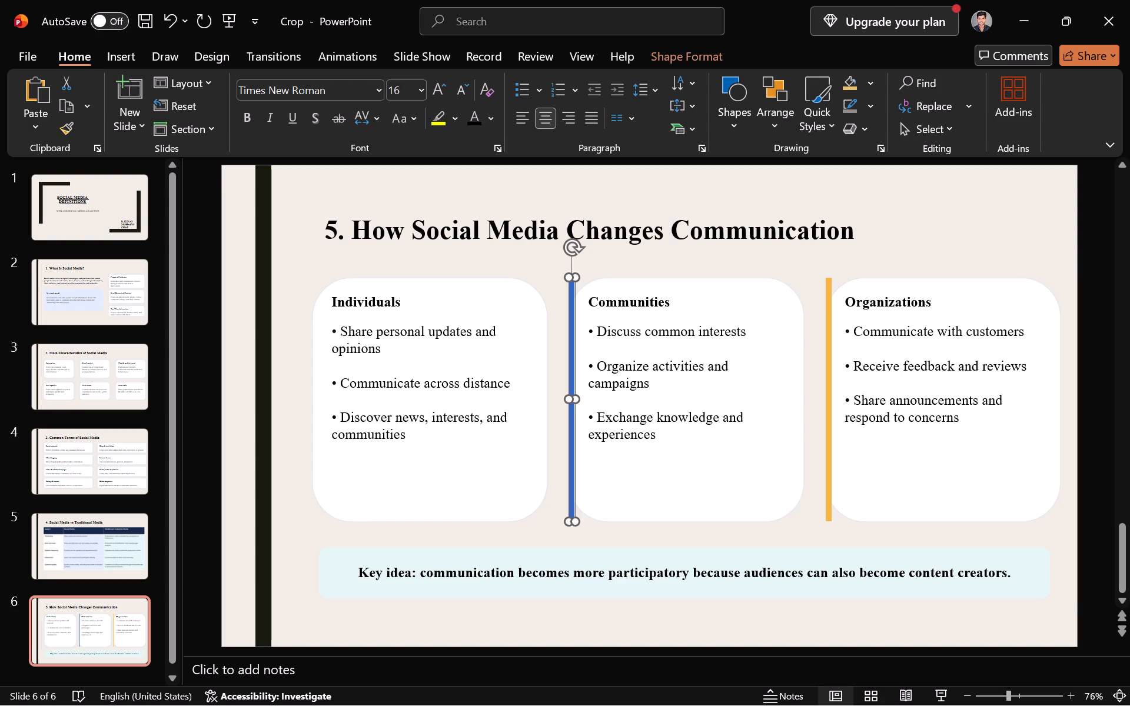
{"action": "key", "text": "BackSpace"}
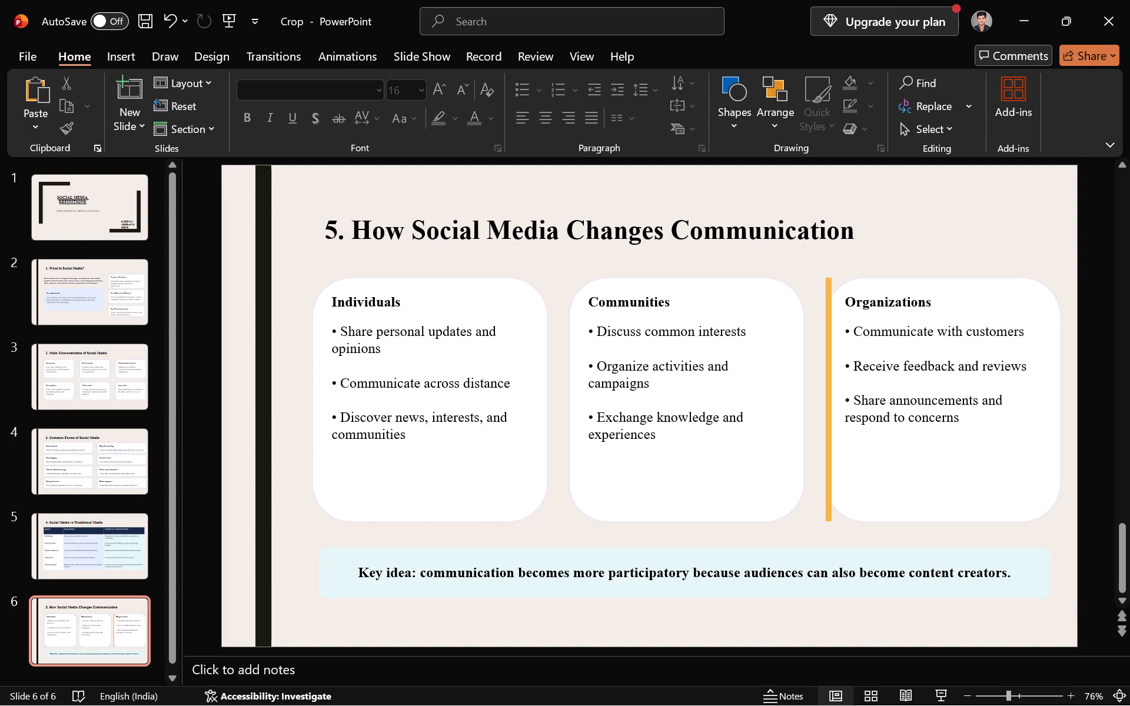
{"action": "left_click", "coordinate": [827, 379]}
{"action": "key", "text": "BackSpace"}
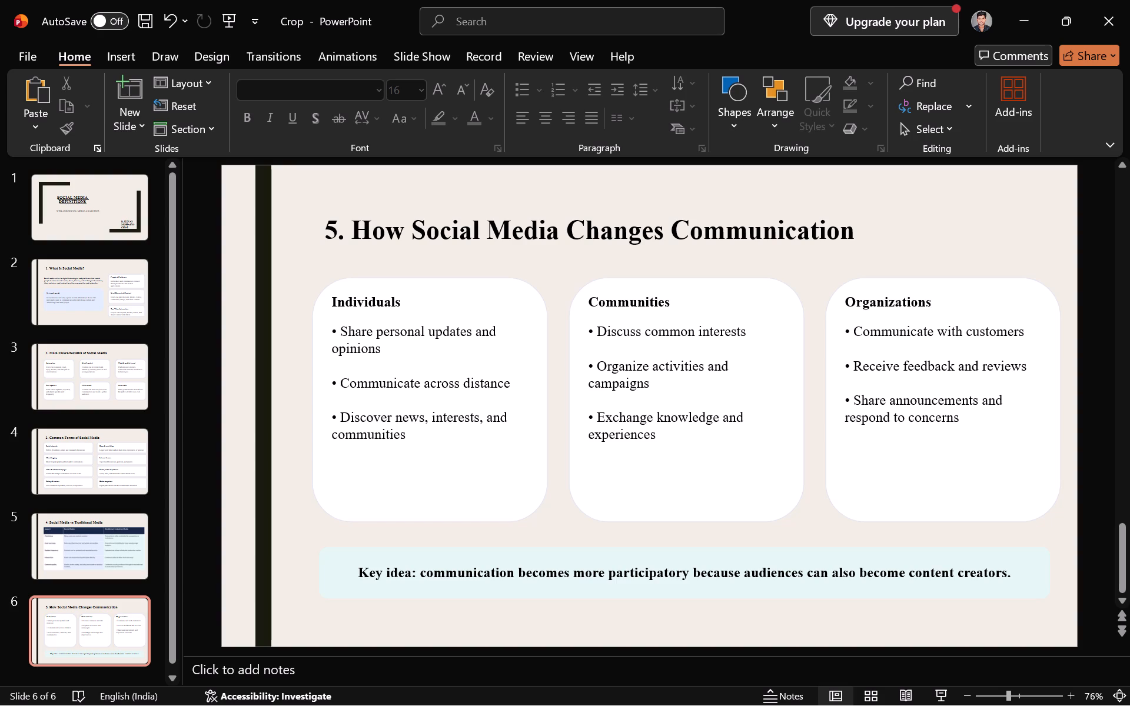
Add a title-only slide 7 to the Crop presentation and copy in the title "6. Benefits and Challenges" from the source presentation's slide 7.
{"action": "left_click", "coordinate": [137, 123]}
{"action": "left_click", "coordinate": [345, 283]}
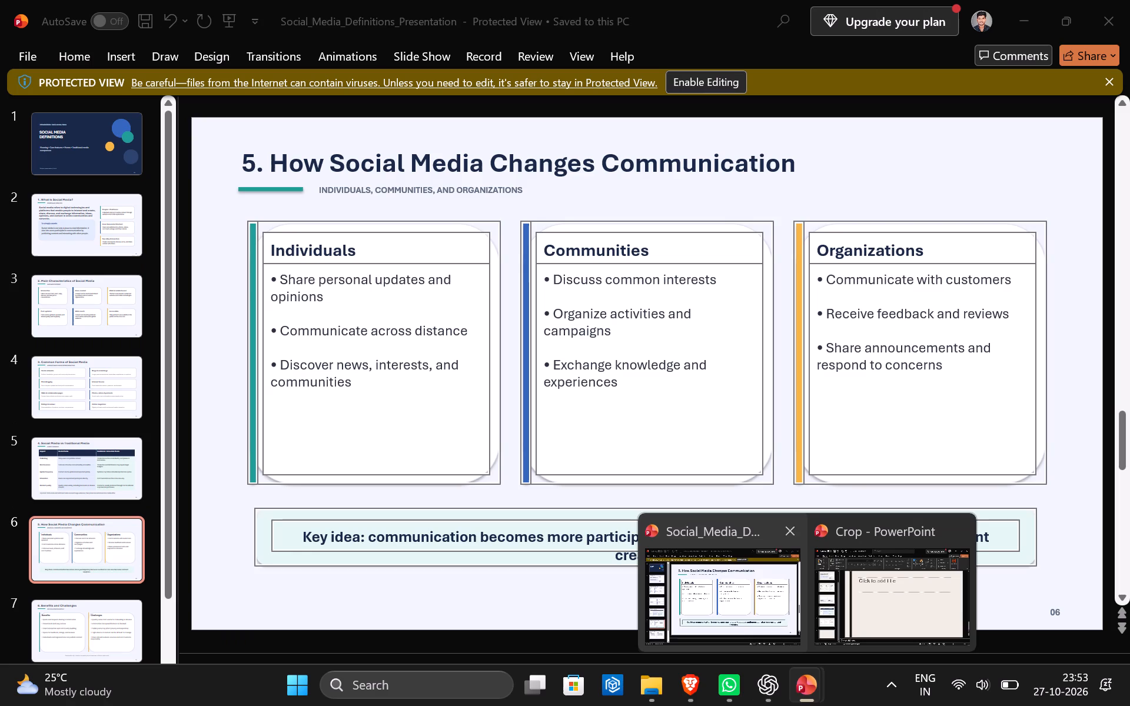
{"action": "left_click", "coordinate": [732, 575]}
{"action": "left_click", "coordinate": [61, 548]}
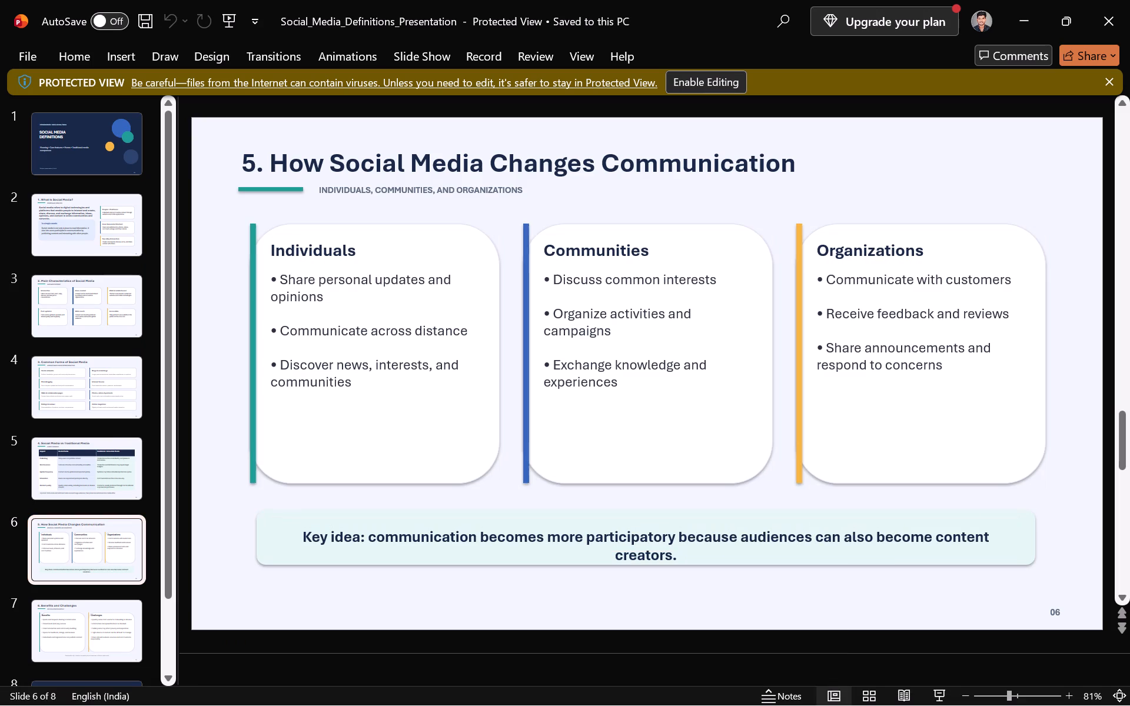
{"action": "scroll", "coordinate": [61, 548], "scroll_direction": "down", "scroll_amount": 2}
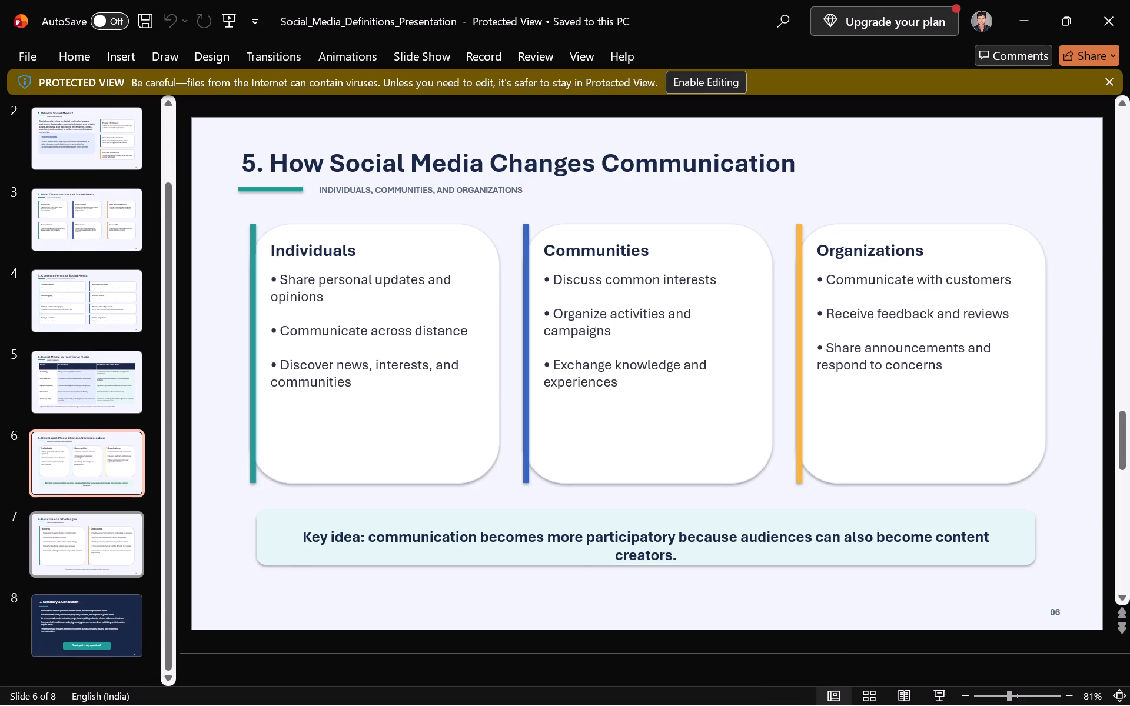
{"action": "left_click", "coordinate": [82, 538]}
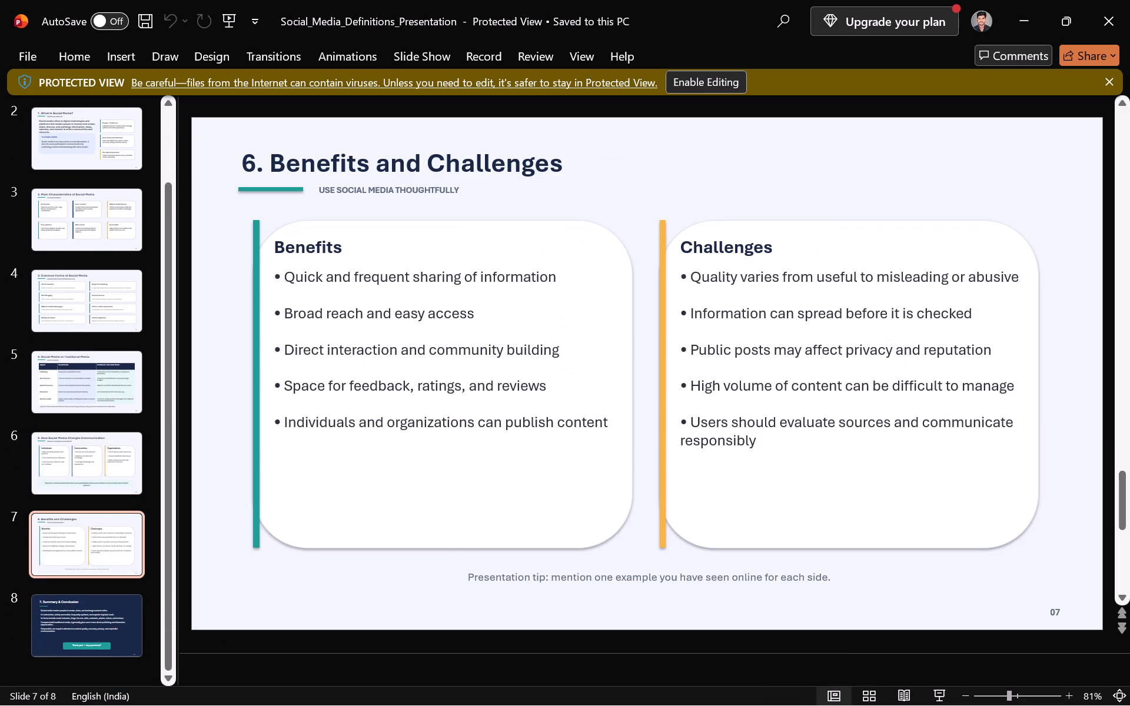
{"action": "left_click", "coordinate": [407, 158]}
{"action": "key", "text": "ctrl+a"}
{"action": "key", "text": "ctrl+c"}
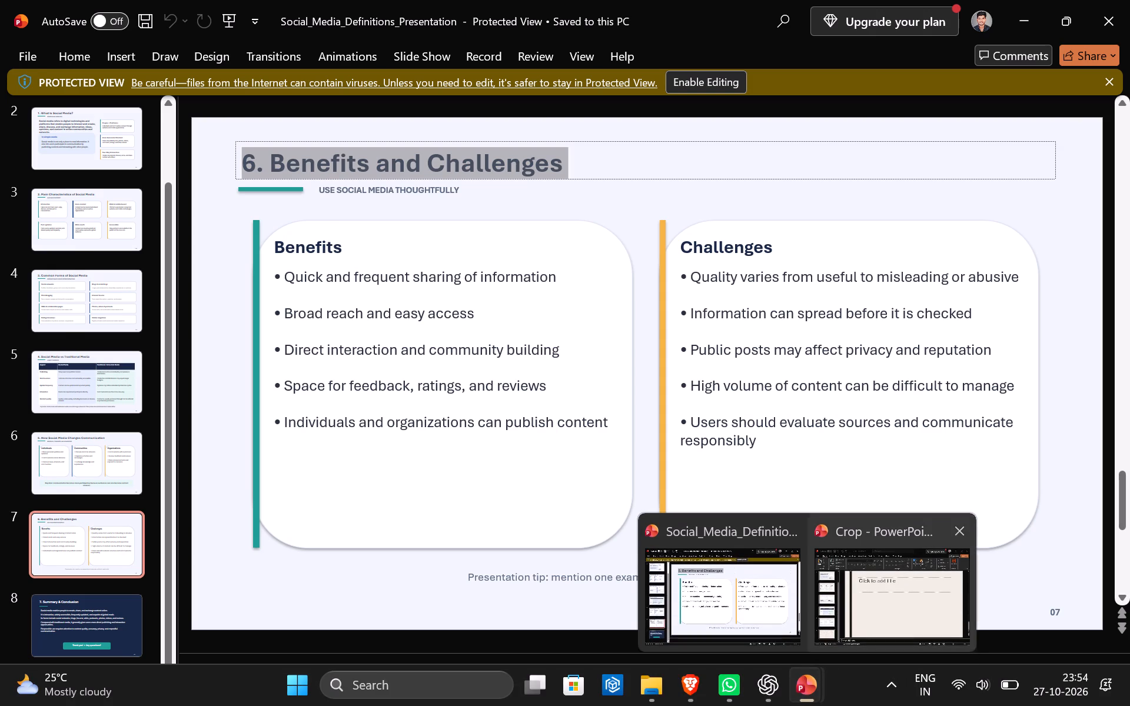
{"action": "left_click", "coordinate": [870, 602]}
{"action": "left_click", "coordinate": [648, 264]}
{"action": "key", "text": "ctrl+v"}
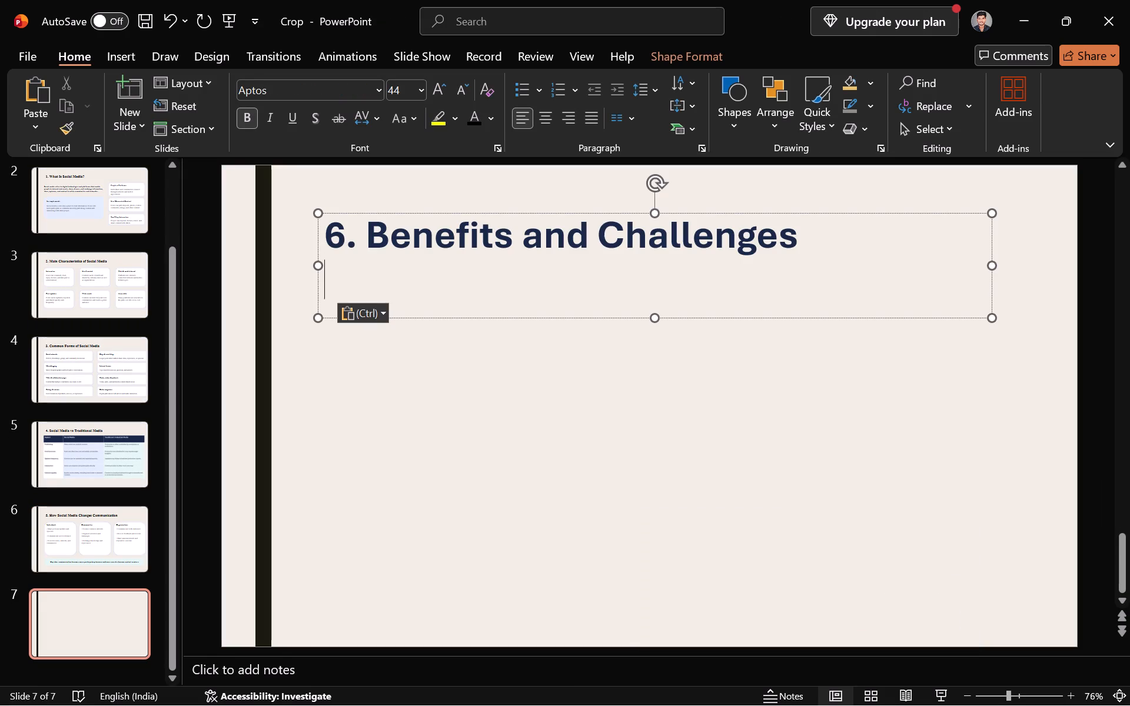
Format the slide 7 title "6. Benefits and Challenges" in black Times New Roman, size 30.
{"action": "key", "text": "ctrl+a"}
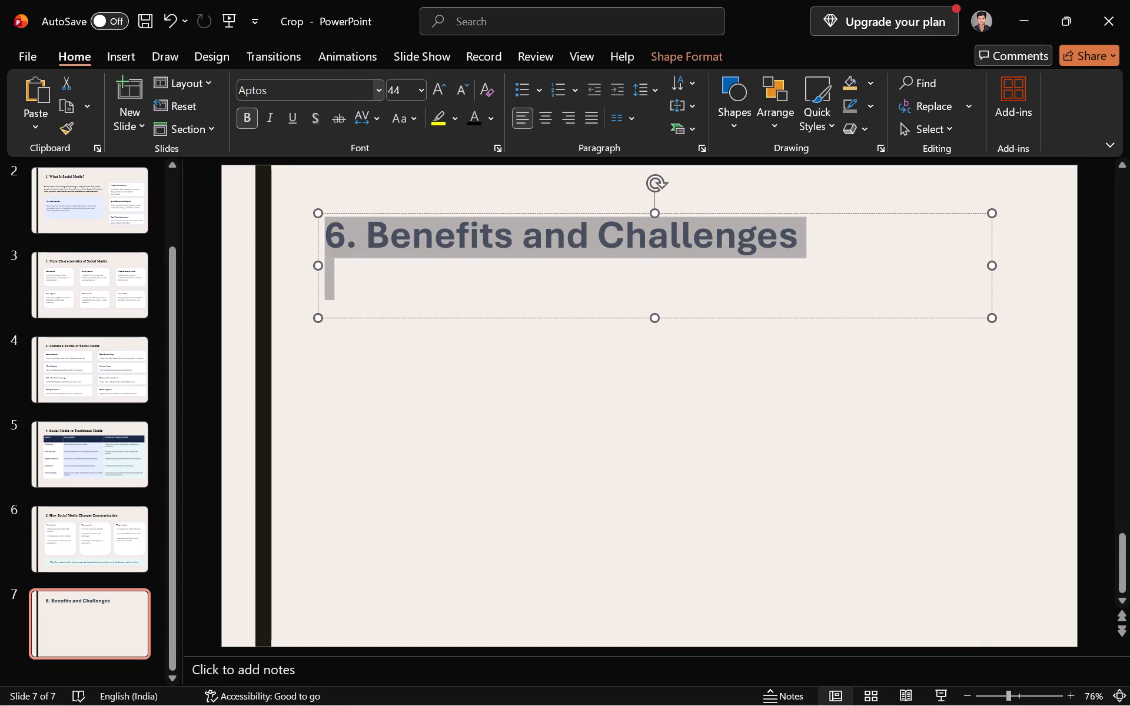
{"action": "left_click", "coordinate": [402, 91]}
{"action": "type", "text": "30"}
{"action": "key", "text": "Return"}
{"action": "left_click", "coordinate": [310, 89]}
{"action": "type", "text": "TIMES"}
{"action": "key", "text": "Return"}
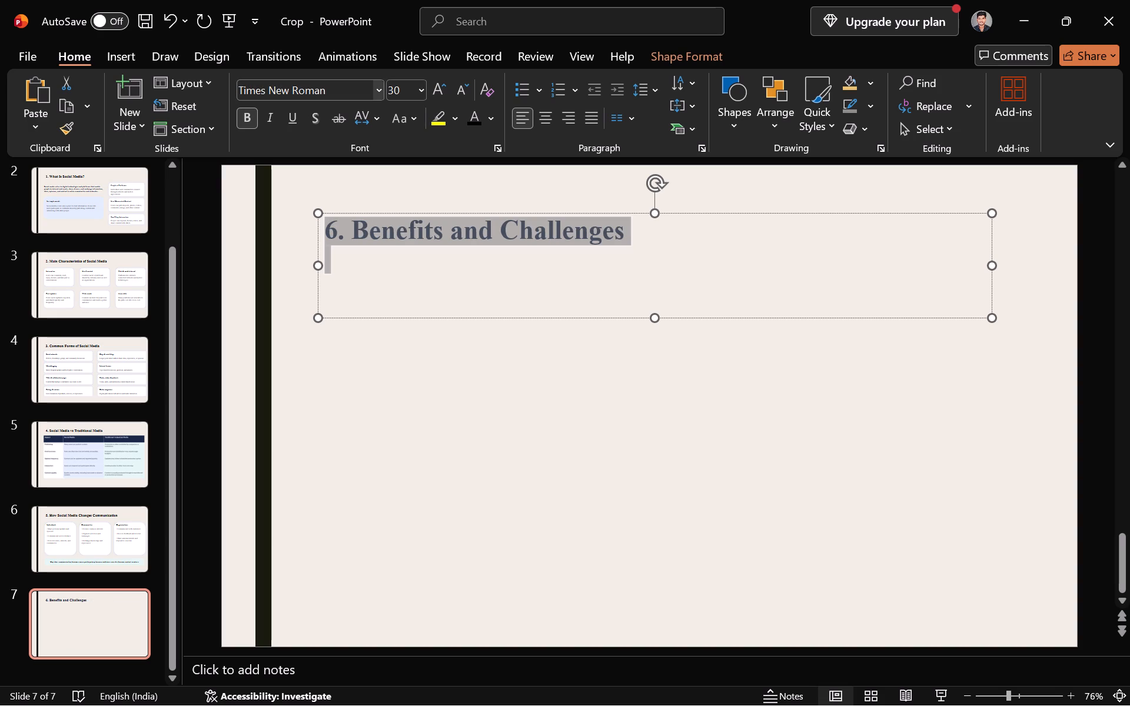
{"action": "left_click", "coordinate": [471, 116]}
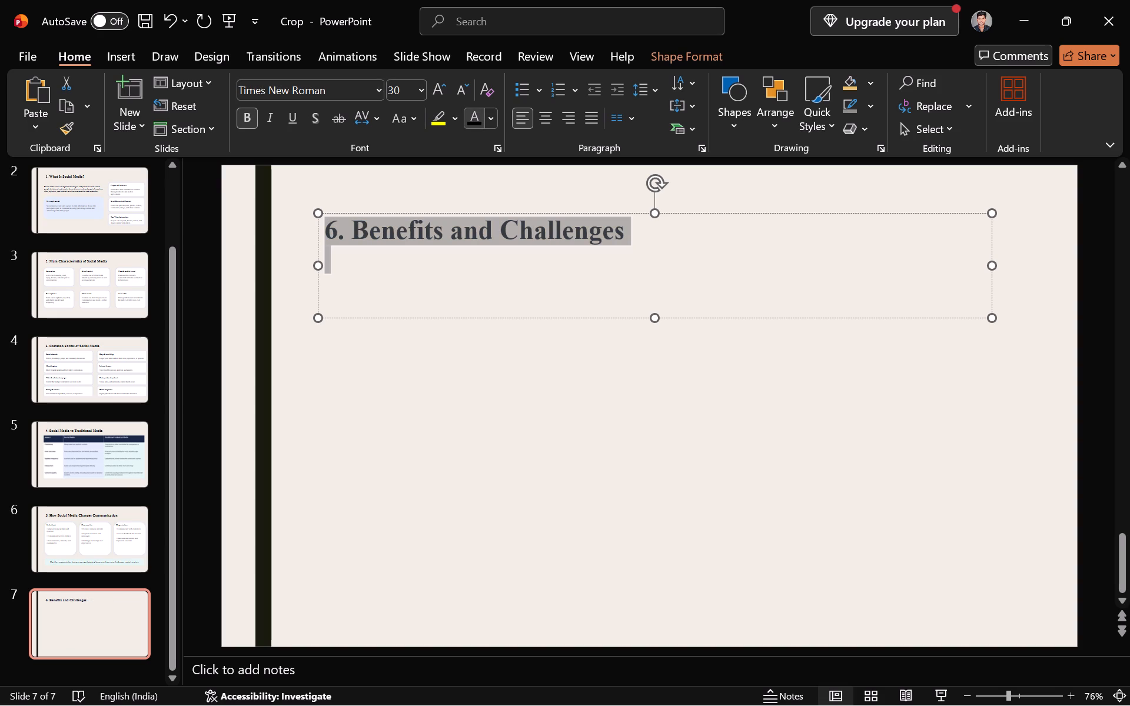
{"action": "left_click", "coordinate": [556, 370]}
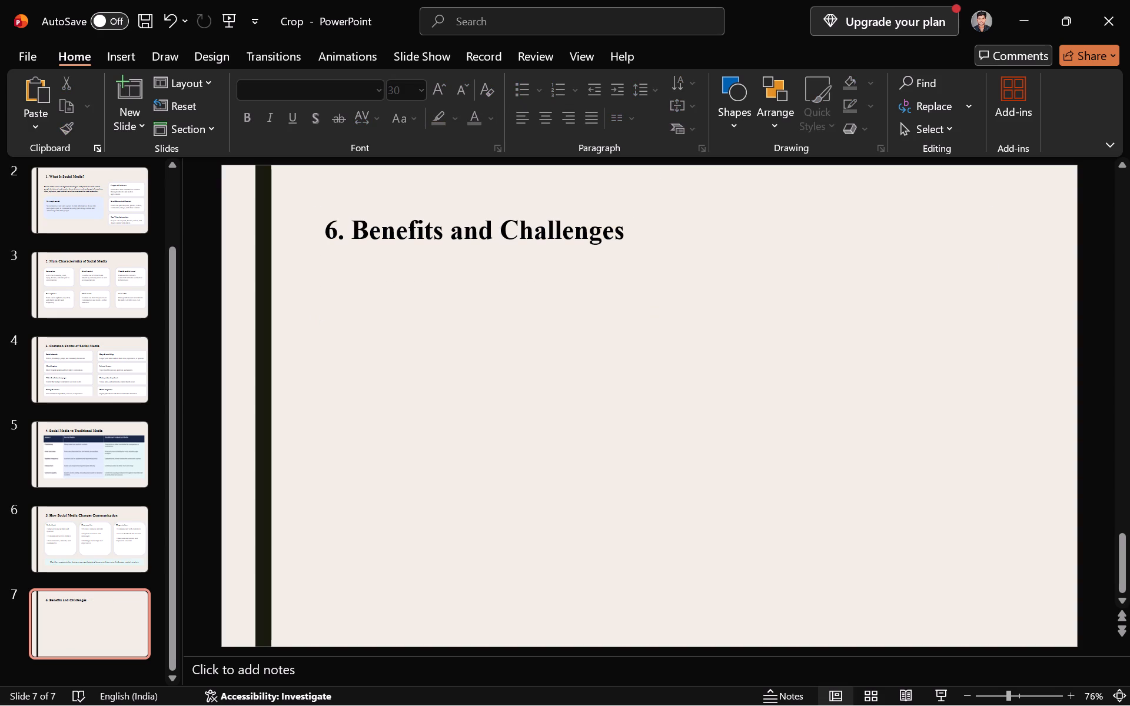
Copy the Benefits and Challenges cards from the source presentation's slide 7 into the Crop presentation's slide 7 and position them below the title.
{"action": "left_click", "coordinate": [750, 601]}
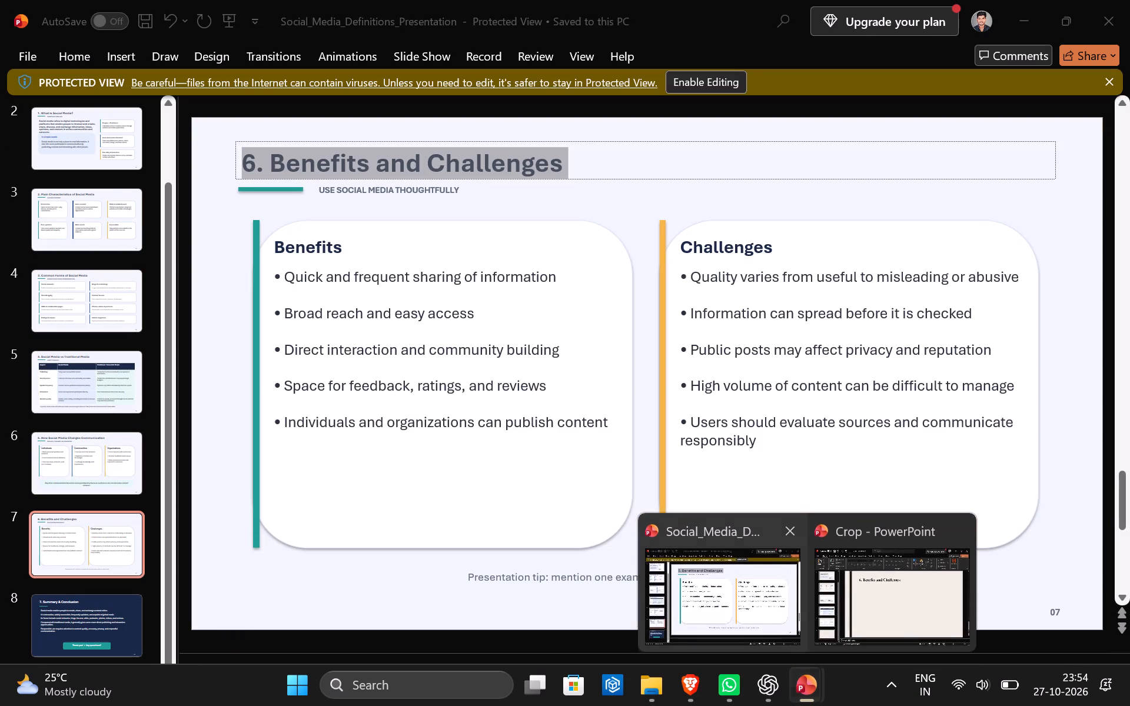
{"action": "left_click_drag", "start_coordinate": [230, 207], "coordinate": [514, 344]}
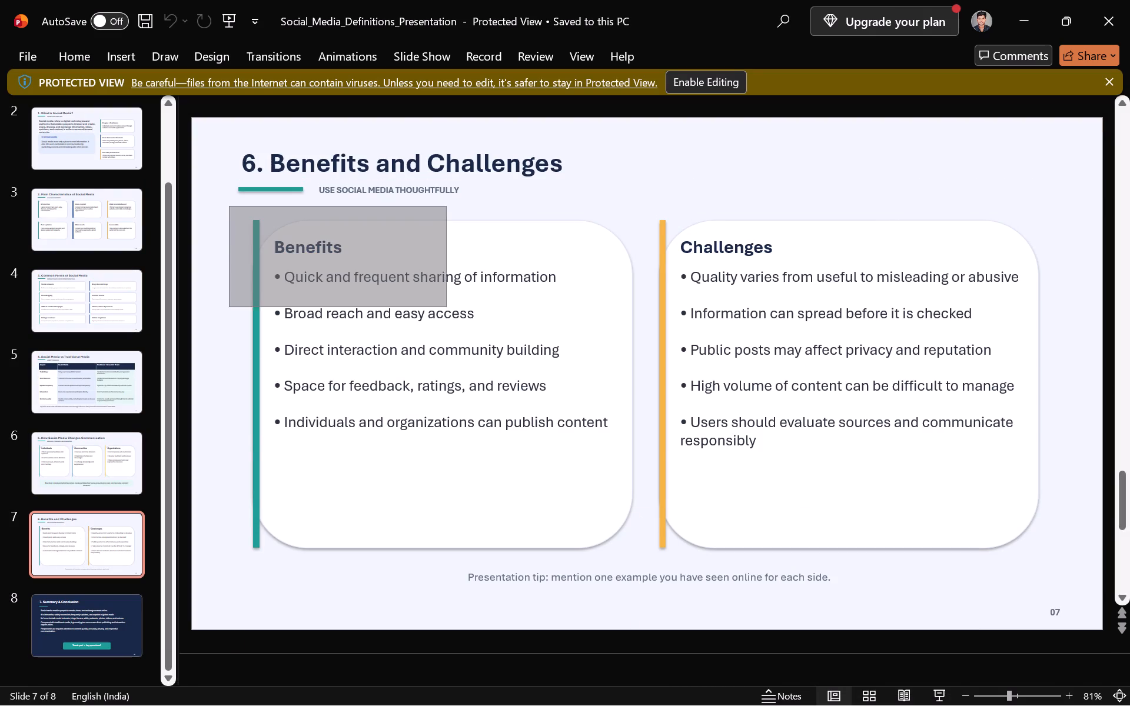
{"action": "left_click_drag", "start_coordinate": [514, 344], "coordinate": [1069, 556]}
{"action": "key", "text": "ctrl+c"}
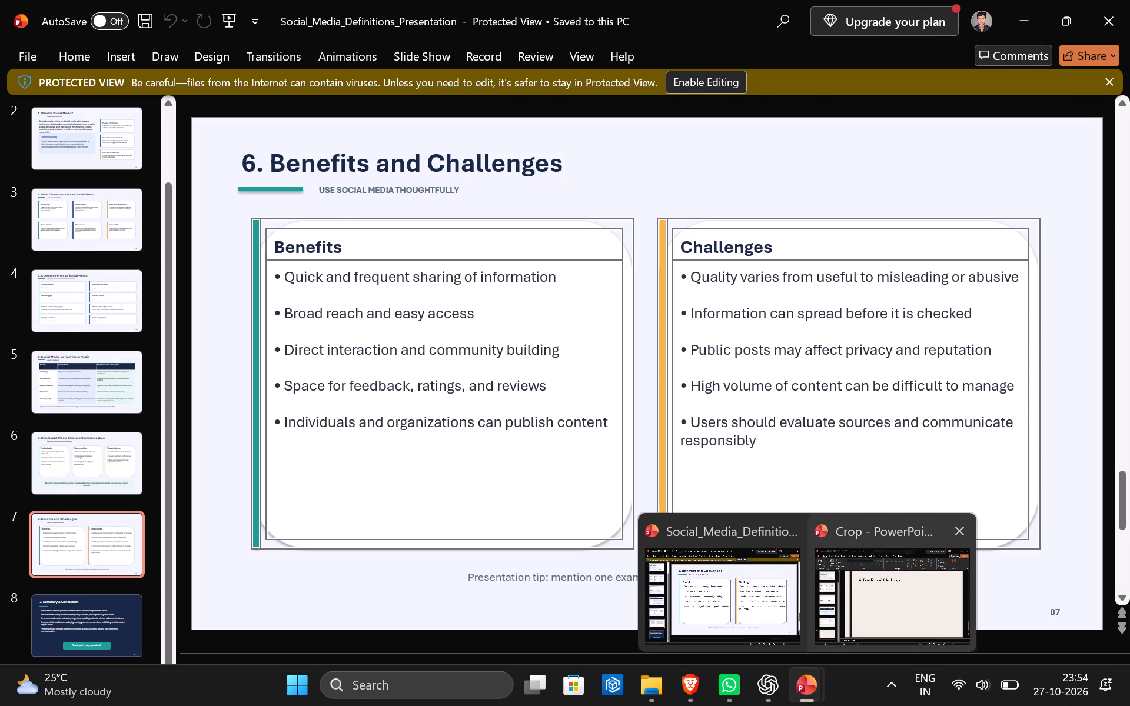
{"action": "left_click", "coordinate": [874, 620]}
{"action": "key", "text": "ctrl+v"}
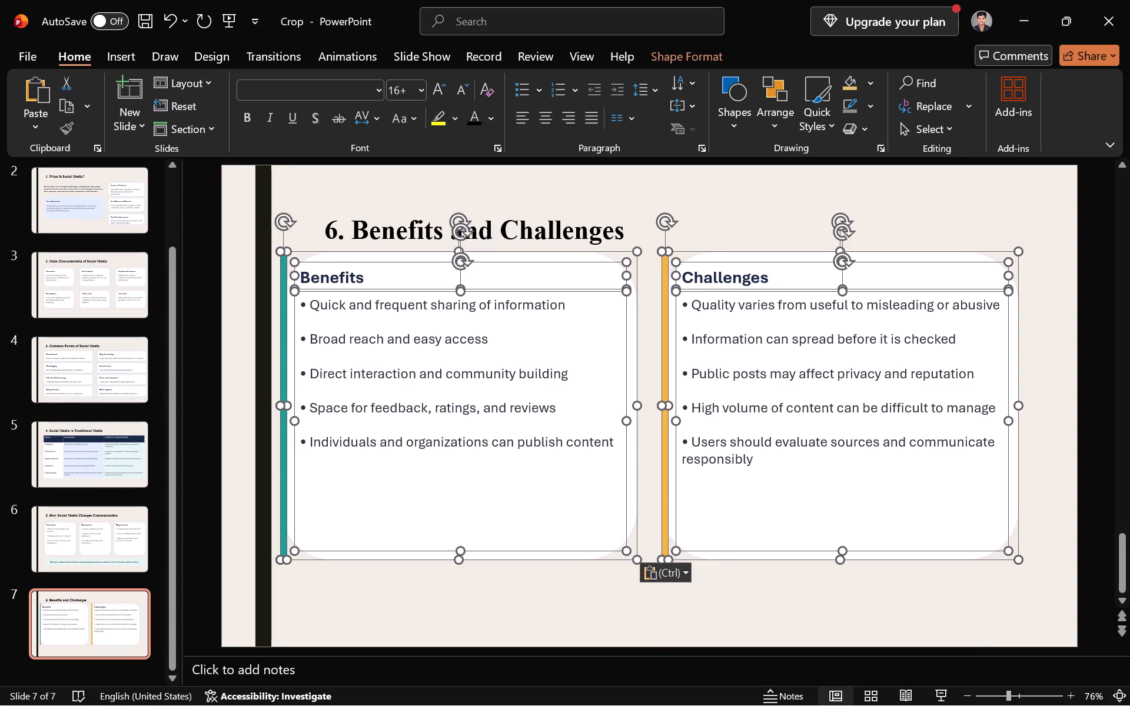
{"action": "left_click_drag", "start_coordinate": [608, 251], "coordinate": [643, 270]}
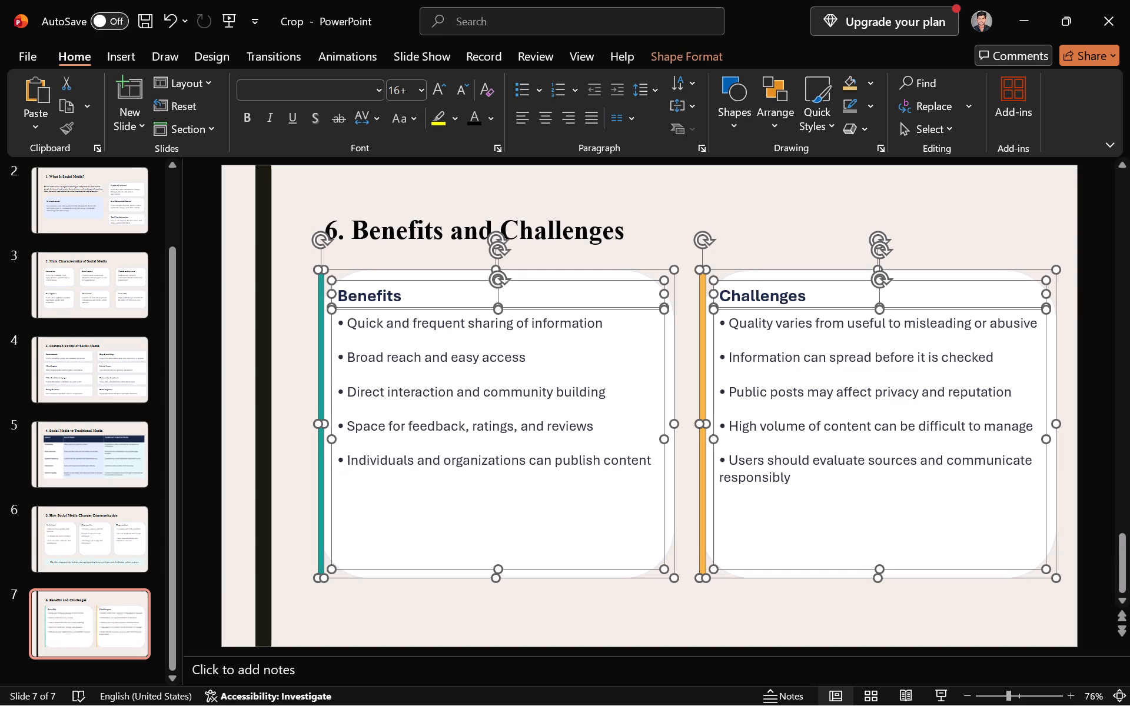
Format all text in the Benefits and Challenges cards in black Times New Roman, size 16.
{"action": "left_click", "coordinate": [334, 88]}
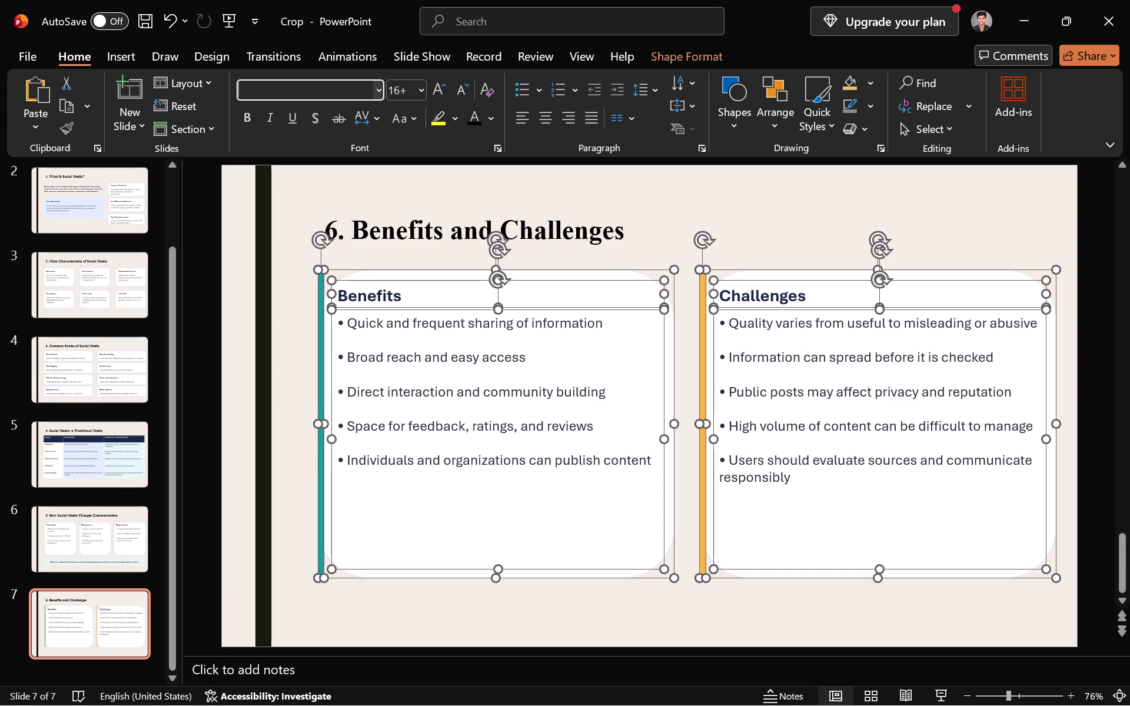
{"action": "type", "text": "TIME"}
{"action": "key", "text": "Return"}
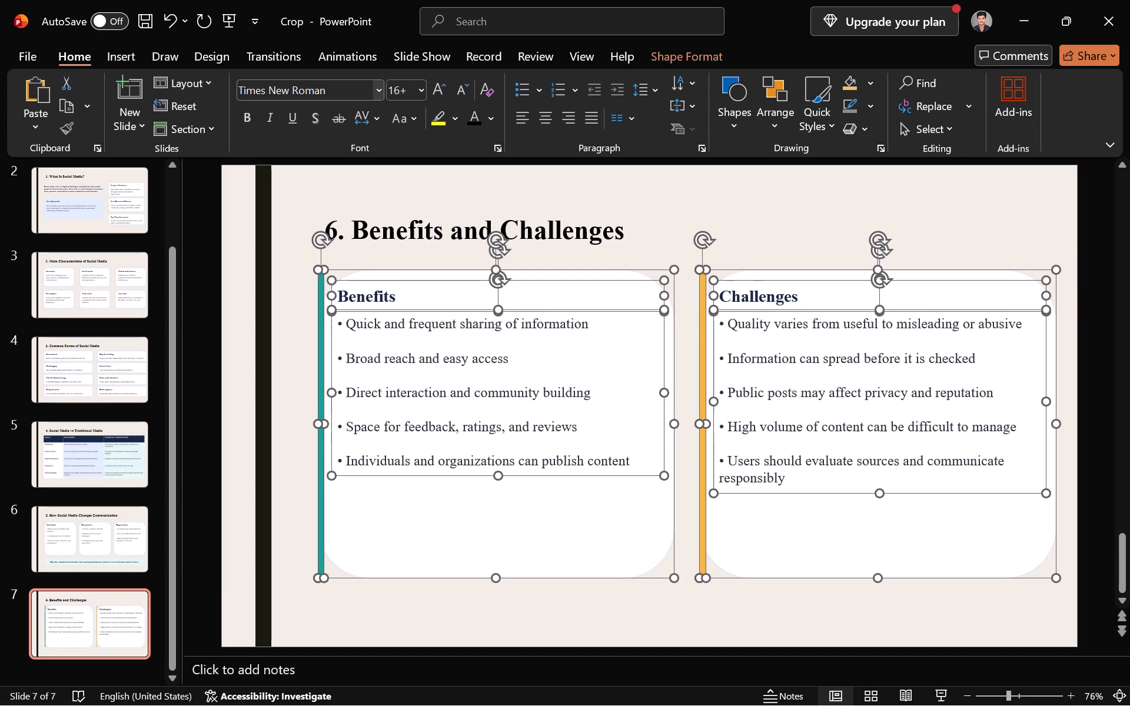
{"action": "left_click", "coordinate": [407, 91]}
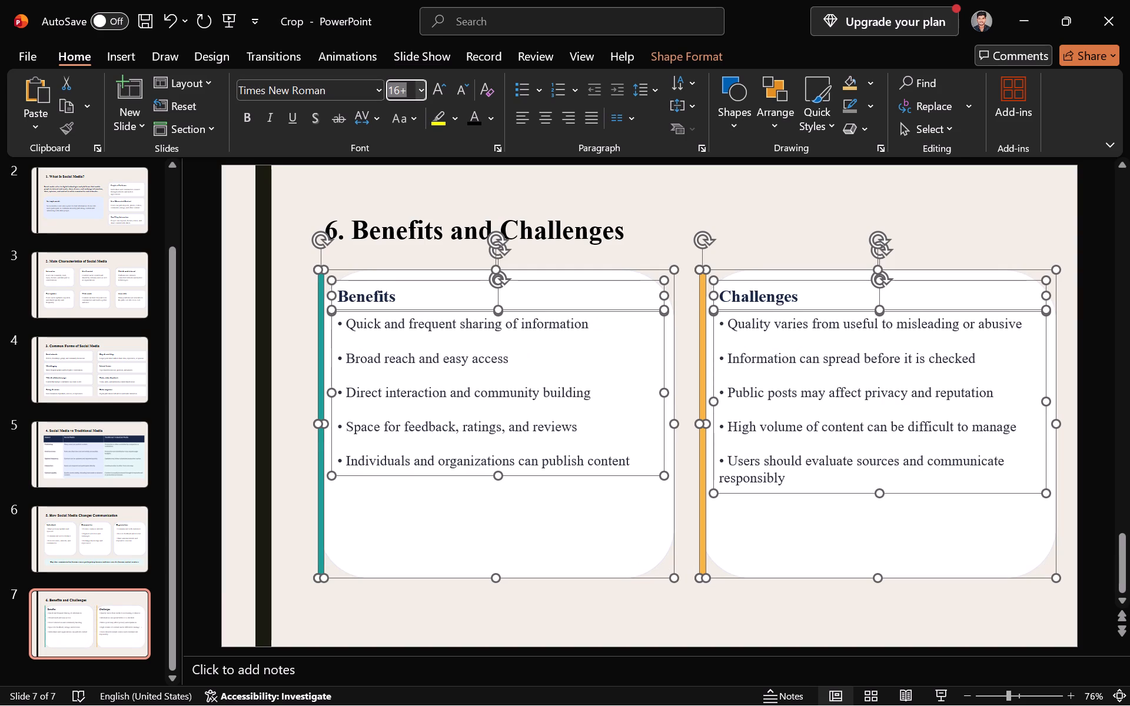
{"action": "key", "text": "Right"}
{"action": "key", "text": "BackSpace"}
{"action": "key", "text": "Return"}
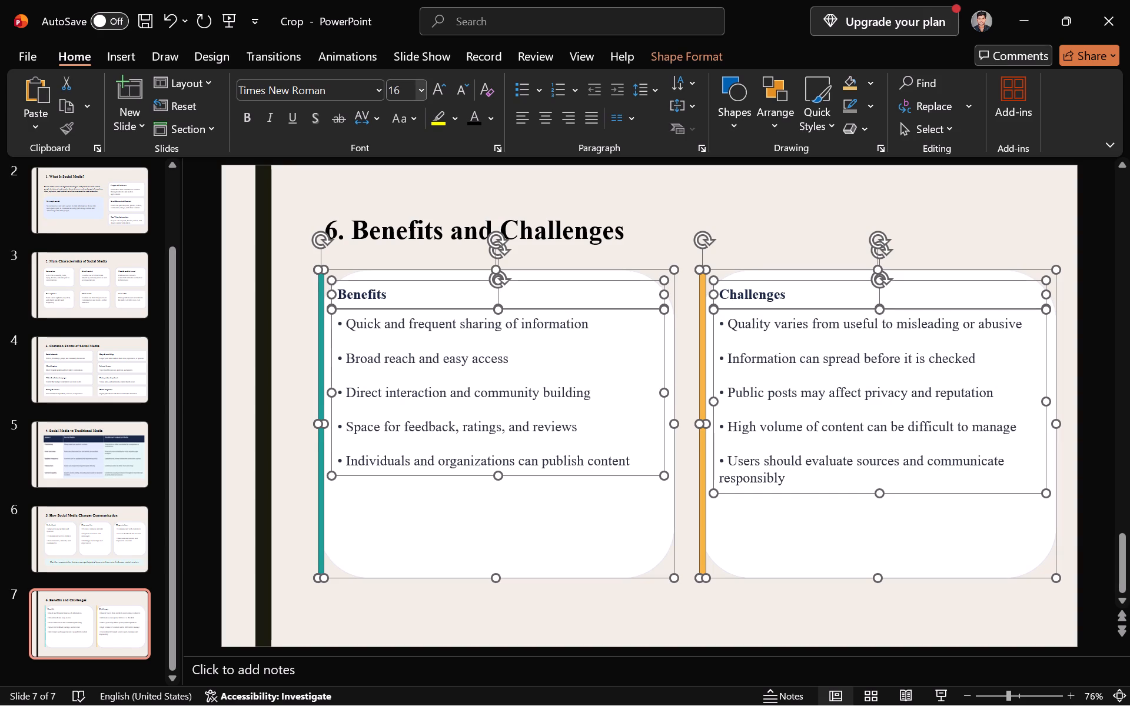
{"action": "left_click", "coordinate": [472, 117]}
{"action": "left_click", "coordinate": [487, 618]}
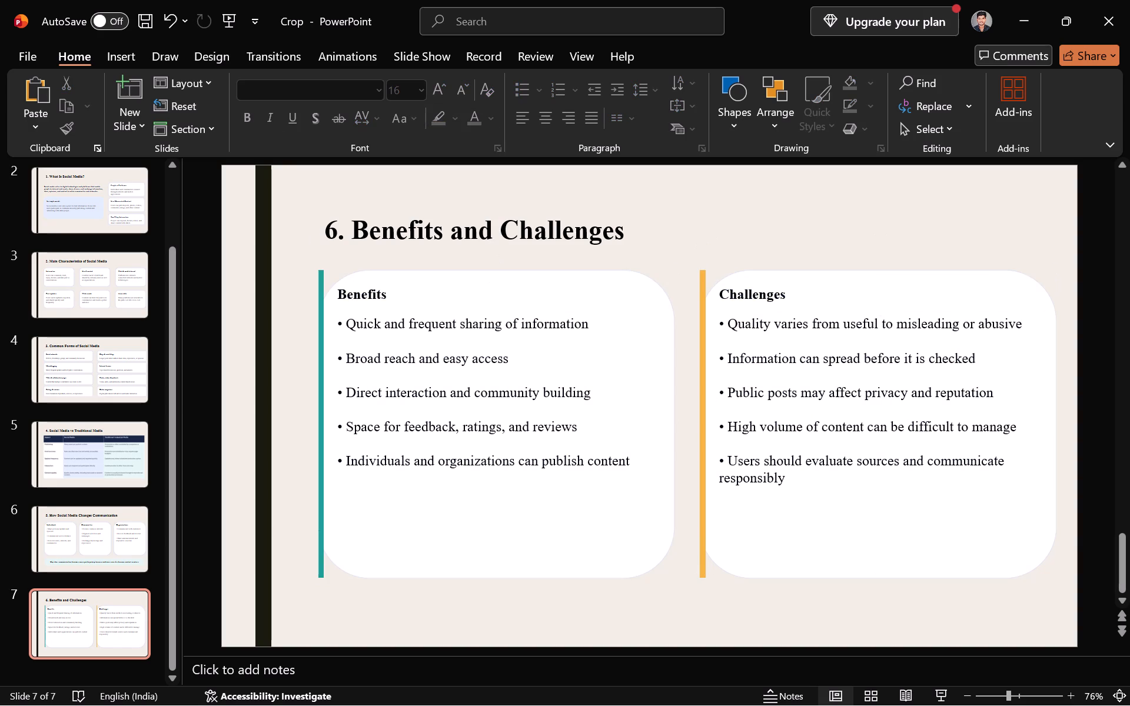
Delete the teal and orange accent bars beside the Benefits and Challenges cards.
{"action": "left_click", "coordinate": [318, 415]}
{"action": "key", "text": "BackSpace"}
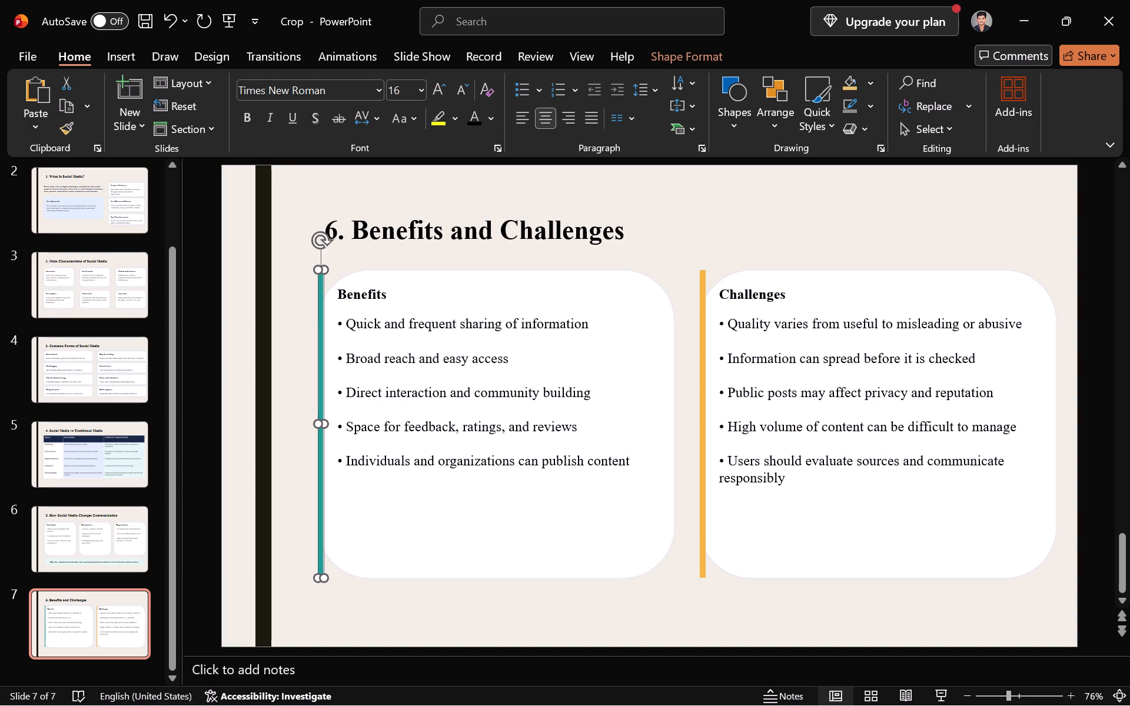
{"action": "left_click", "coordinate": [698, 385]}
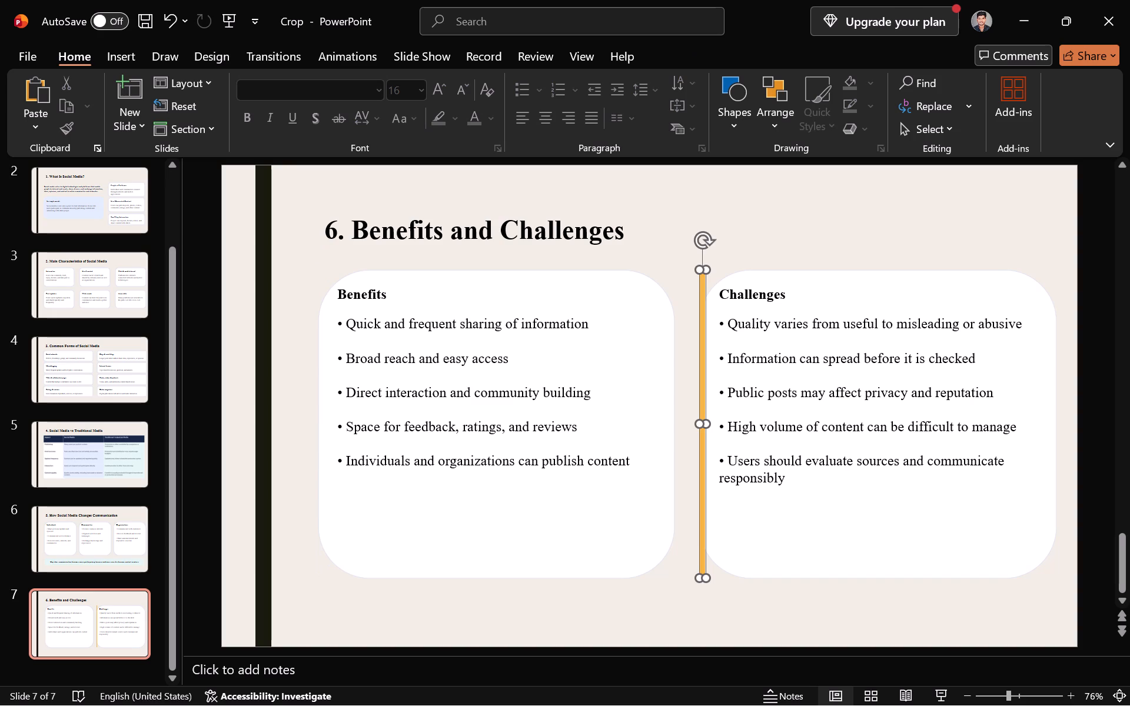
{"action": "key", "text": "BackSpace"}
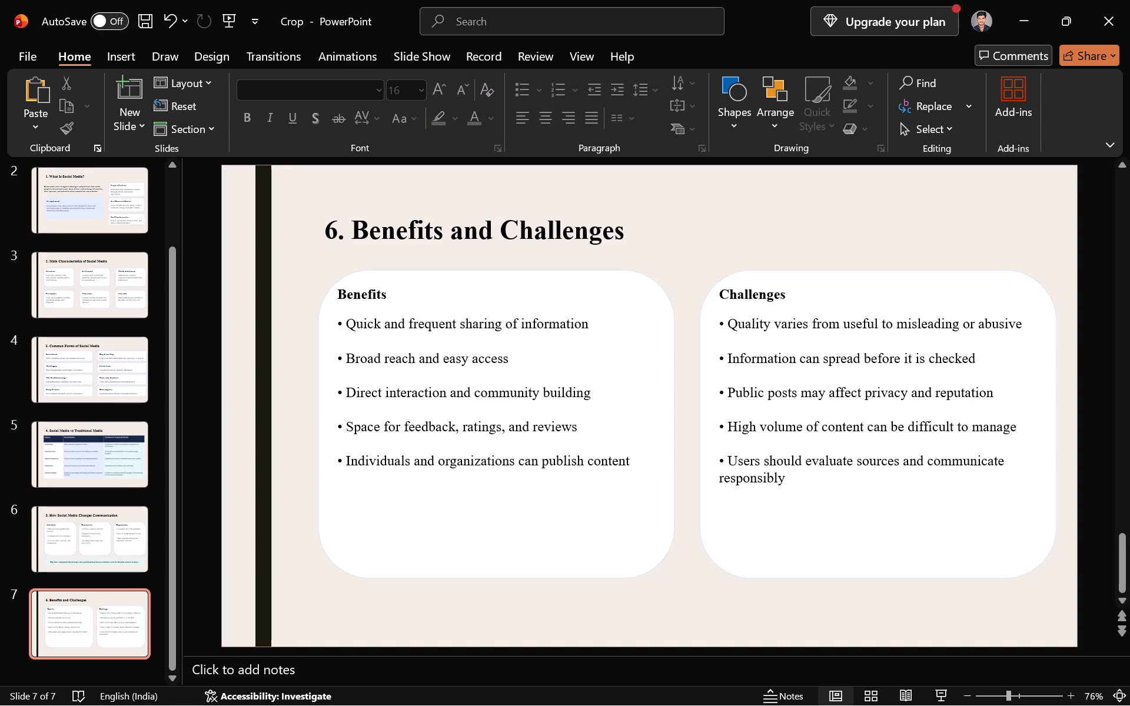
Add a title-only slide 8 to the Crop presentation and copy in only the word "Conclusion" from the source presentation's slide 8 title.
{"action": "left_click", "coordinate": [137, 121]}
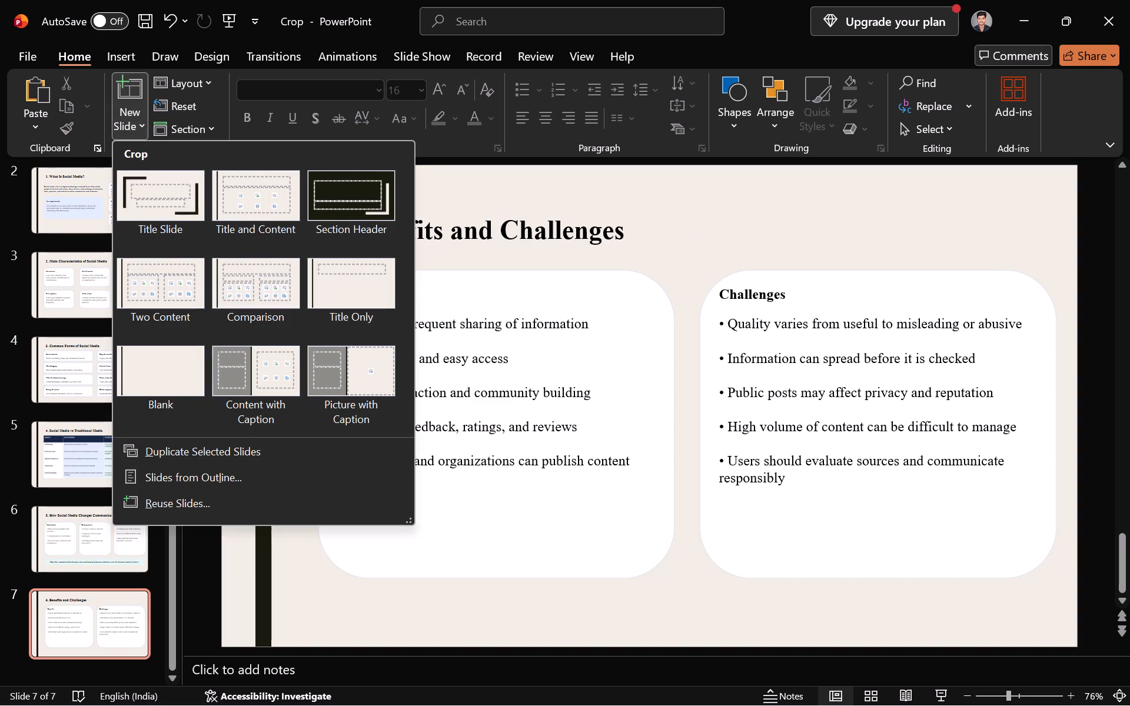
{"action": "left_click", "coordinate": [335, 284]}
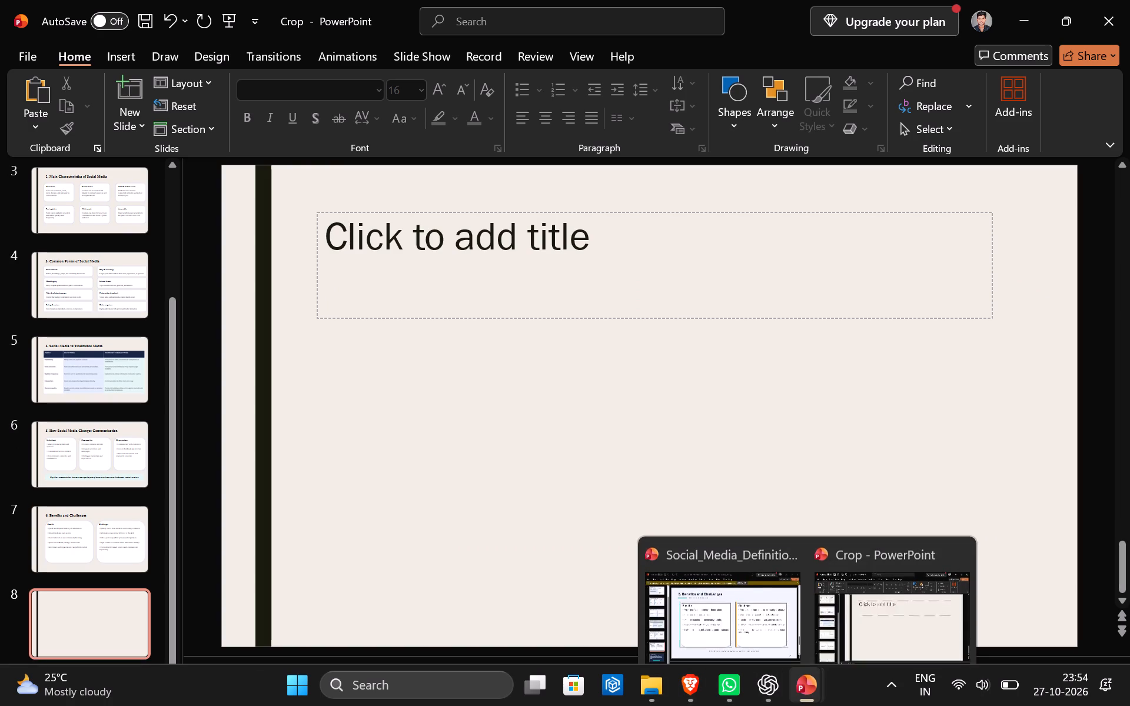
{"action": "left_click", "coordinate": [702, 601]}
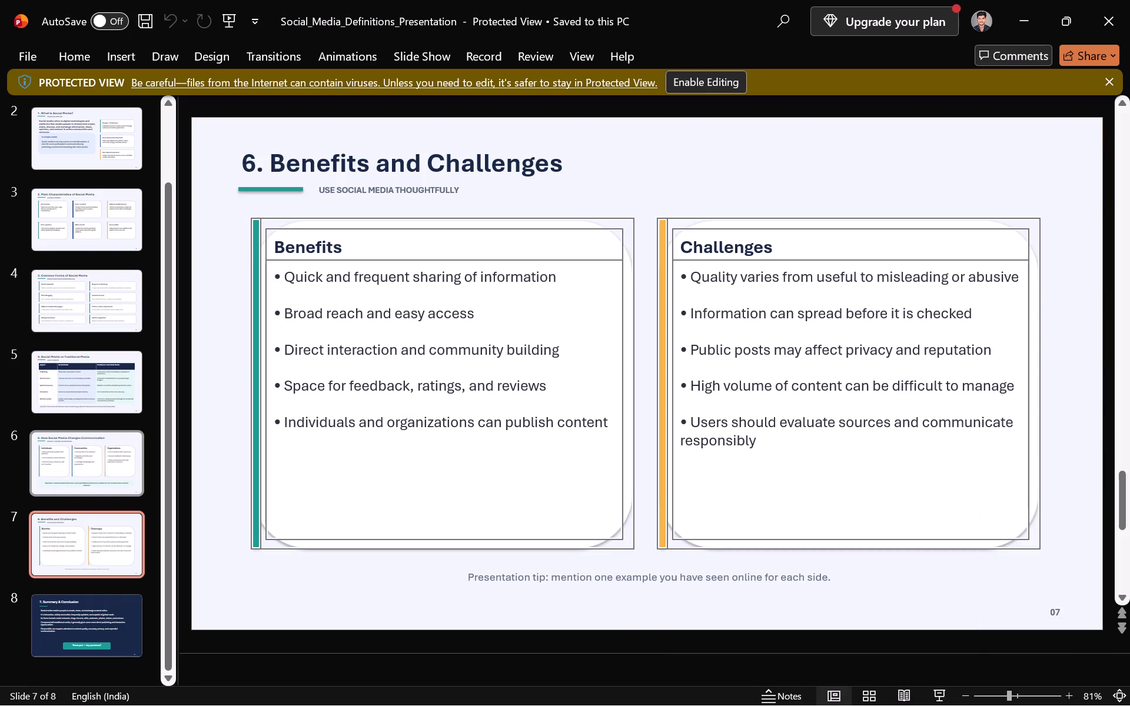
{"action": "left_click", "coordinate": [64, 534]}
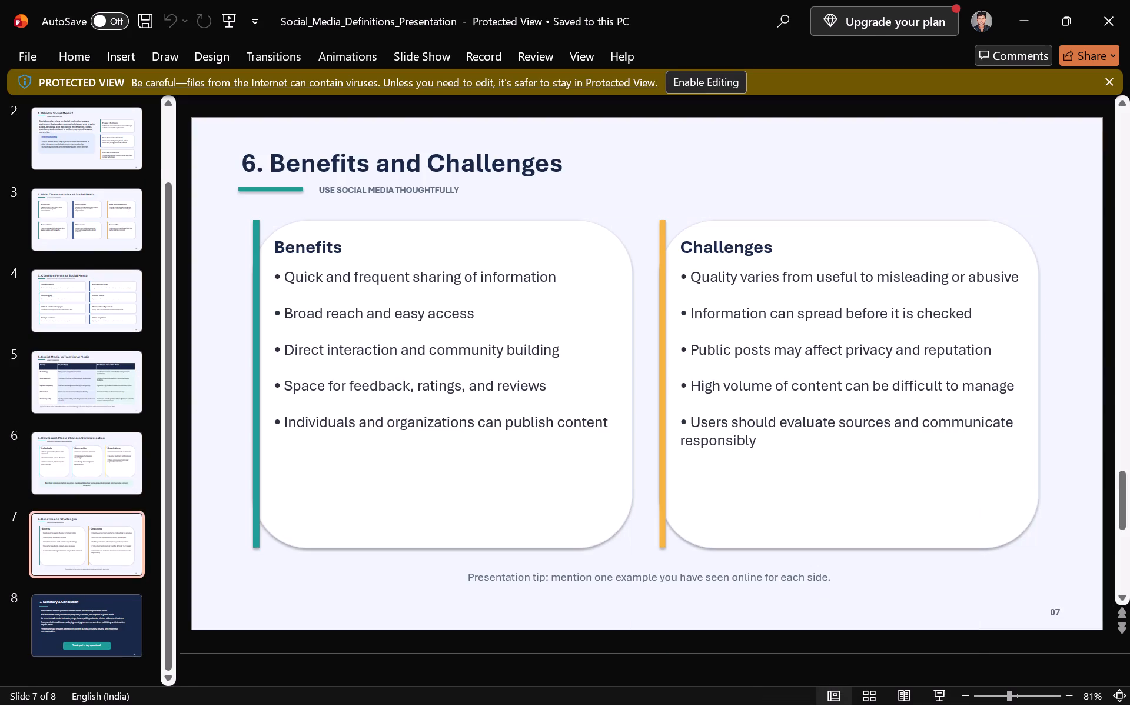
{"action": "left_click", "coordinate": [80, 628]}
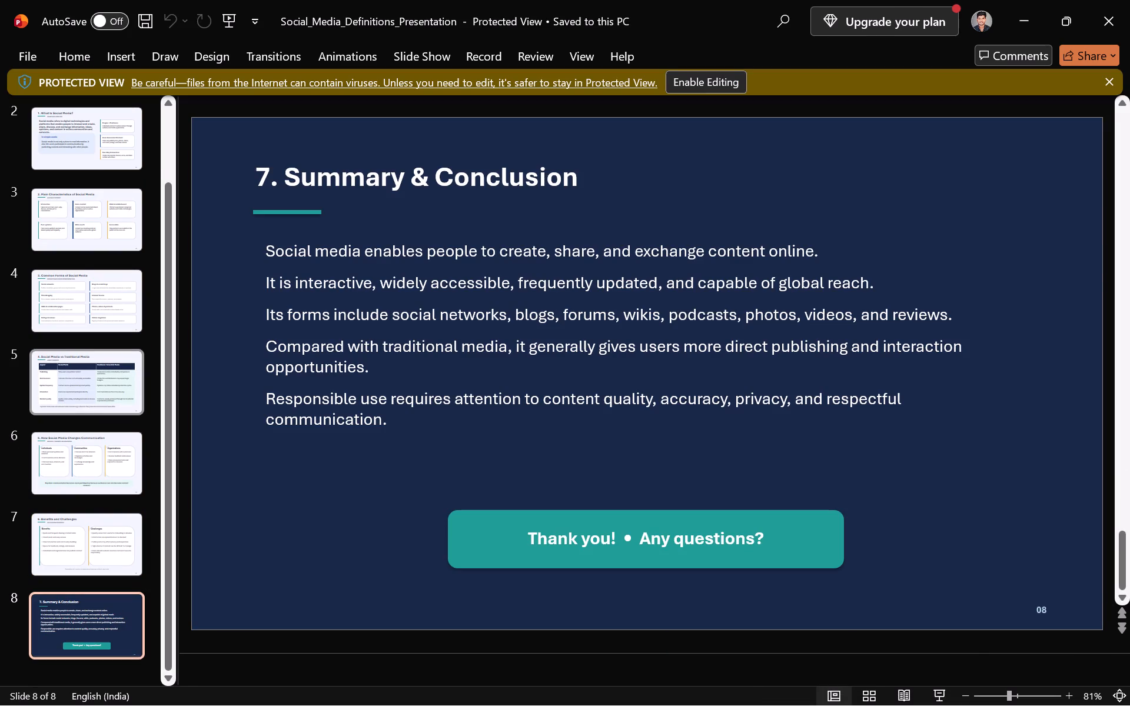
{"action": "left_click", "coordinate": [429, 172]}
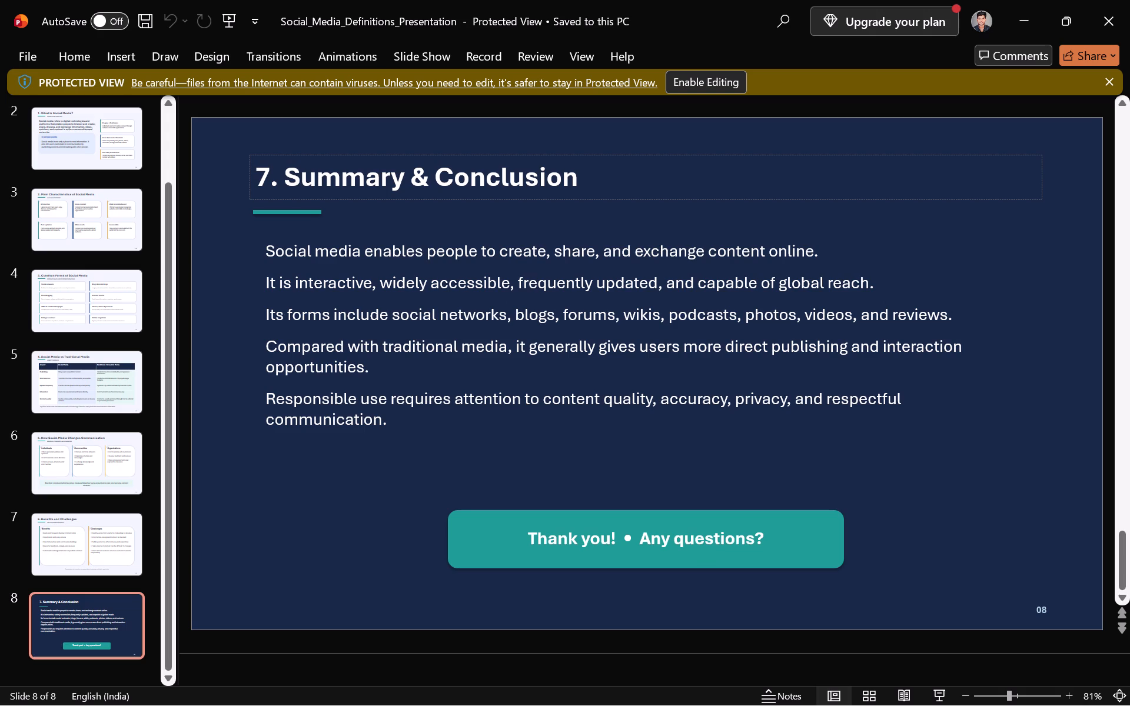
{"action": "left_click_drag", "start_coordinate": [437, 176], "coordinate": [579, 172]}
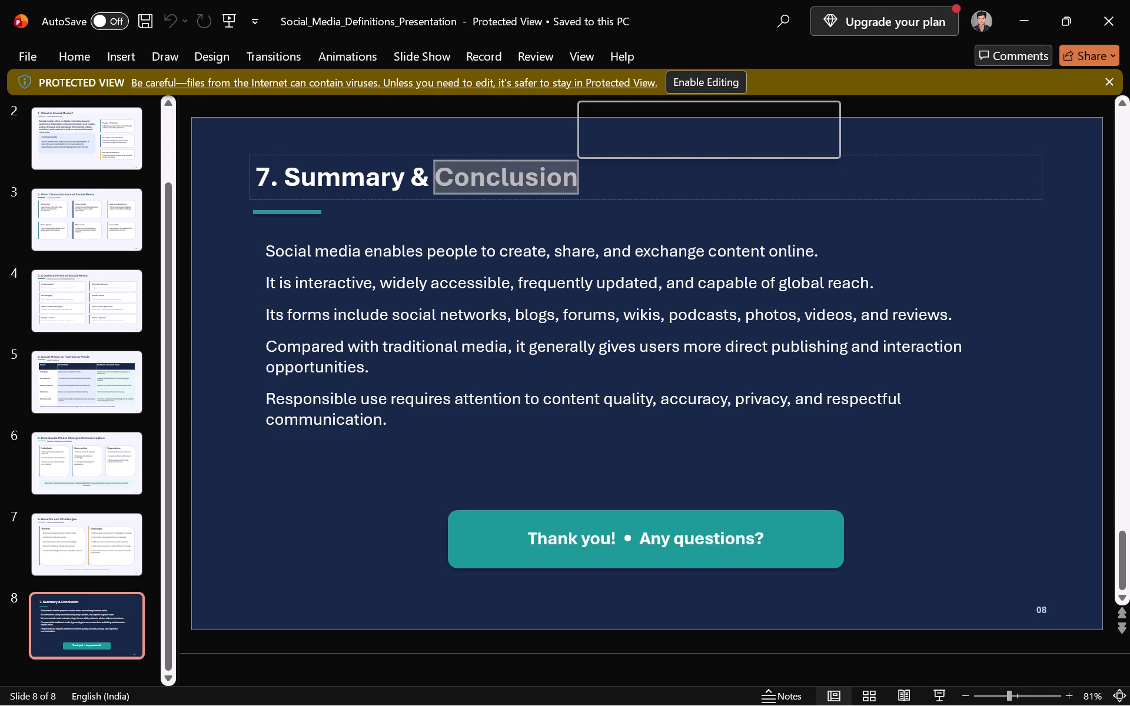
{"action": "key", "text": "ctrl+c"}
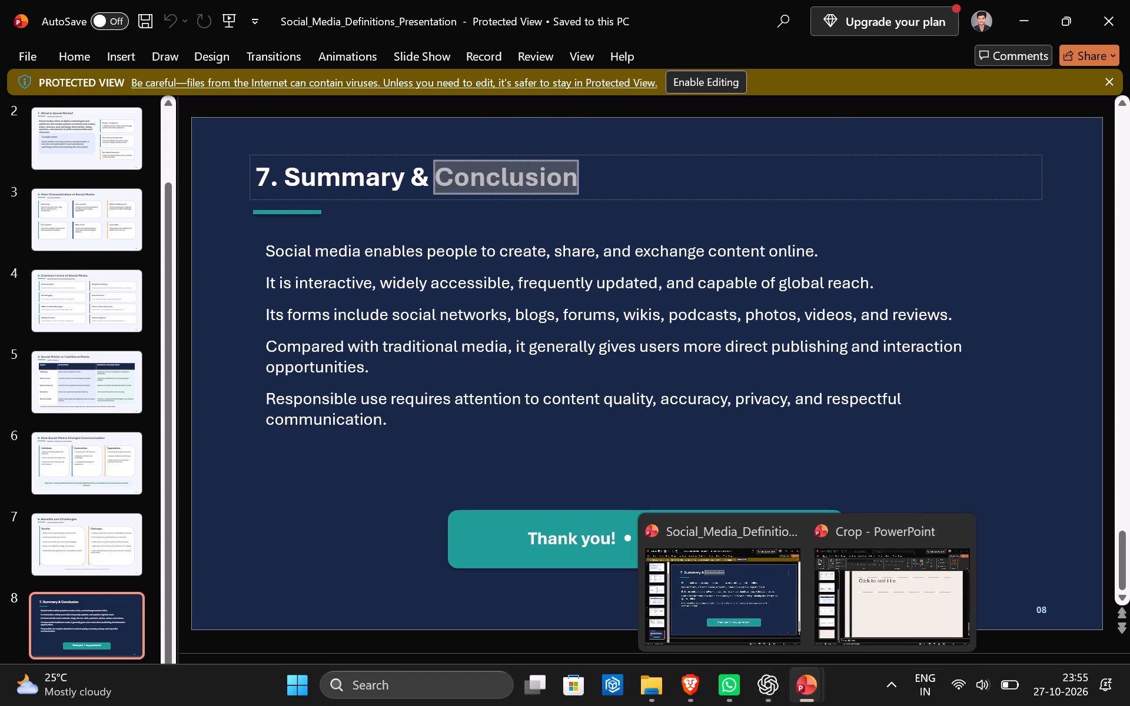
{"action": "left_click", "coordinate": [873, 605]}
{"action": "left_click", "coordinate": [527, 265]}
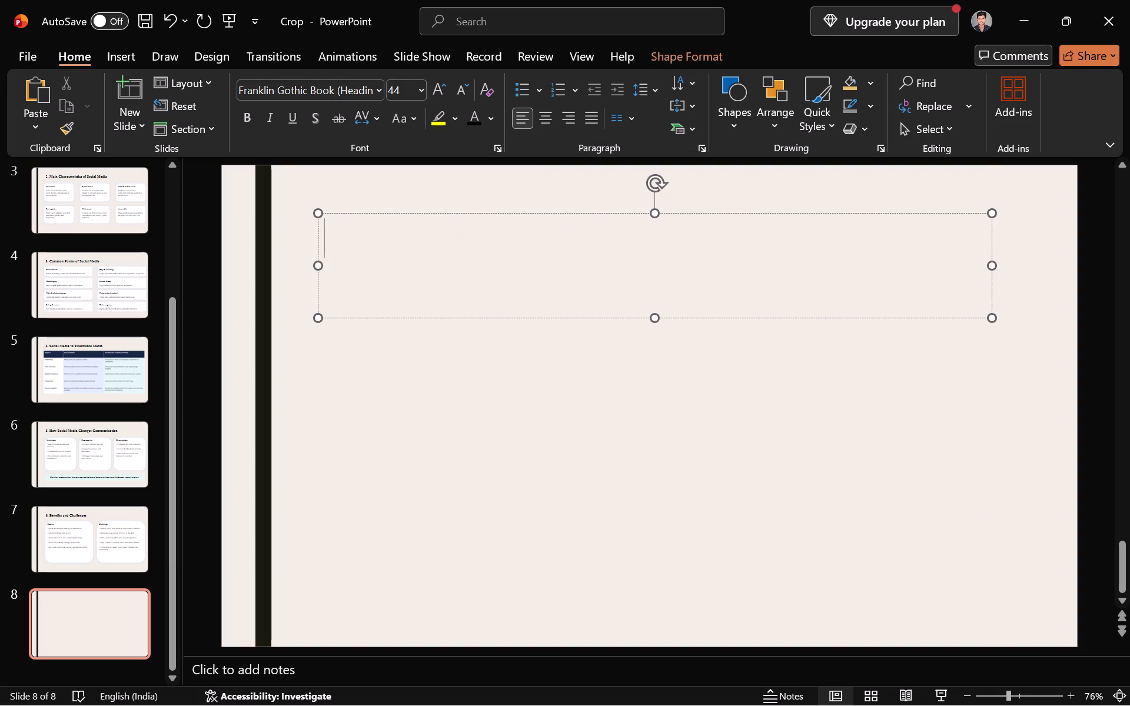
{"action": "key", "text": "ctrl+v"}
Format the slide 8 title "Conclusion" in black Times New Roman, size 30.
{"action": "key", "text": "ctrl+a"}
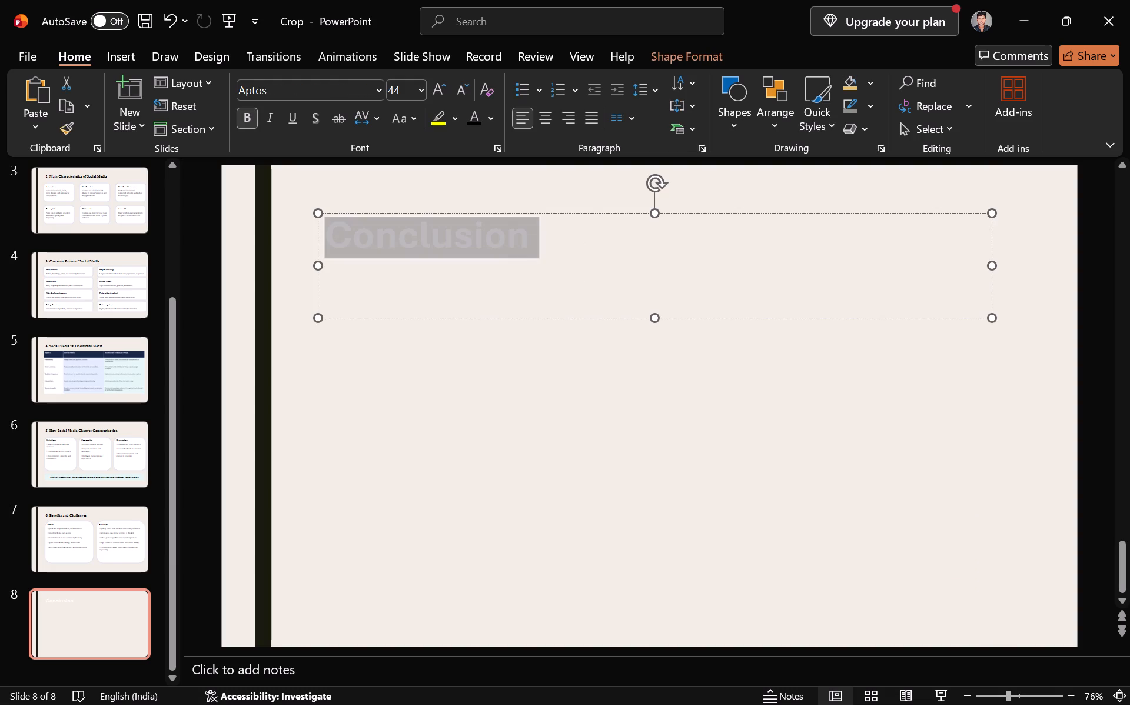
{"action": "left_click", "coordinate": [329, 88]}
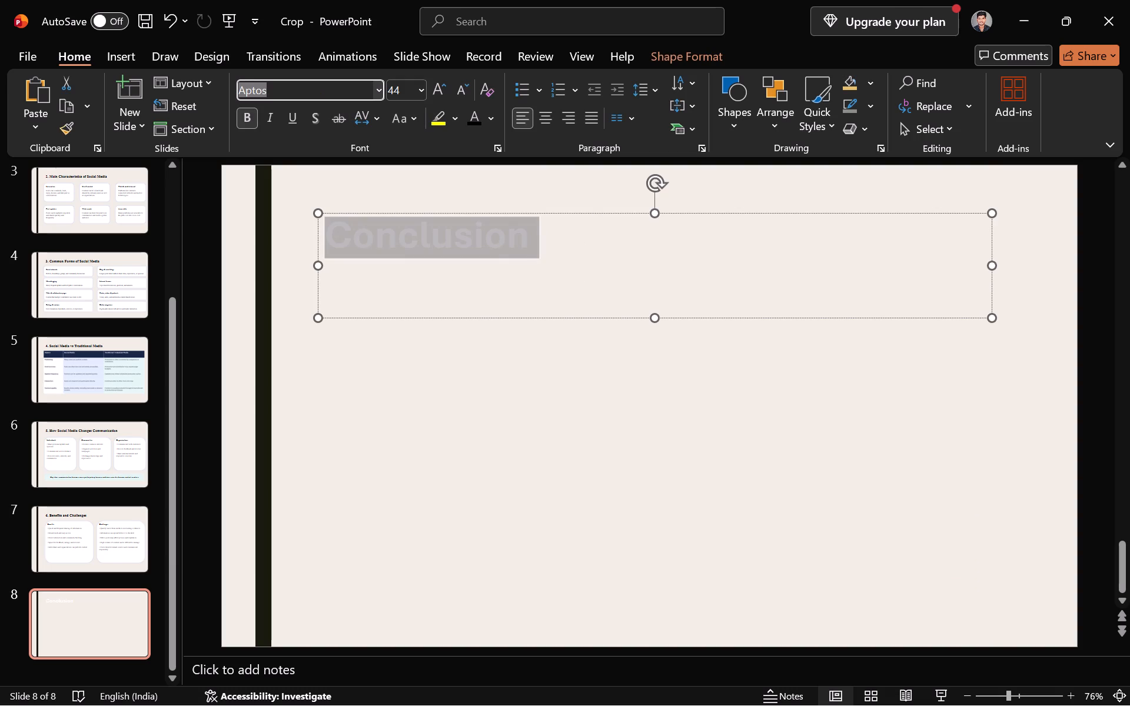
{"action": "type", "text": "TIM"}
{"action": "key", "text": "Return"}
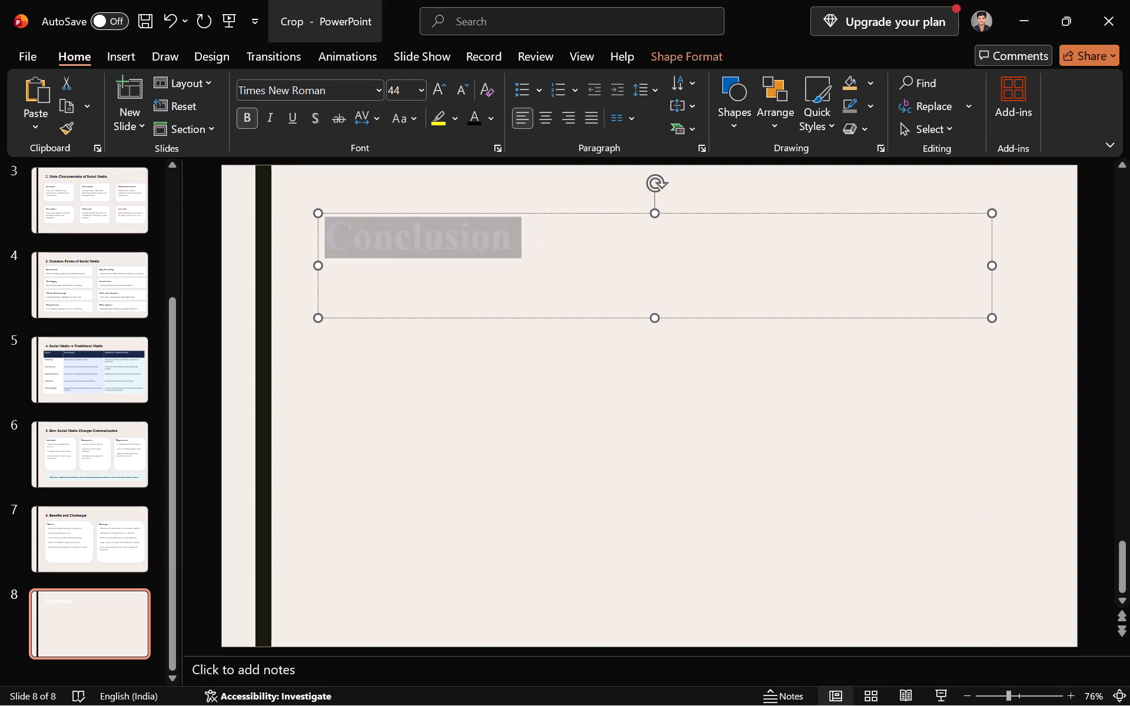
{"action": "left_click", "coordinate": [406, 86]}
{"action": "type", "text": "30"}
{"action": "key", "text": "Return"}
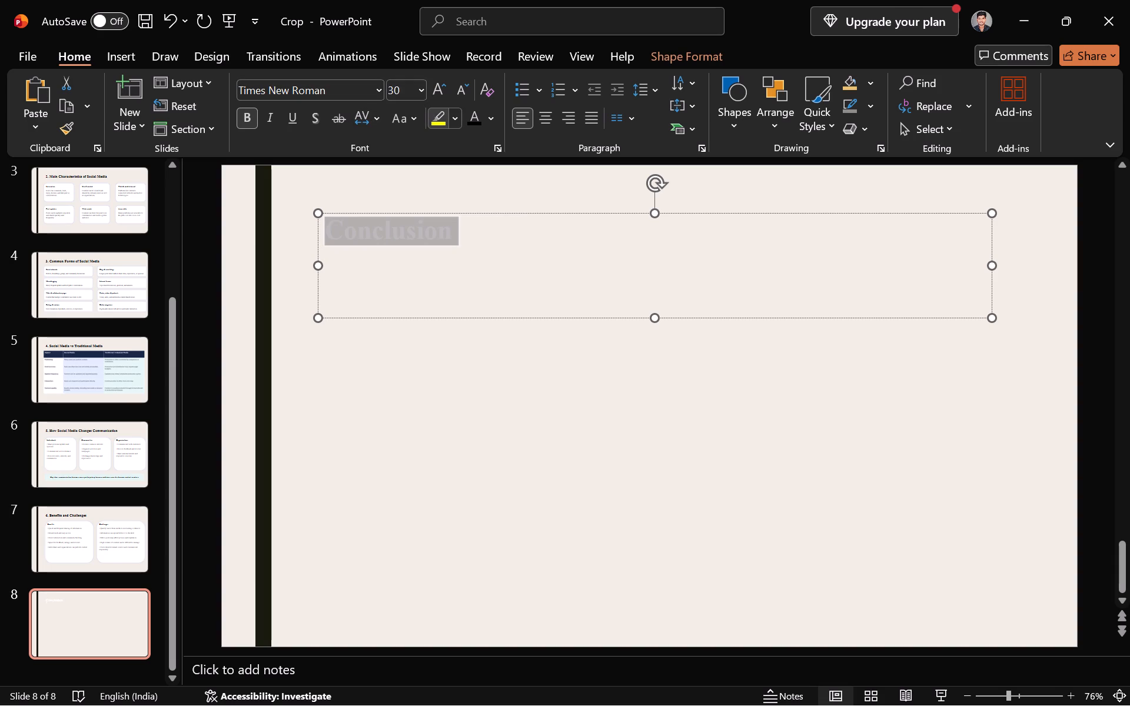
{"action": "left_click", "coordinate": [471, 111]}
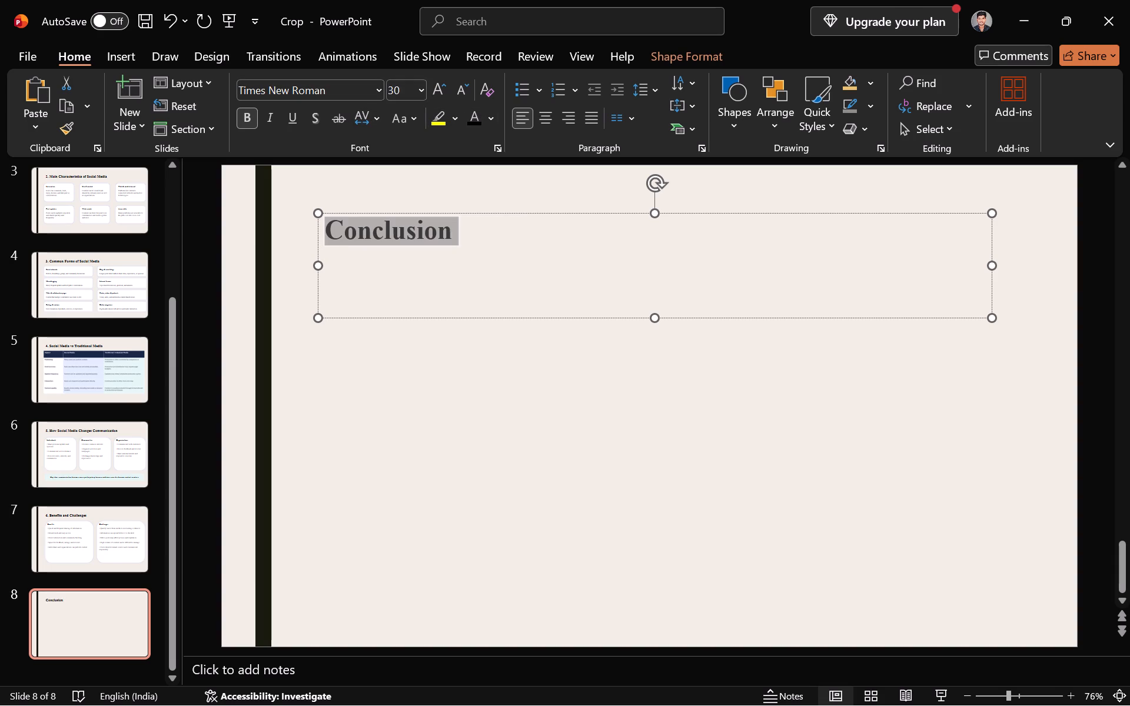
{"action": "left_click", "coordinate": [516, 525]}
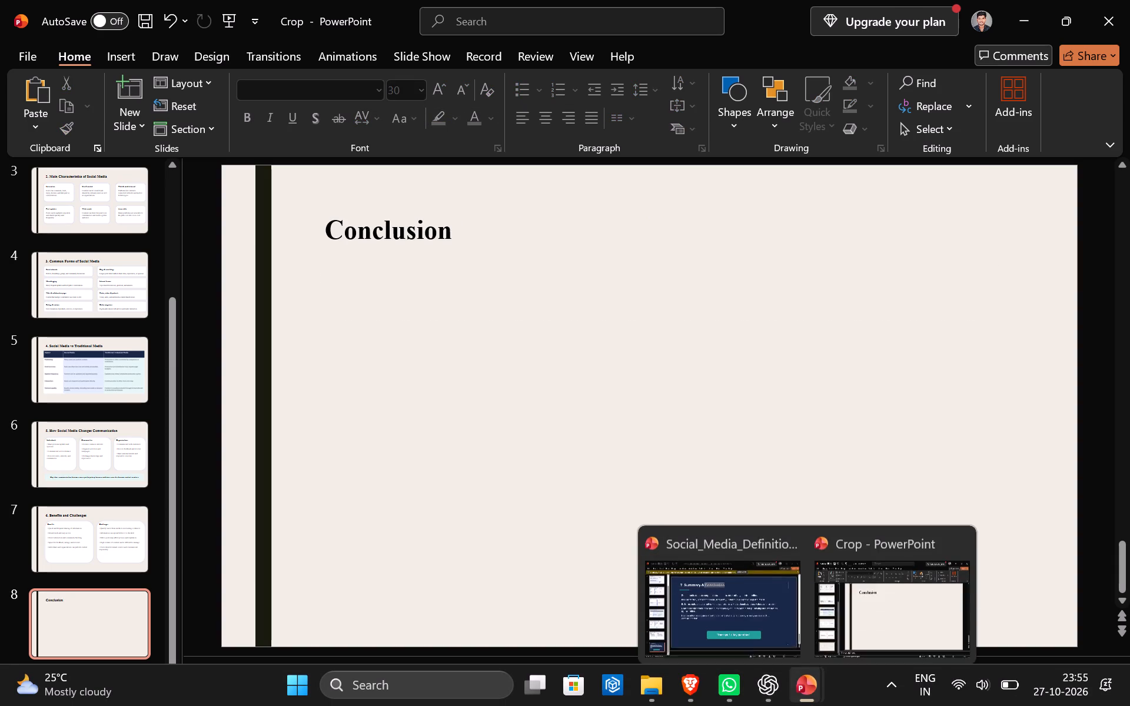
Copy the five summary paragraphs from slide 8 of the source presentation into slide 8 of the Crop presentation.
{"action": "left_click", "coordinate": [715, 598]}
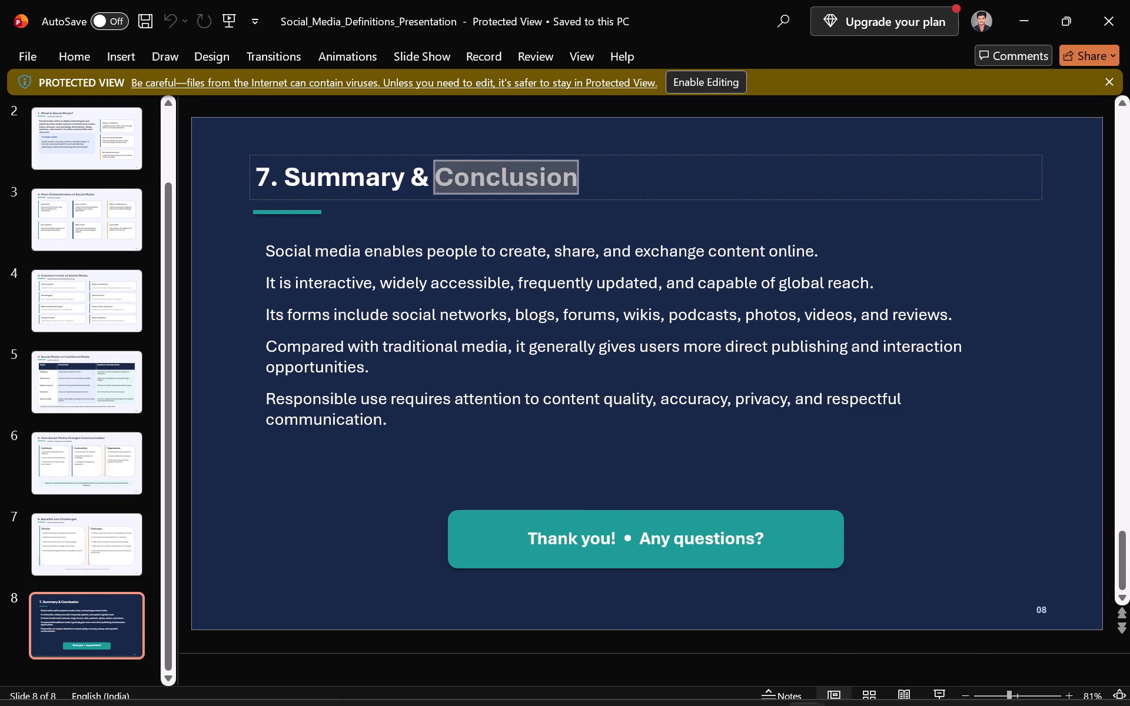
{"action": "left_click_drag", "start_coordinate": [255, 238], "coordinate": [317, 291]}
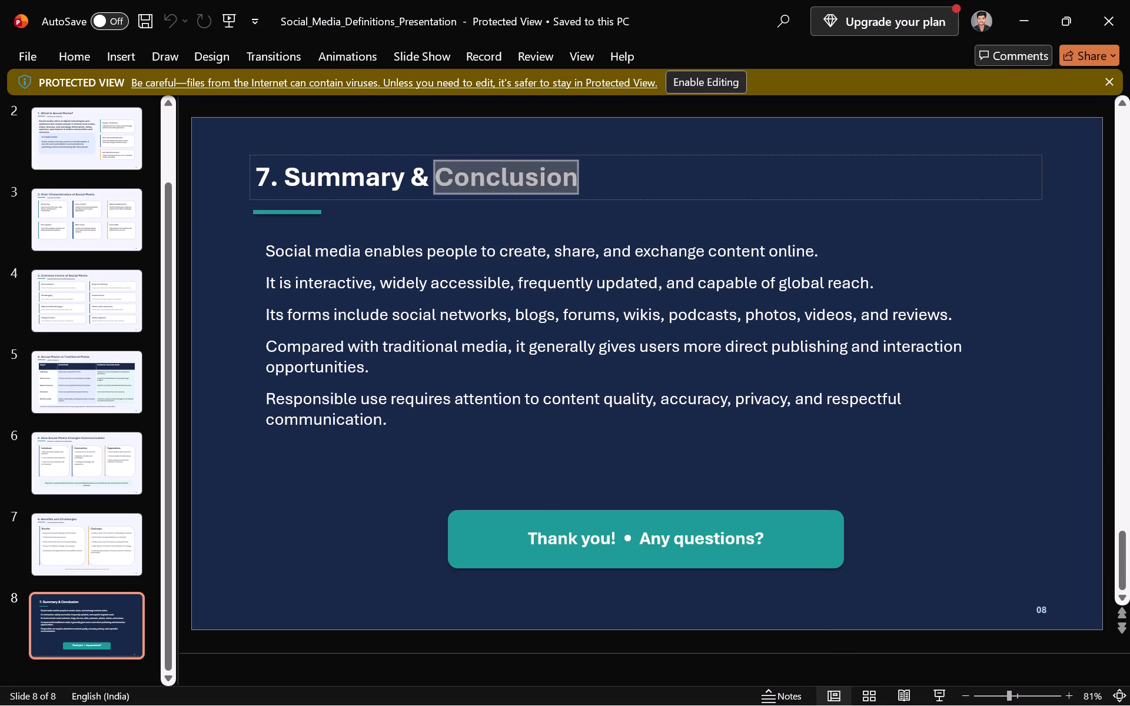
{"action": "key", "text": "ctrl+a"}
{"action": "left_click", "coordinate": [537, 424]}
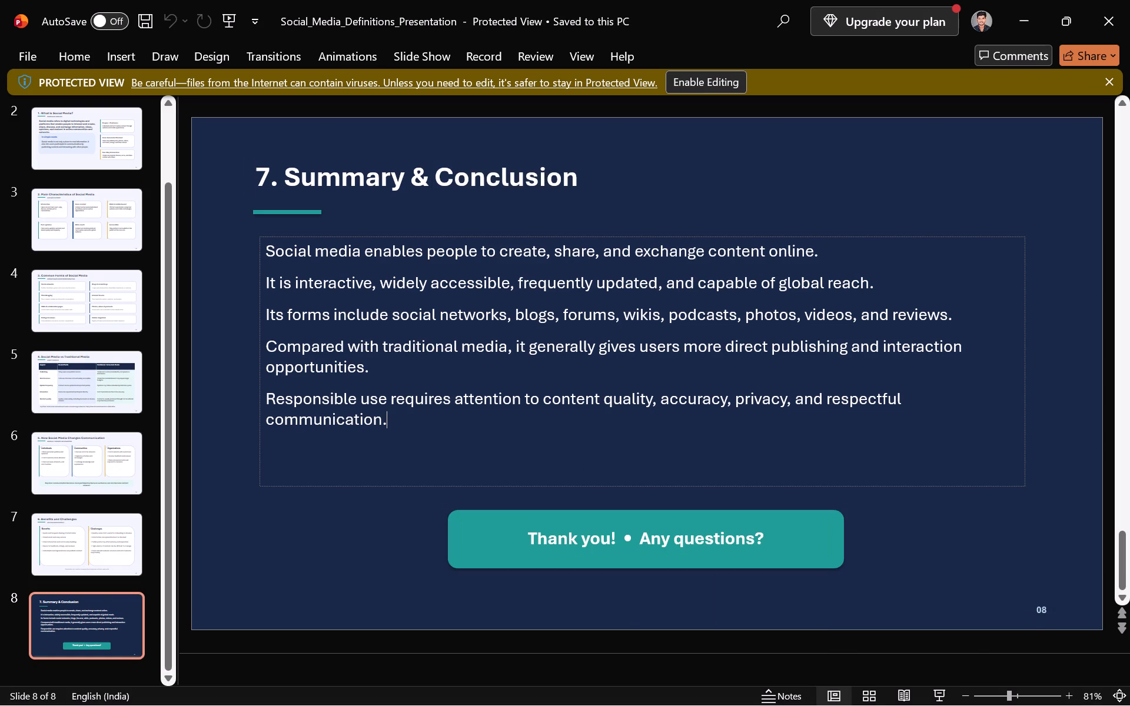
{"action": "key", "text": "ctrl+a"}
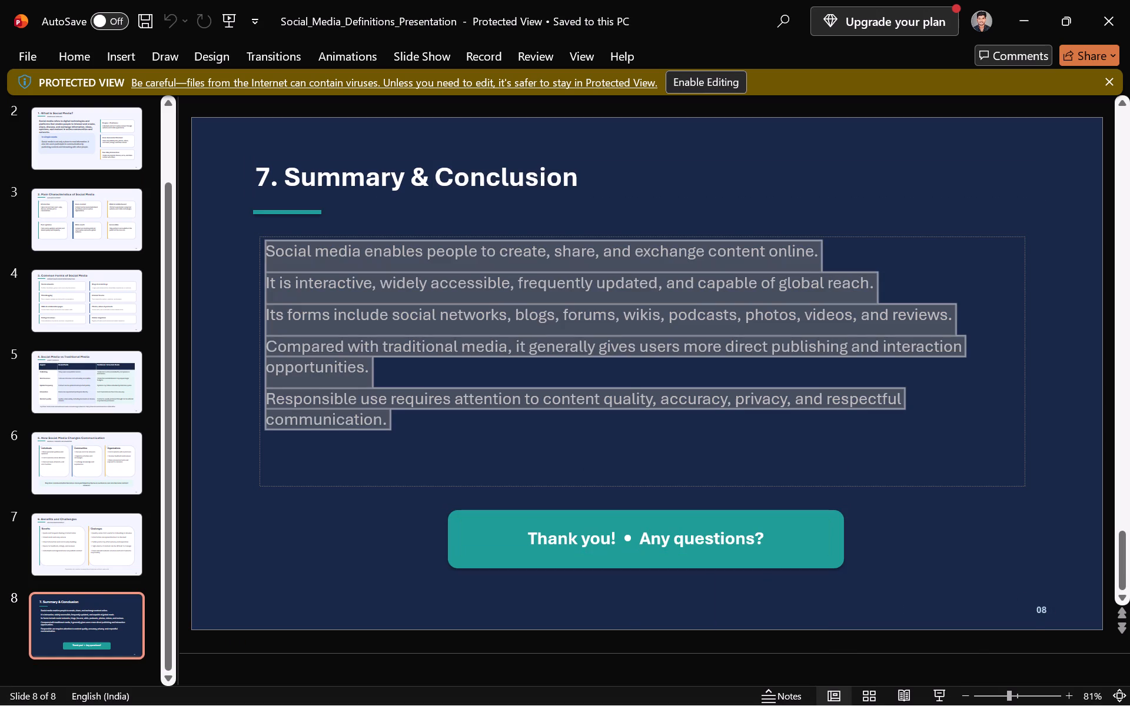
{"action": "key", "text": "ctrl+c"}
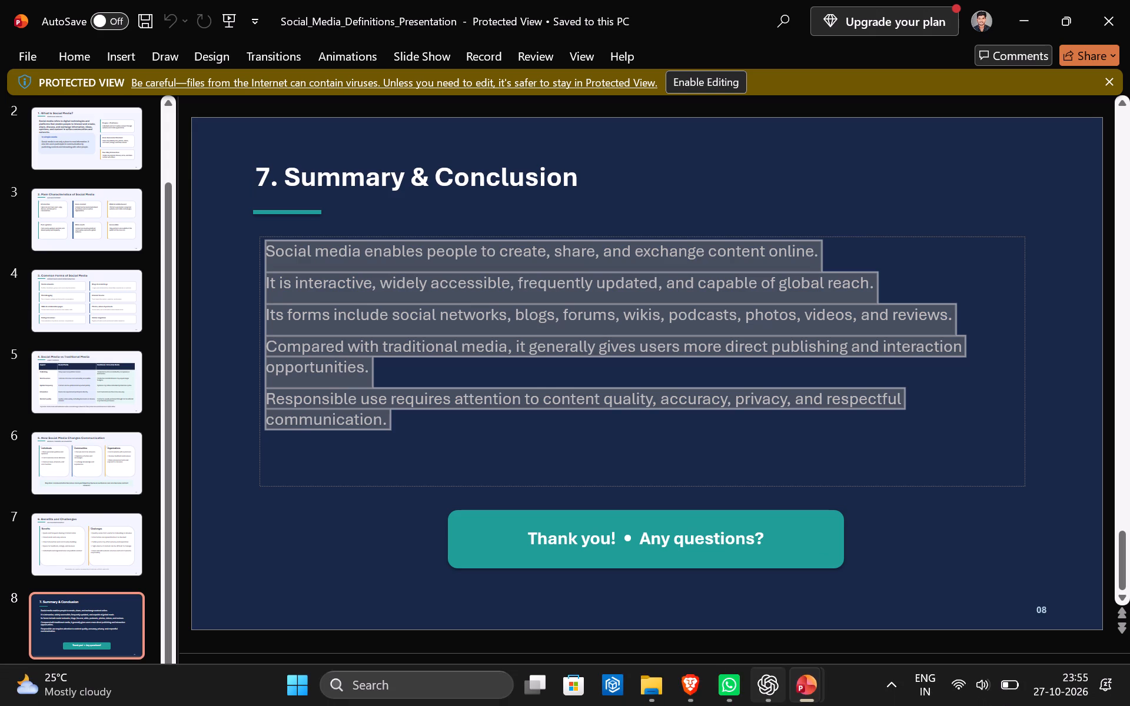
{"action": "left_click", "coordinate": [888, 607]}
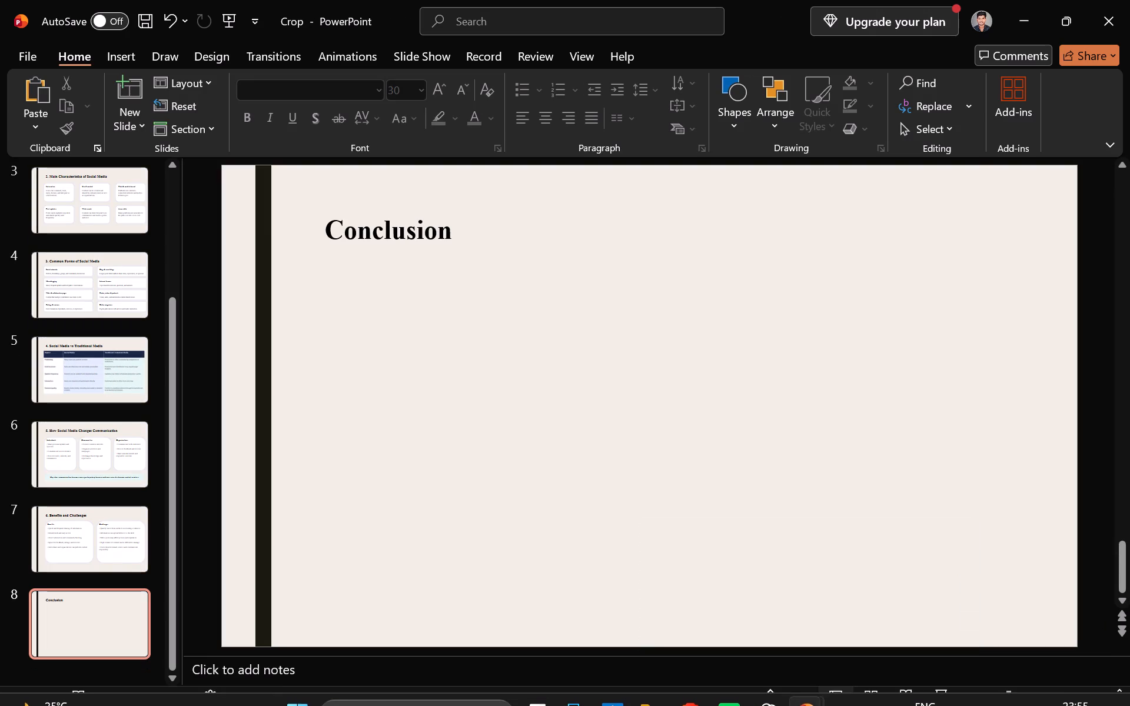
{"action": "key", "text": "ctrl+v"}
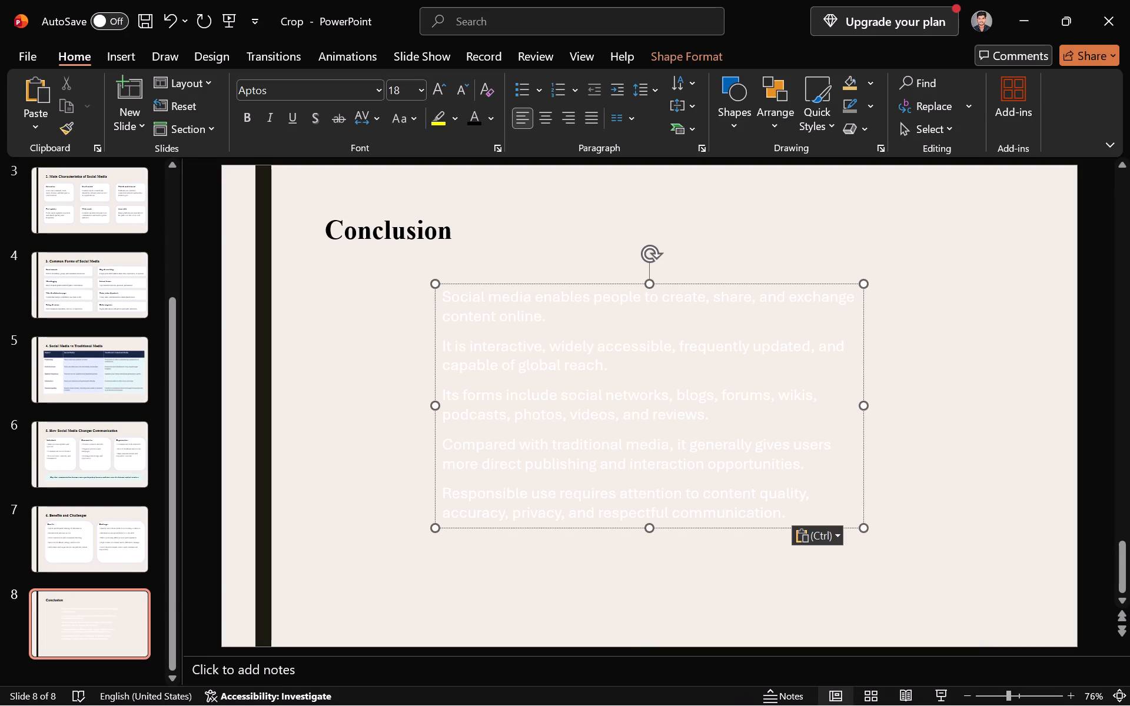
Format the pasted conclusion paragraphs in Times New Roman, size 20, using the darkest near-black shade of the black theme colour.
{"action": "key", "text": "ctrl+a"}
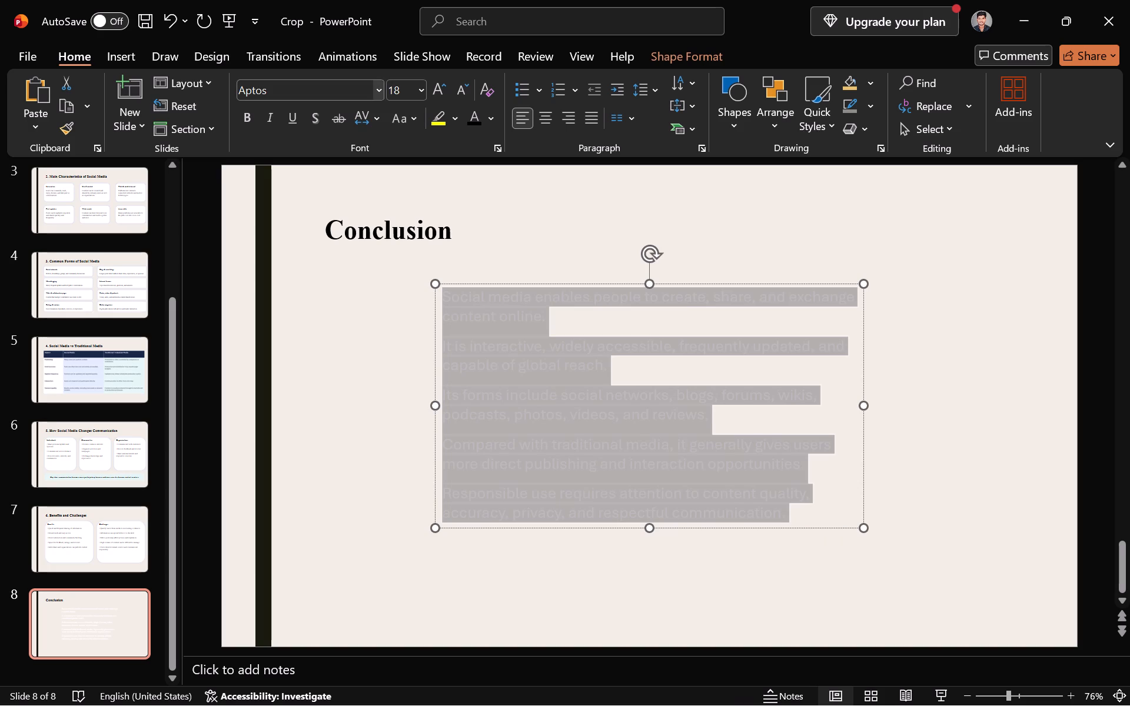
{"action": "left_click", "coordinate": [336, 85]}
{"action": "type", "text": "TIMES"}
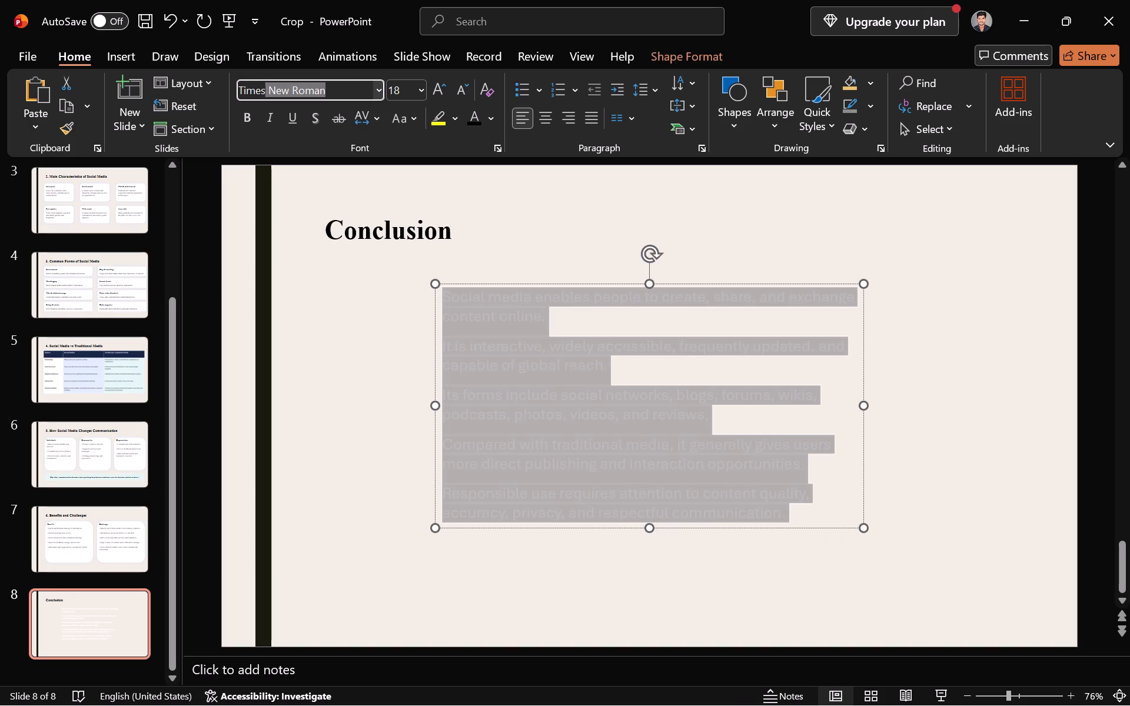
{"action": "key", "text": "Return"}
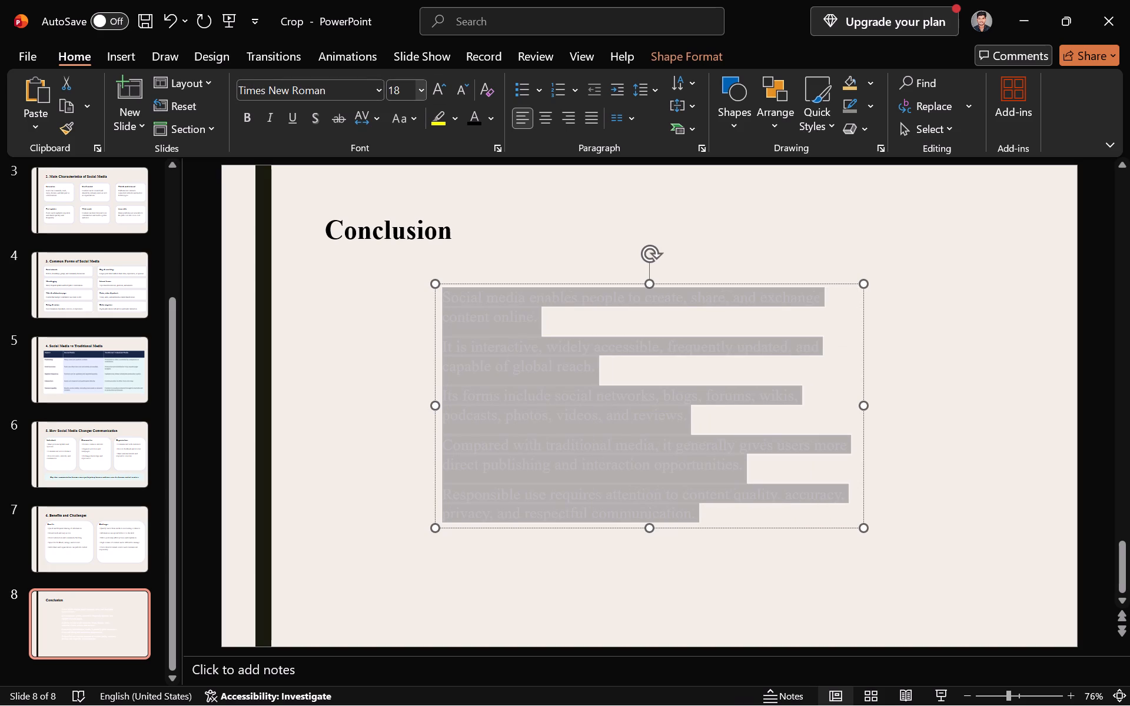
{"action": "left_click", "coordinate": [403, 90]}
{"action": "type", "text": "16"}
{"action": "key", "text": "Return"}
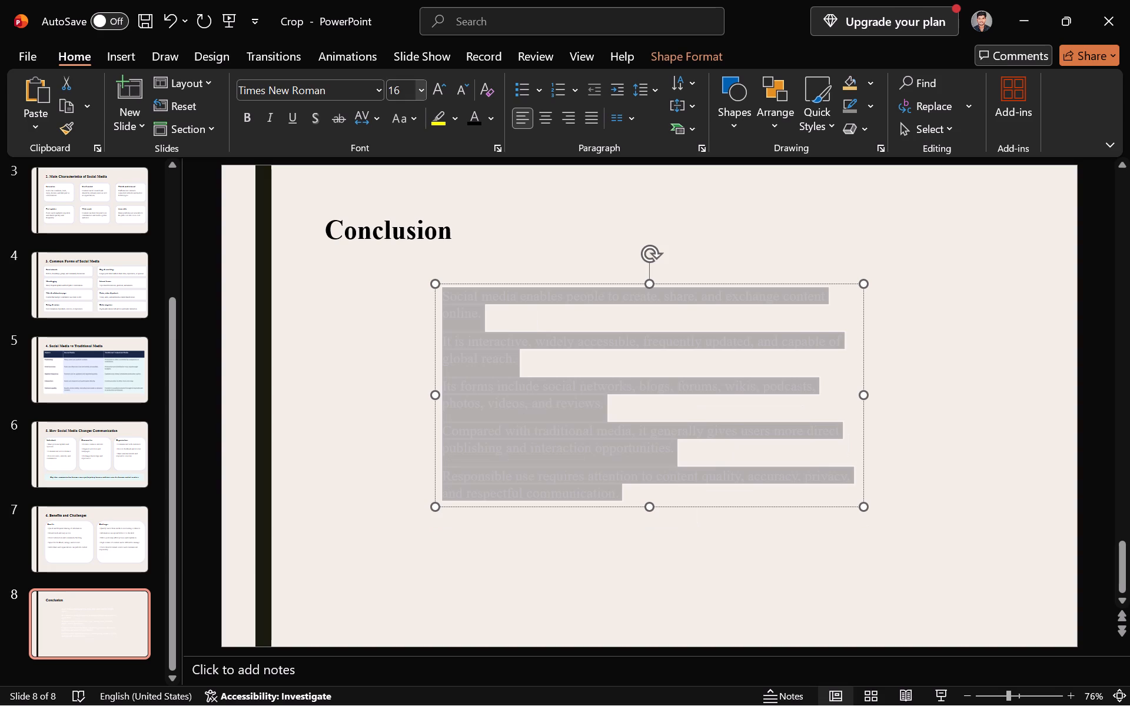
{"action": "left_click", "coordinate": [407, 94]}
{"action": "type", "text": "20"}
{"action": "key", "text": "Return"}
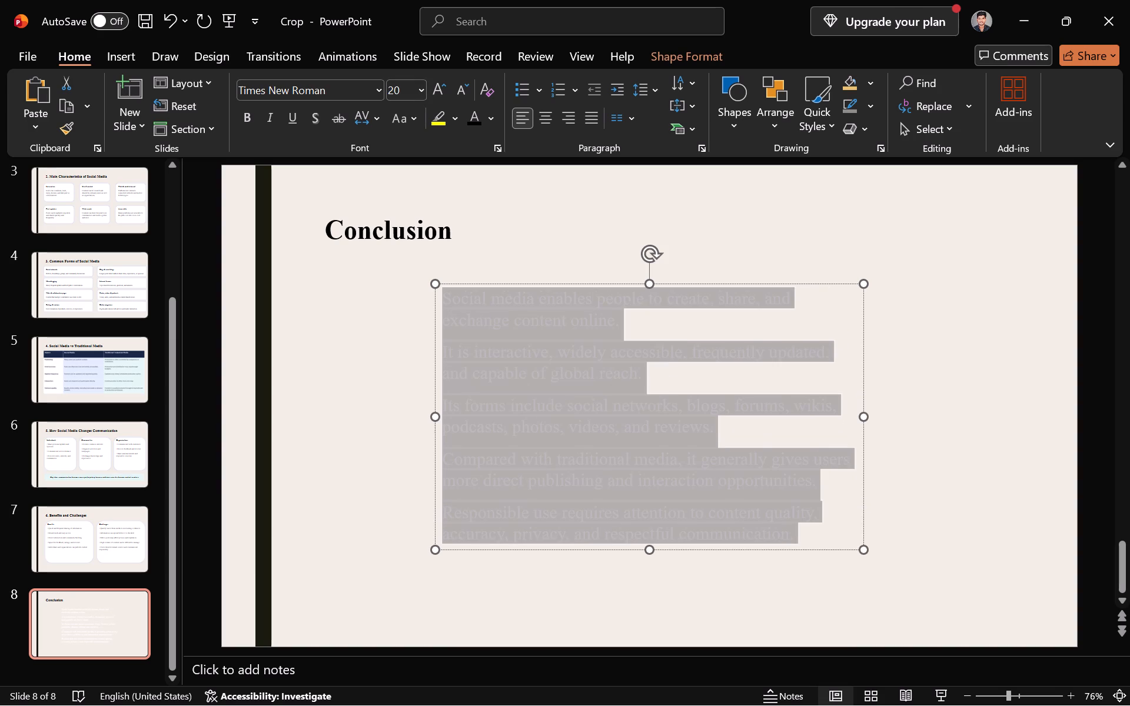
{"action": "left_click", "coordinate": [473, 114]}
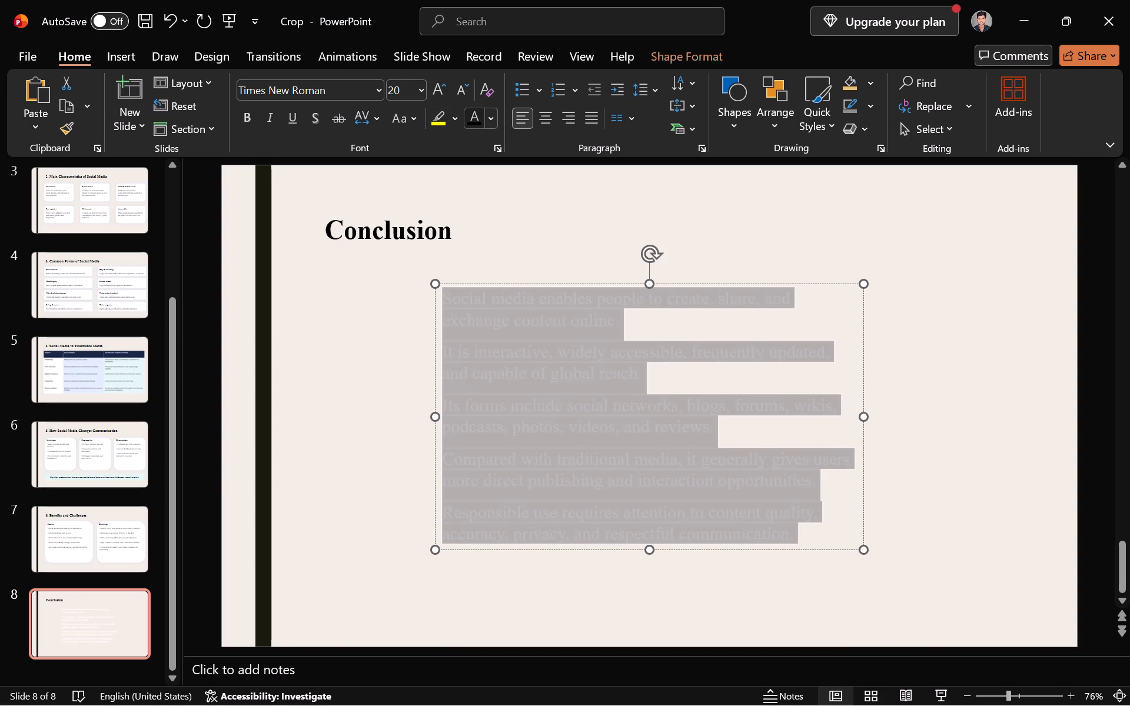
{"action": "left_click", "coordinate": [487, 115]}
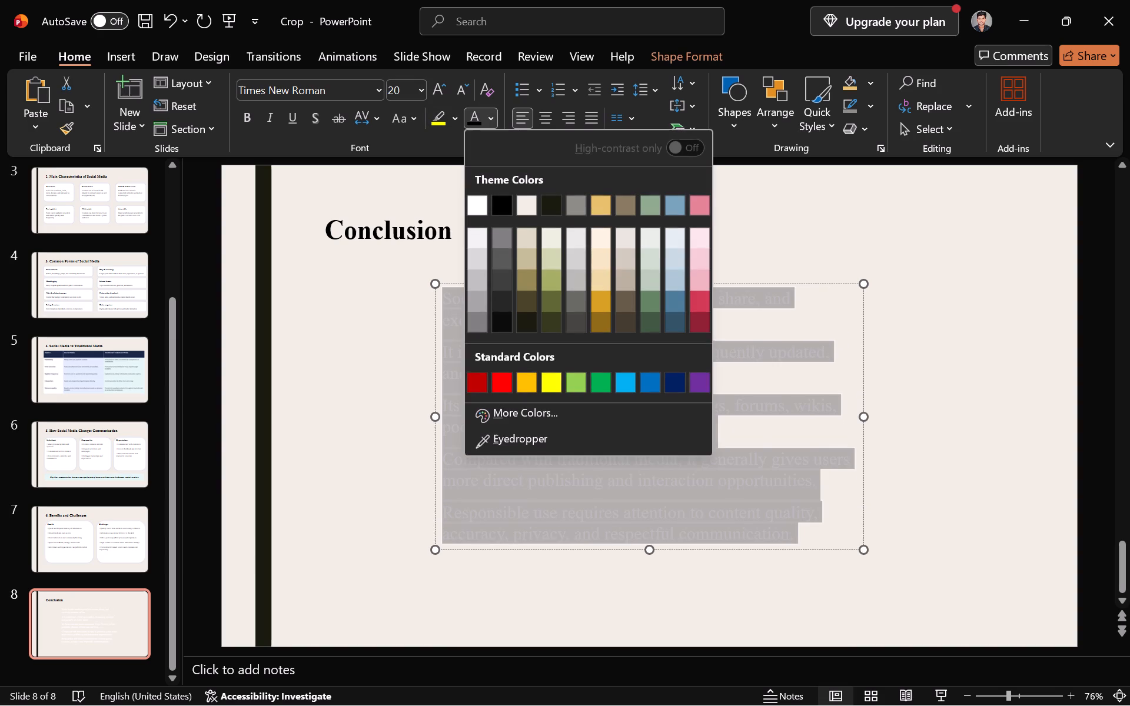
{"action": "left_click", "coordinate": [500, 205]}
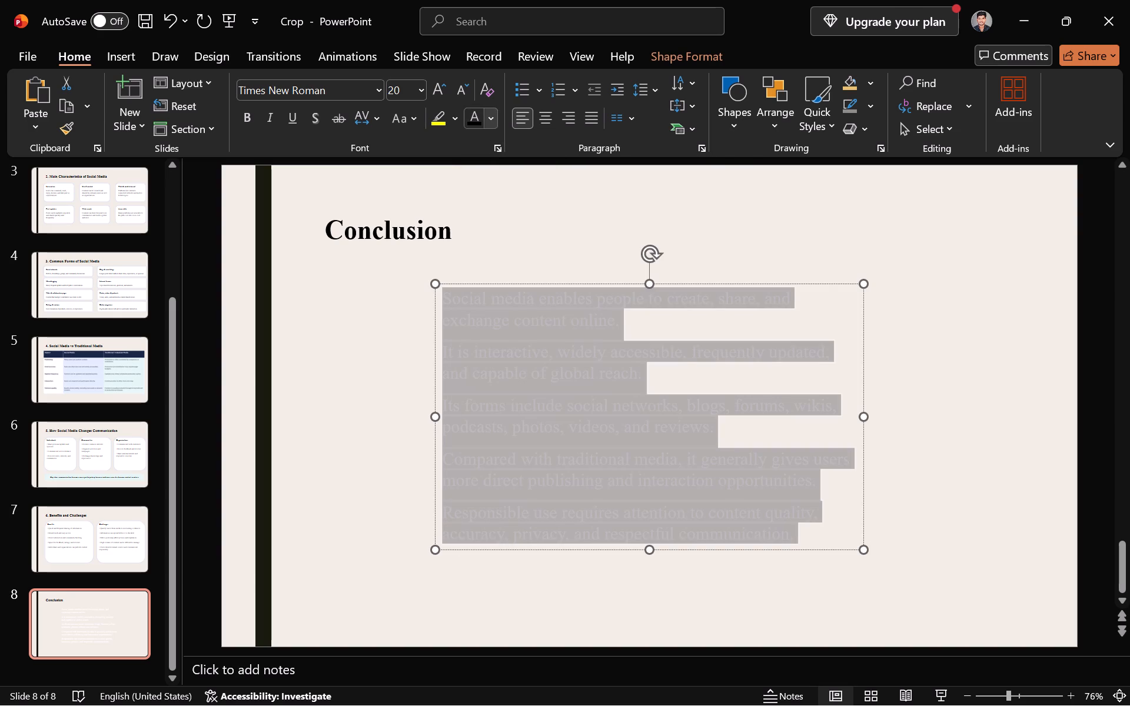
{"action": "left_click", "coordinate": [490, 118]}
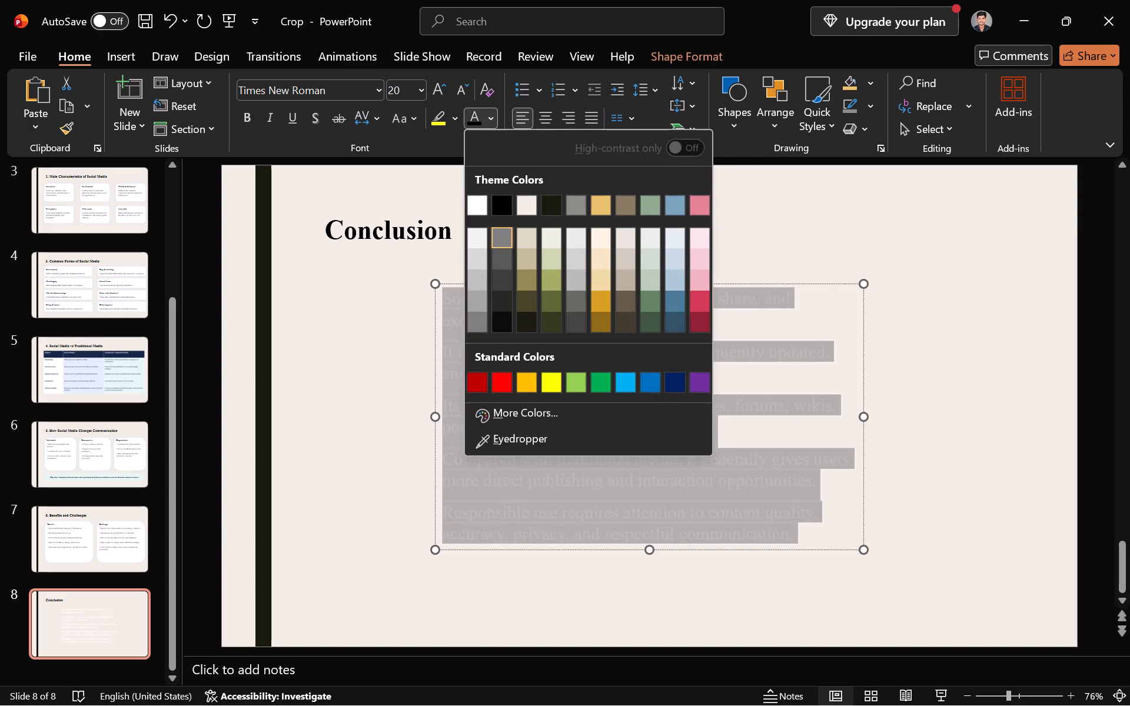
{"action": "left_click", "coordinate": [505, 332]}
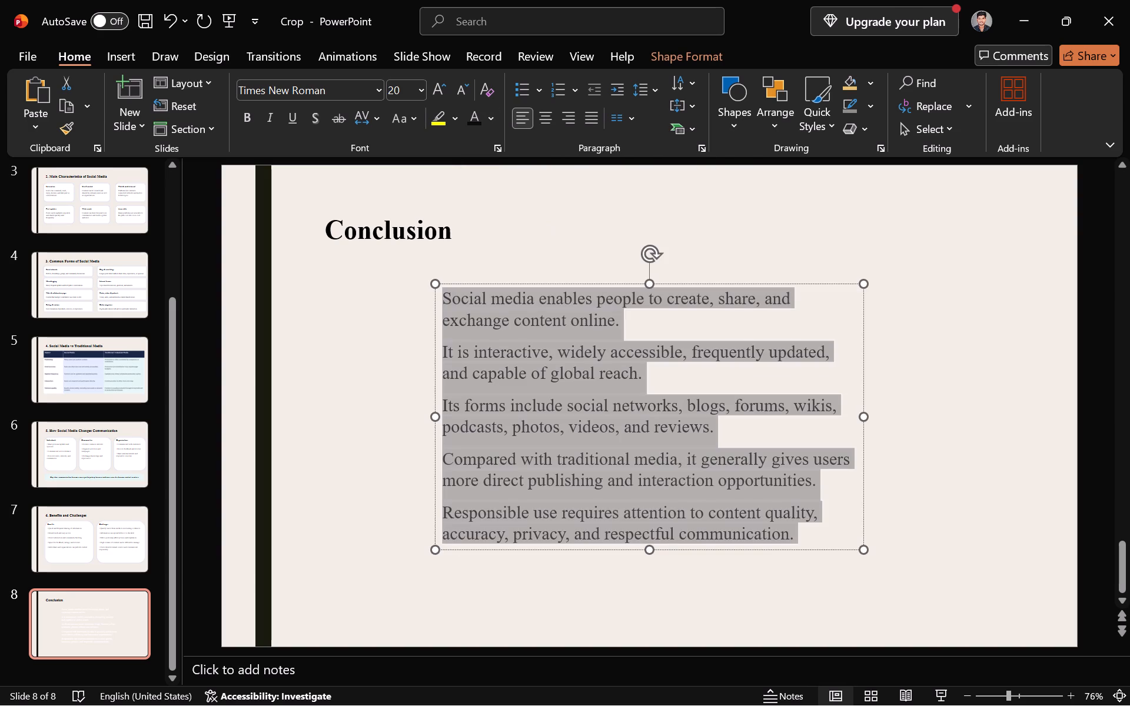
Move the conclusion text box to line up beneath the "Conclusion" title and widen it to nearly the slide's right margin.
{"action": "left_click_drag", "start_coordinate": [864, 419], "coordinate": [1018, 401]}
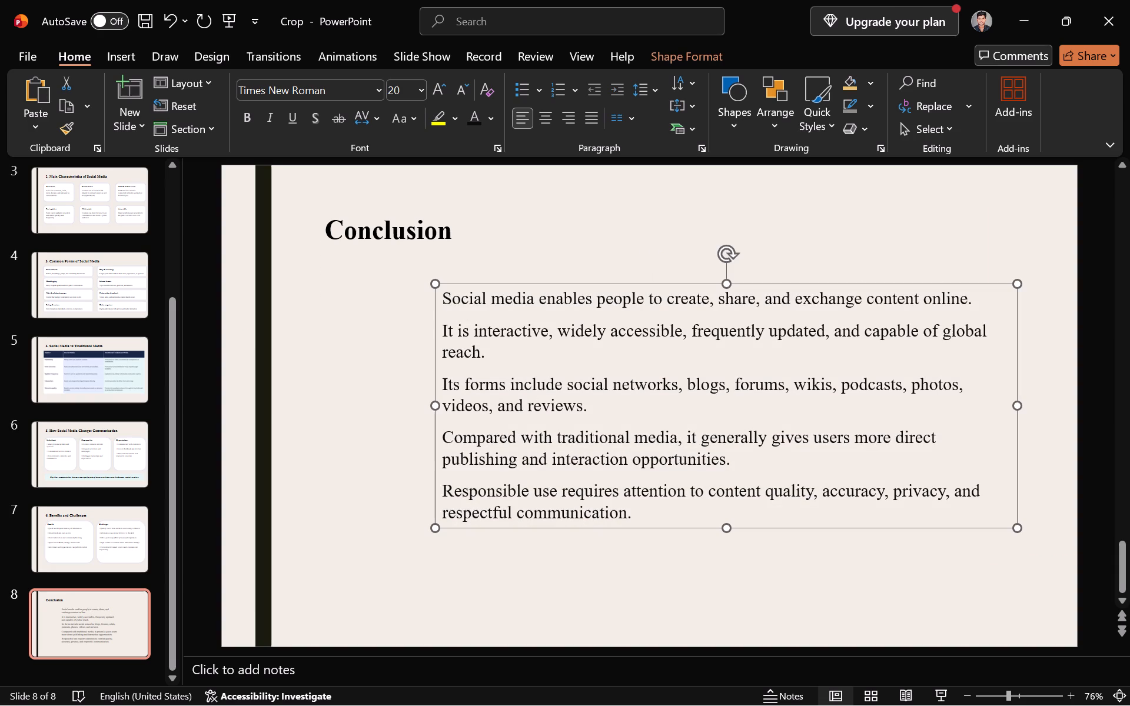
{"action": "left_click_drag", "start_coordinate": [544, 283], "coordinate": [443, 289]}
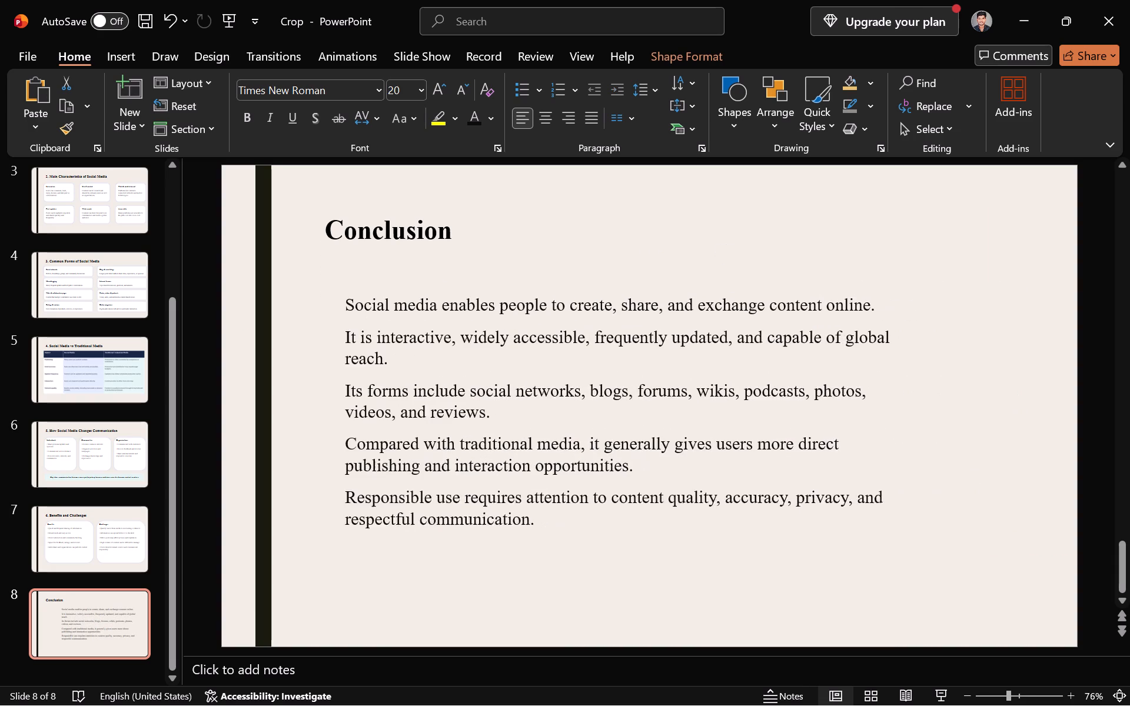
{"action": "left_click_drag", "start_coordinate": [443, 289], "coordinate": [437, 281]}
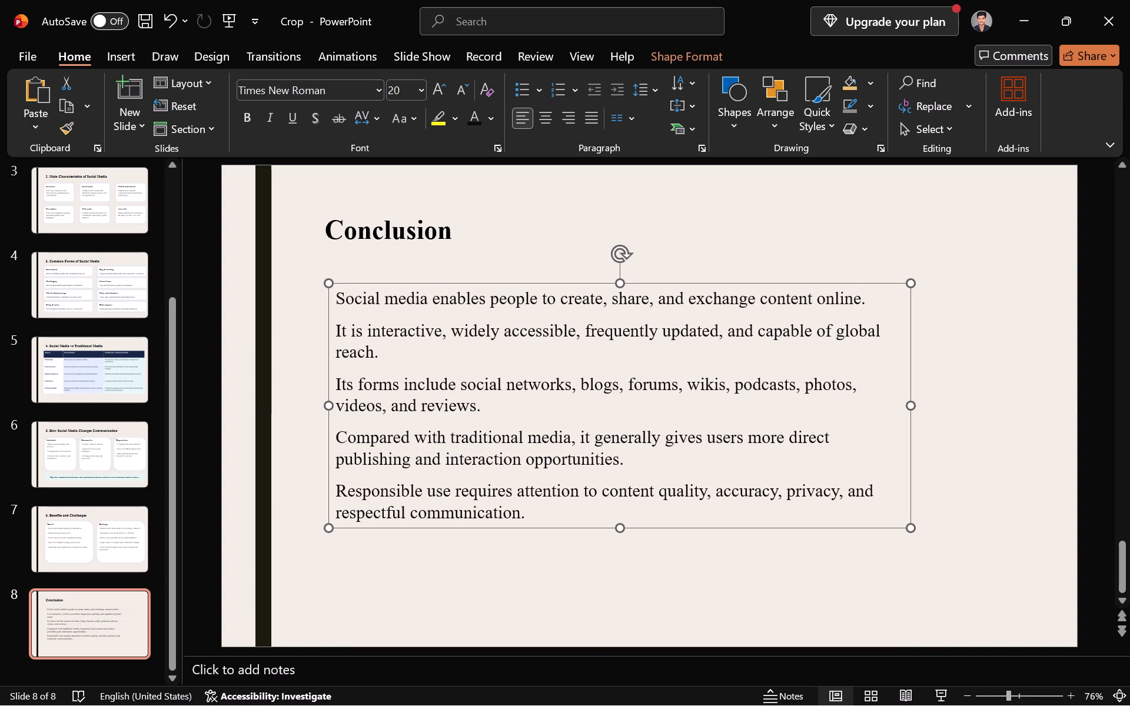
{"action": "left_click_drag", "start_coordinate": [909, 404], "coordinate": [955, 411]}
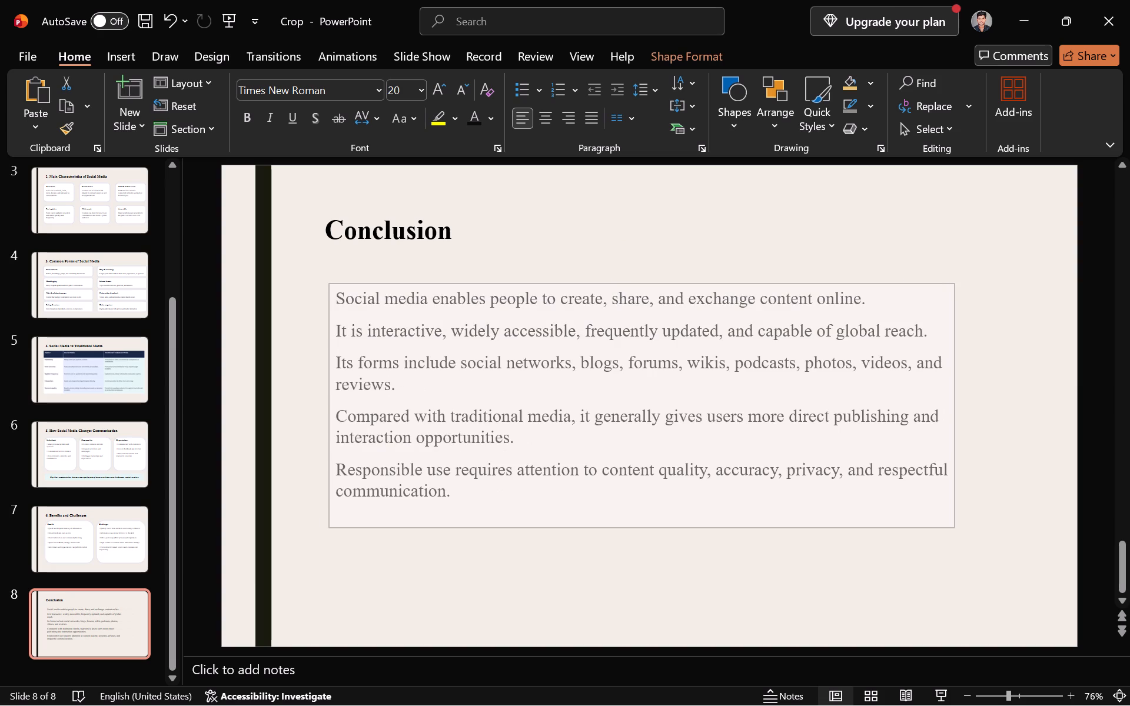
{"action": "left_click_drag", "start_coordinate": [955, 411], "coordinate": [1032, 400]}
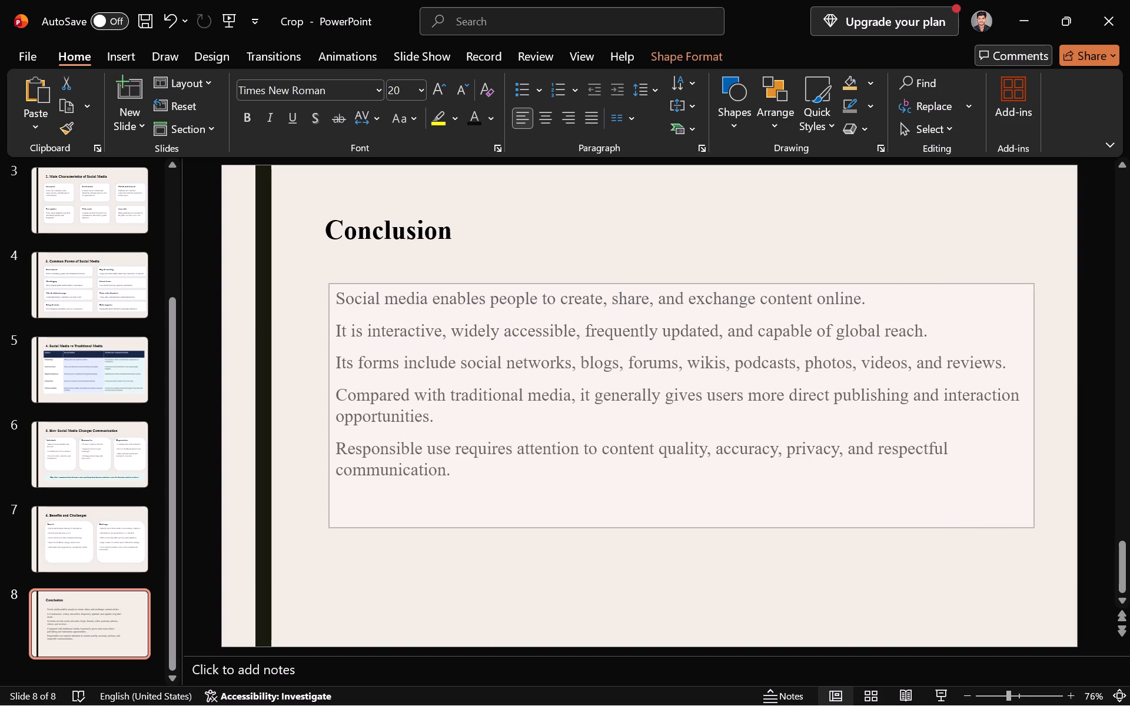
{"action": "left_click_drag", "start_coordinate": [1032, 400], "coordinate": [1005, 408]}
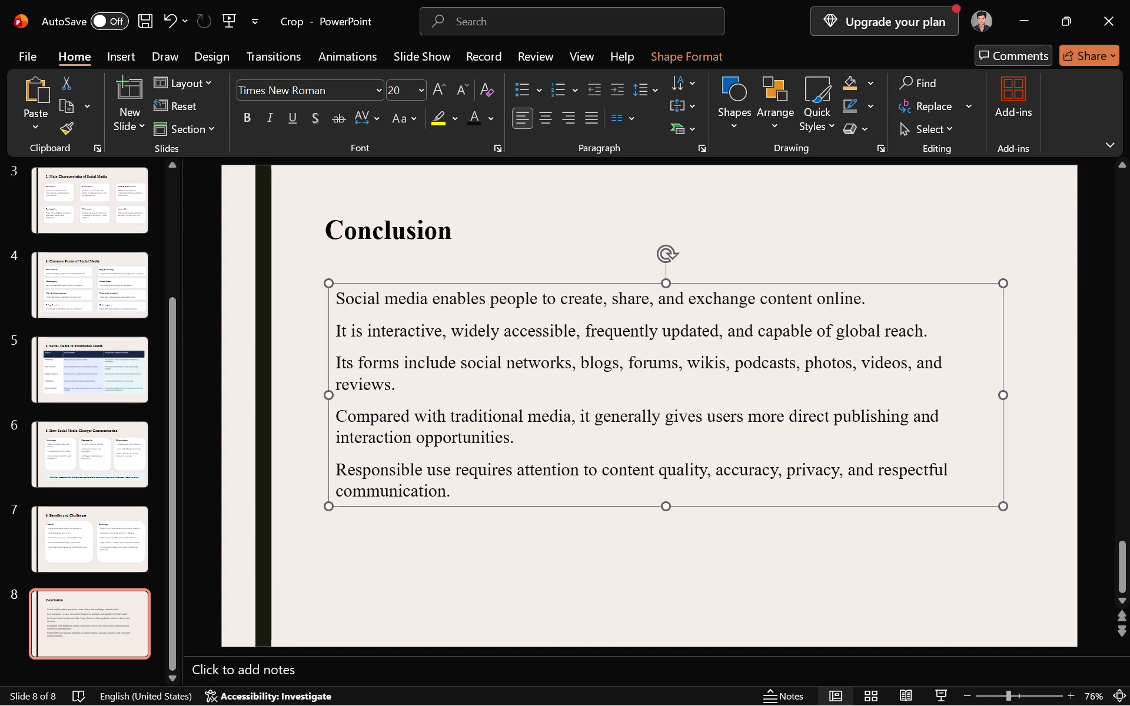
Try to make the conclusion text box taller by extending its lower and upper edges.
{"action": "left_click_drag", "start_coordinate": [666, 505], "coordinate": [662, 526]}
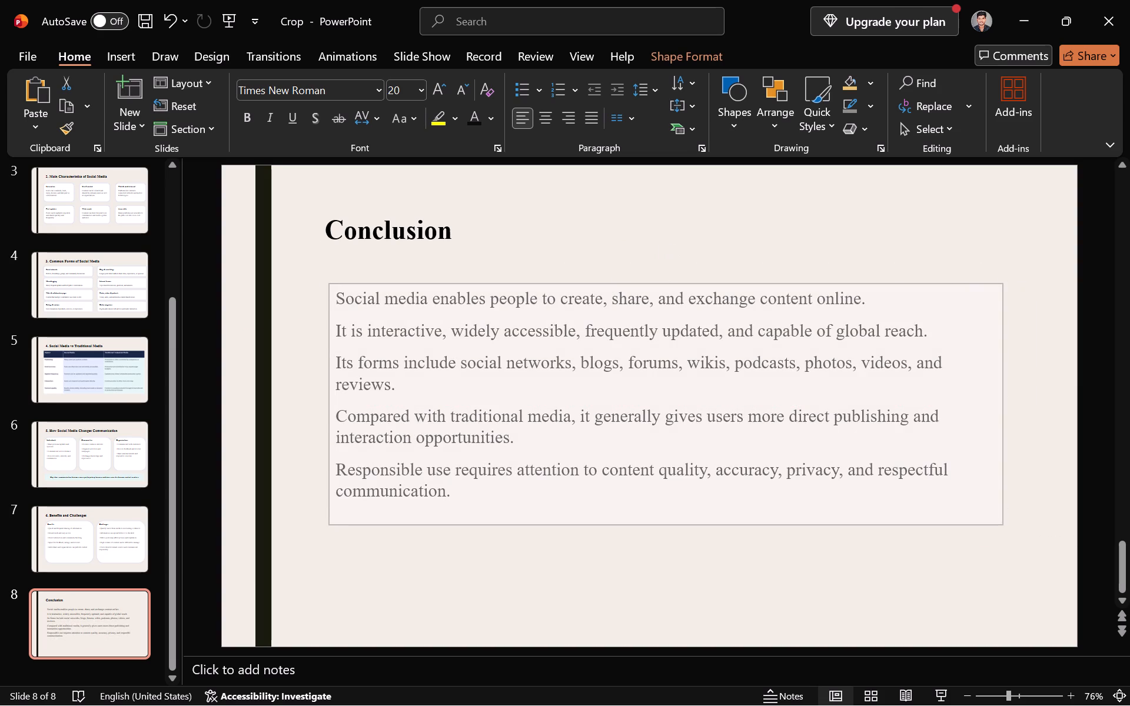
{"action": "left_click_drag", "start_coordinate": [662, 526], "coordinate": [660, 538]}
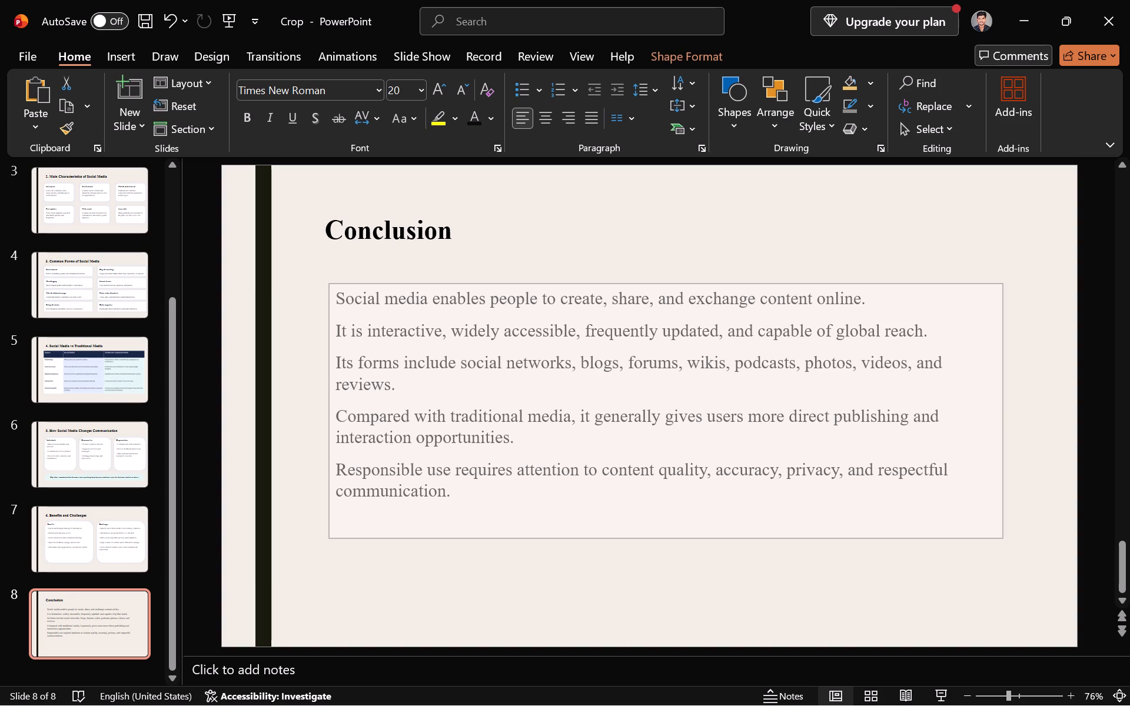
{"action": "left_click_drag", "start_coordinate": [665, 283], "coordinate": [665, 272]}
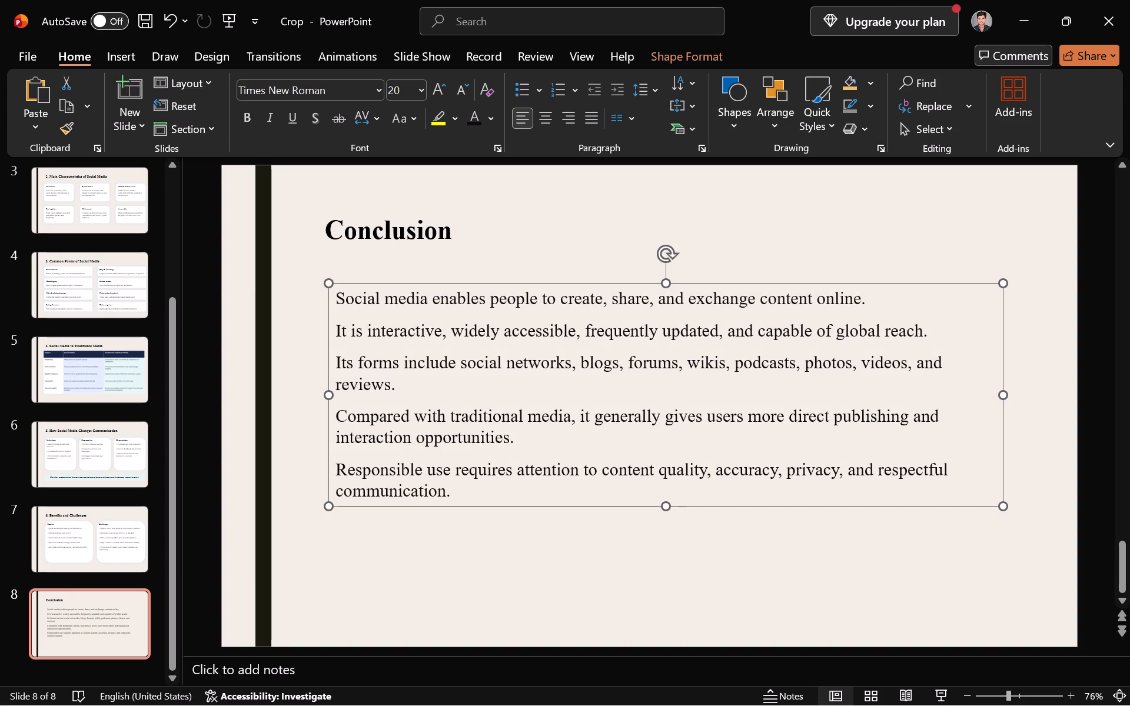
Insert a blank line after each of the first two conclusion paragraphs on slide 8.
{"action": "left_click", "coordinate": [664, 373]}
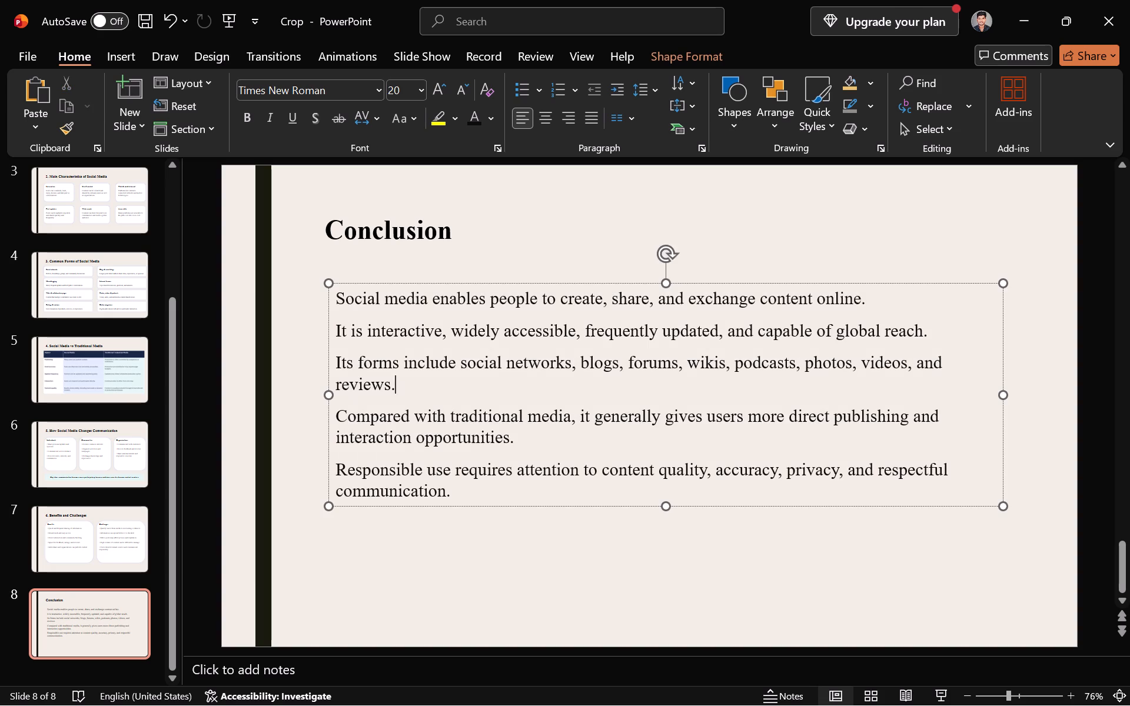
{"action": "left_click", "coordinate": [872, 297]}
{"action": "key", "text": "Return"}
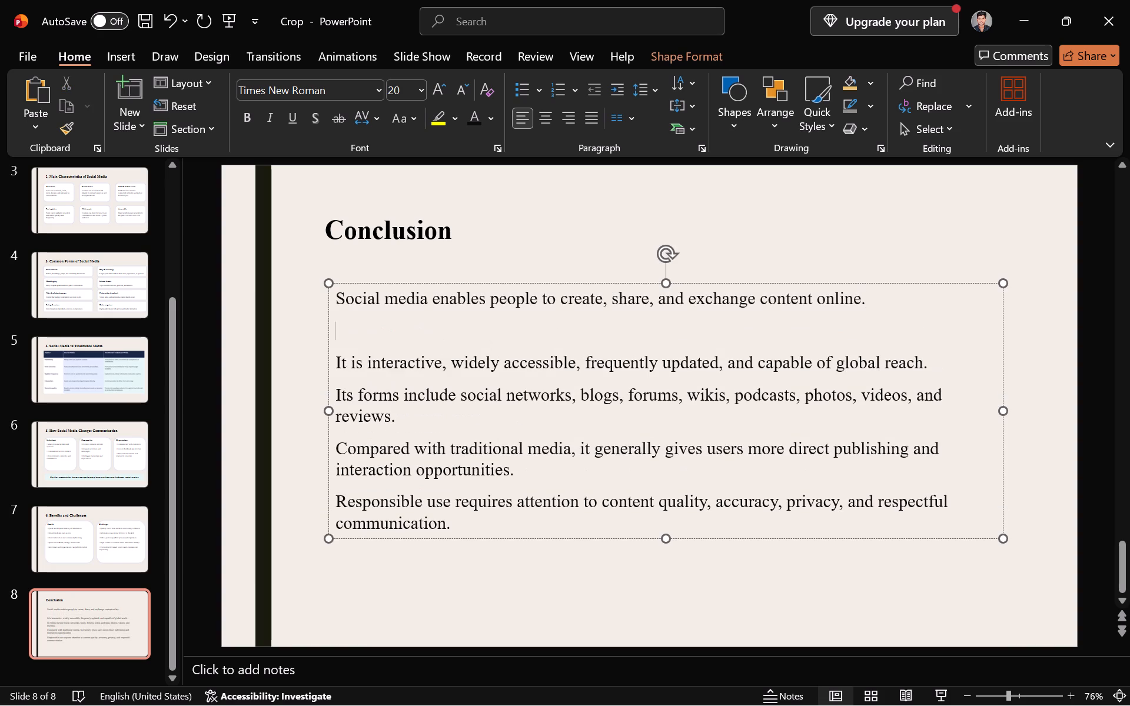
{"action": "key", "text": "Down"}
{"action": "key", "text": "Down"}
{"action": "key", "text": "BackSpace"}
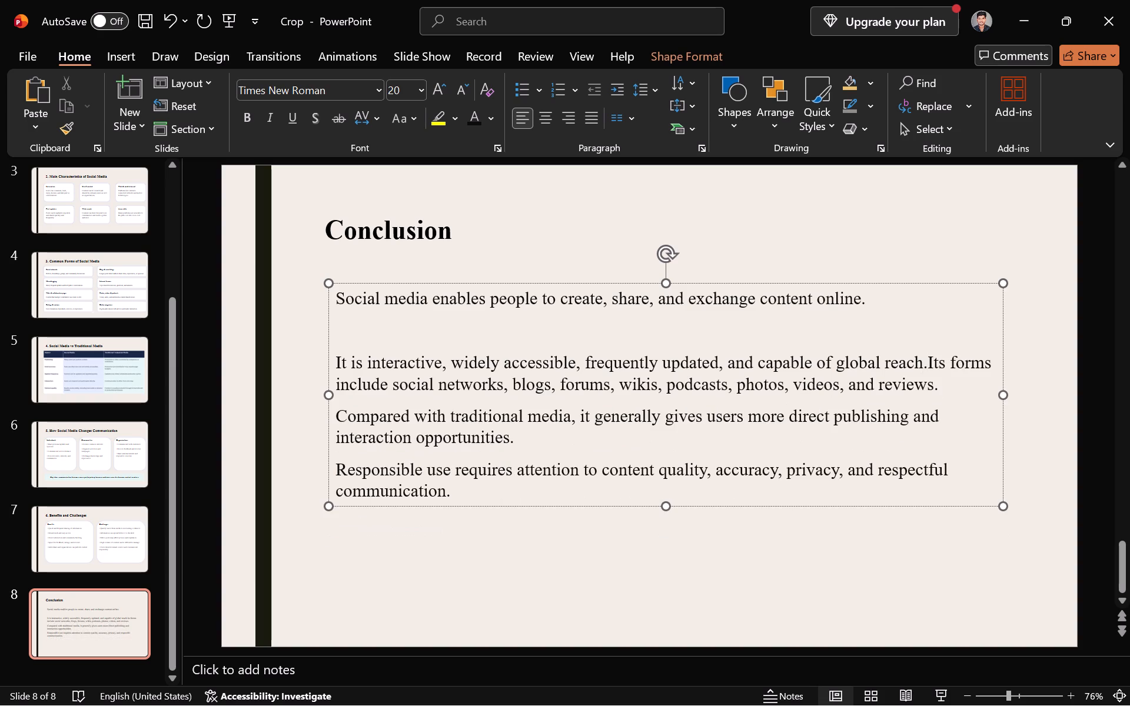
{"action": "key", "text": "Return"}
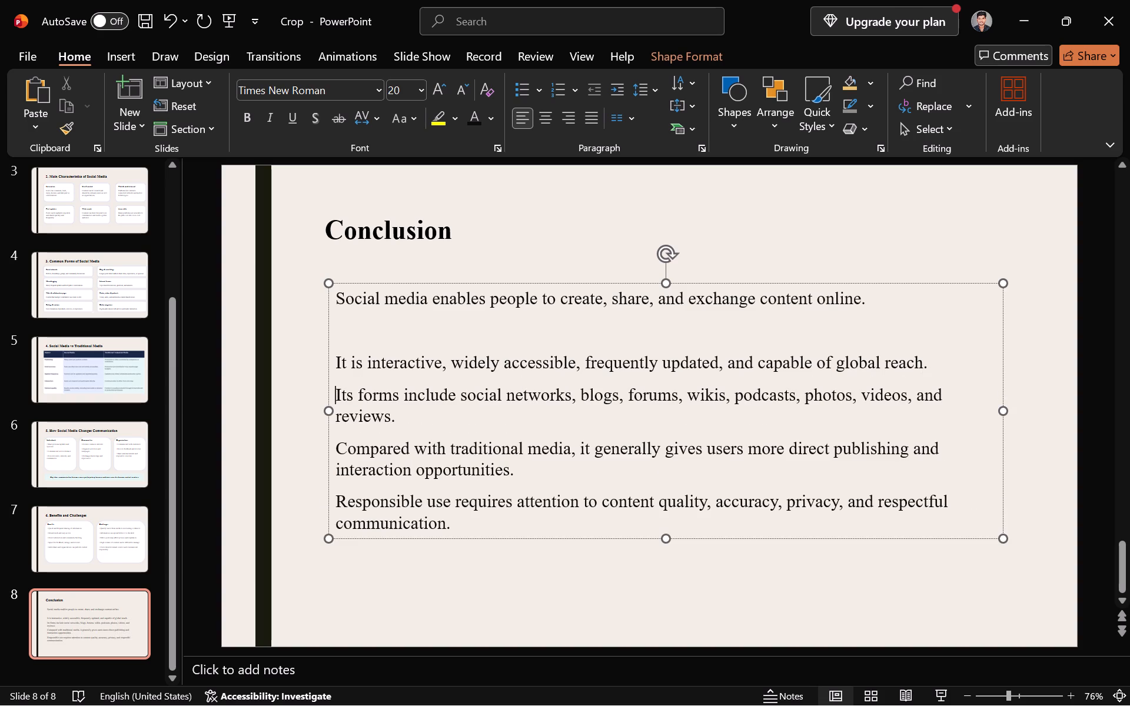
{"action": "key", "text": "Return"}
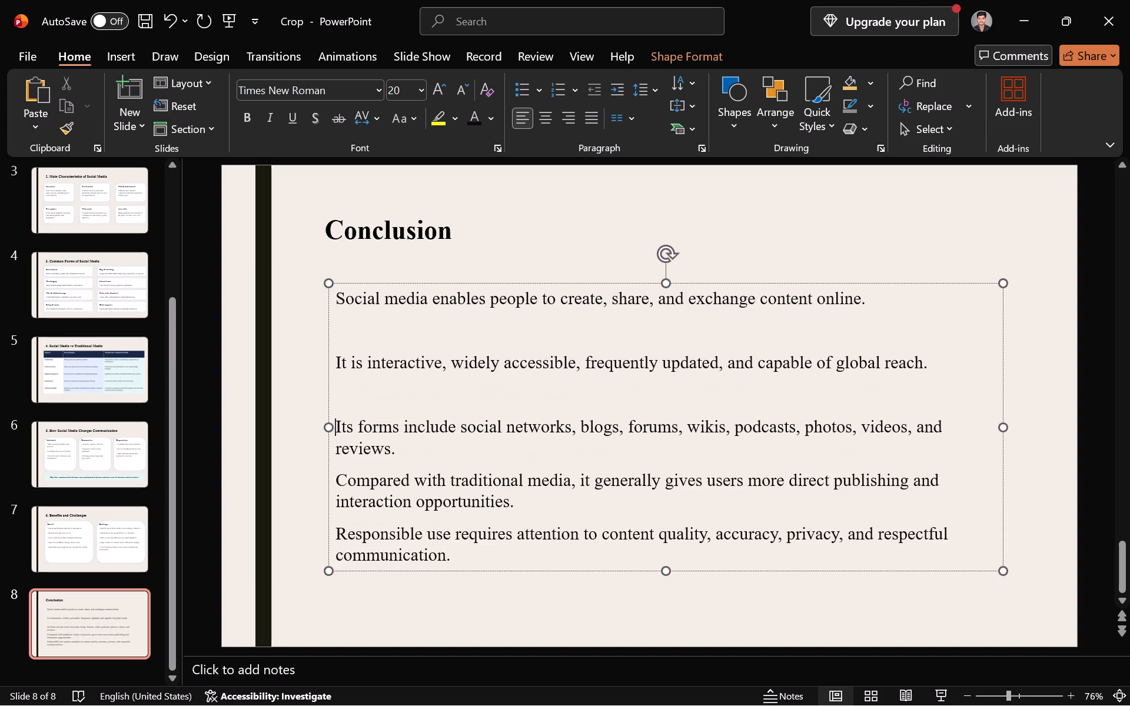
Insert a blank line after the third conclusion paragraph, the one about the forms of social media.
{"action": "key", "text": "Down"}
{"action": "key", "text": "Down"}
{"action": "key", "text": "Up"}
{"action": "key", "text": "Right"}
{"action": "key", "text": "Right"}
{"action": "key", "text": "Right"}
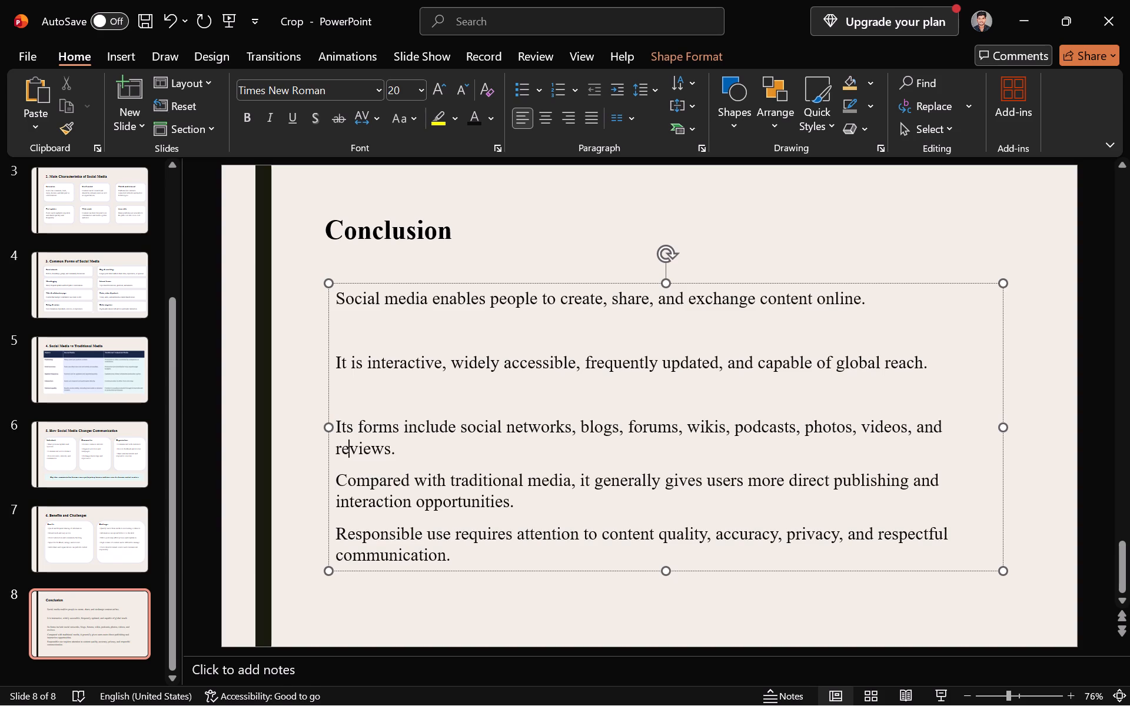
{"action": "key", "text": "Right"}
{"action": "key", "text": "Right"}
{"action": "key", "text": "Right"}
{"action": "key", "text": "Right"}
{"action": "key", "text": "Right"}
{"action": "key", "text": "Return"}
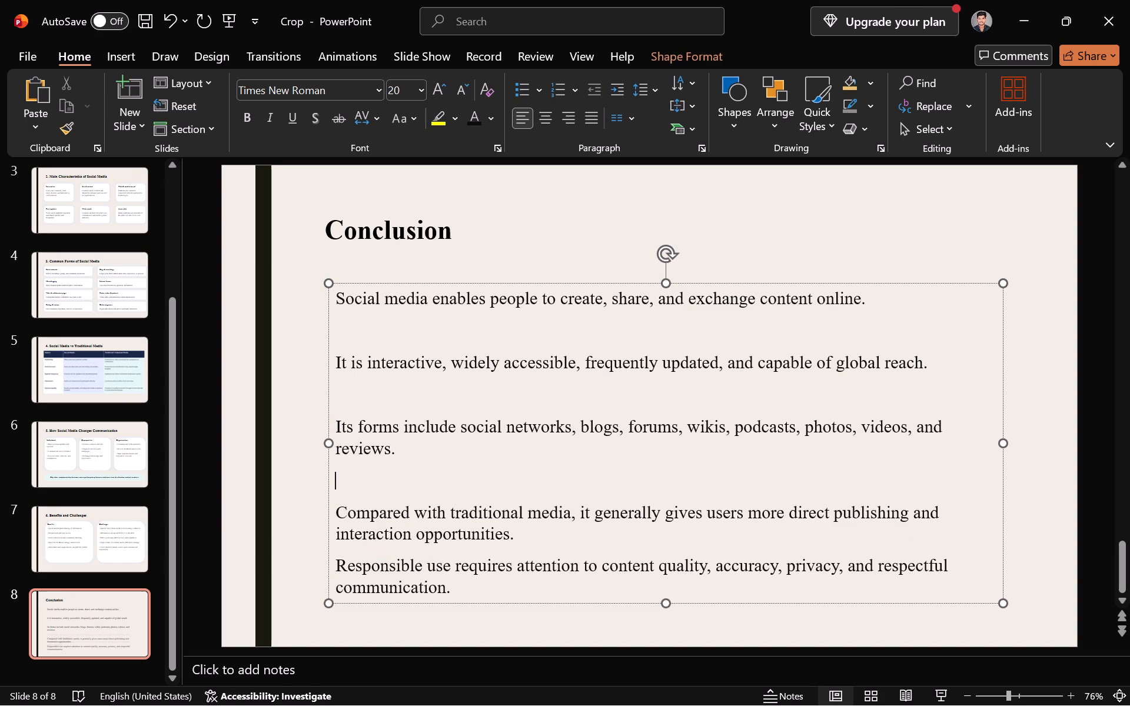
Insert a blank line after the fourth conclusion paragraph, which compares social media with traditional media.
{"action": "key", "text": "Down"}
{"action": "key", "text": "Down"}
{"action": "key", "text": "Down"}
{"action": "key", "text": "Up"}
{"action": "key", "text": "Right"}
{"action": "key", "text": "Right"}
{"action": "key", "text": "Right"}
{"action": "key", "text": "Right"}
{"action": "key", "text": "Right"}
{"action": "key", "text": "Right"}
{"action": "key", "text": "Right"}
{"action": "key", "text": "Right"}
{"action": "key", "text": "Right"}
{"action": "key", "text": "Right"}
{"action": "key", "text": "Right"}
{"action": "key", "text": "Right"}
{"action": "key", "text": "Right"}
{"action": "key", "text": "Right"}
{"action": "key", "text": "Right"}
{"action": "key", "text": "Right"}
{"action": "key", "text": "Right"}
{"action": "key", "text": "Right"}
{"action": "key", "text": "Right"}
{"action": "key", "text": "Right"}
{"action": "key", "text": "Right"}
{"action": "key", "text": "Right"}
{"action": "key", "text": "Right"}
{"action": "key", "text": "Right"}
{"action": "key", "text": "Right"}
{"action": "key", "text": "Return"}
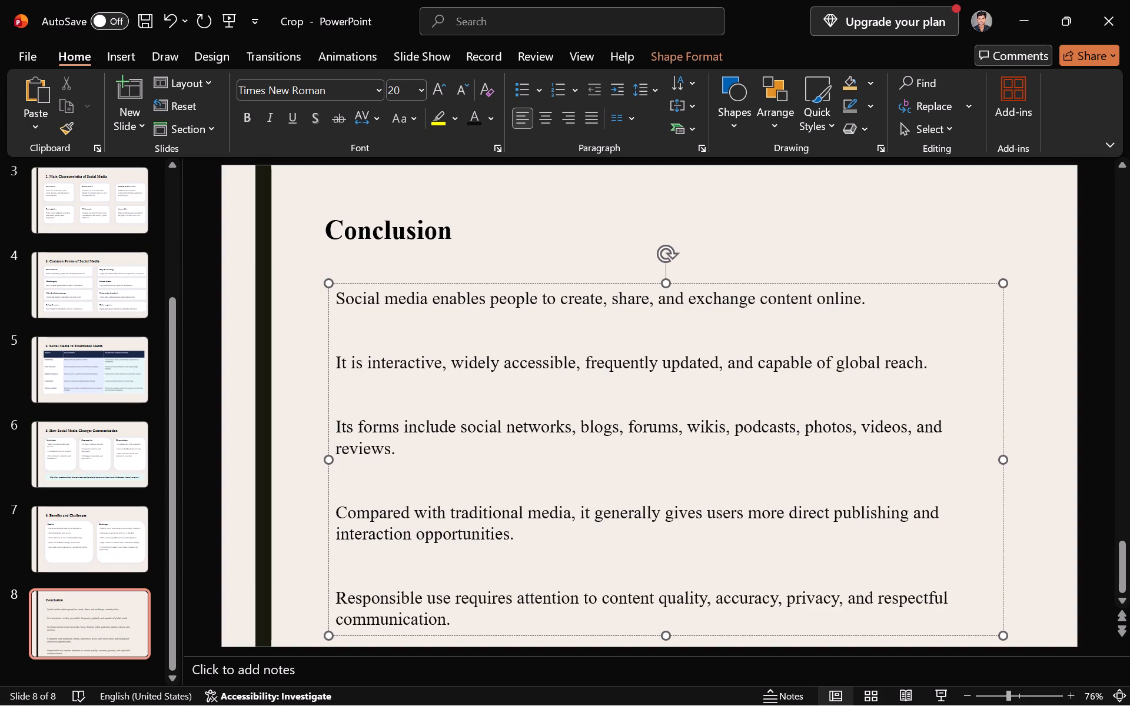
Move the conclusion text box up close under the title so its text aligns with the title's left edge.
{"action": "left_click_drag", "start_coordinate": [888, 281], "coordinate": [881, 257]}
{"action": "left_click", "coordinate": [870, 318]}
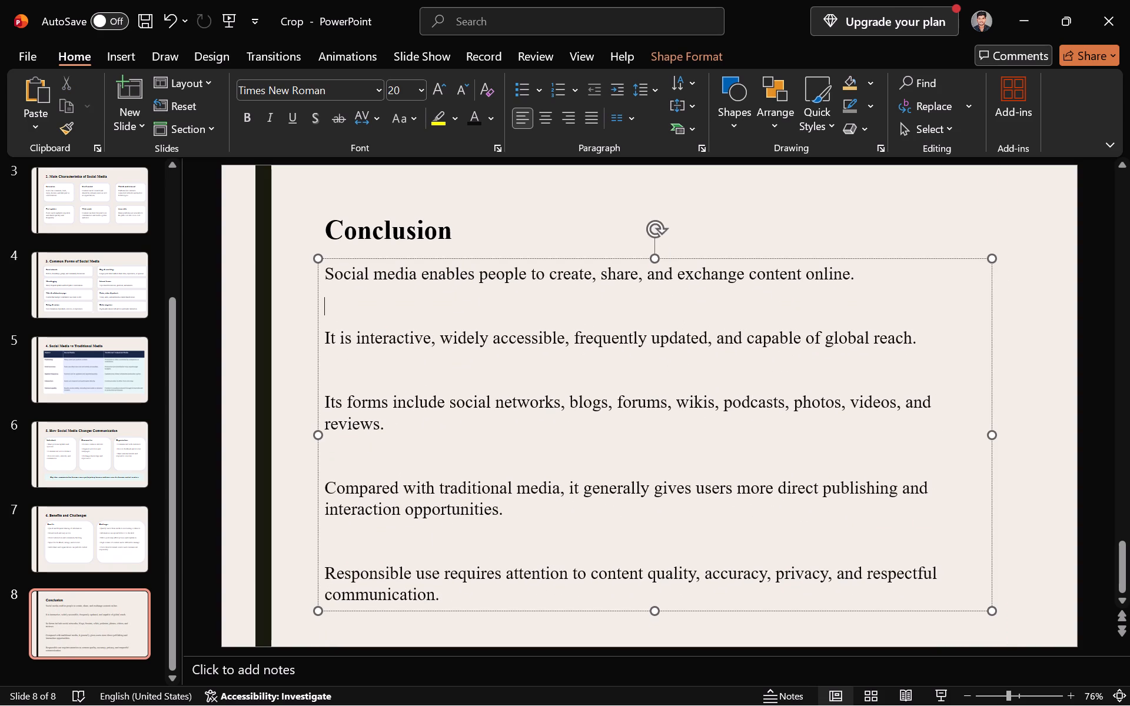
{"action": "key", "text": "ctrl+a"}
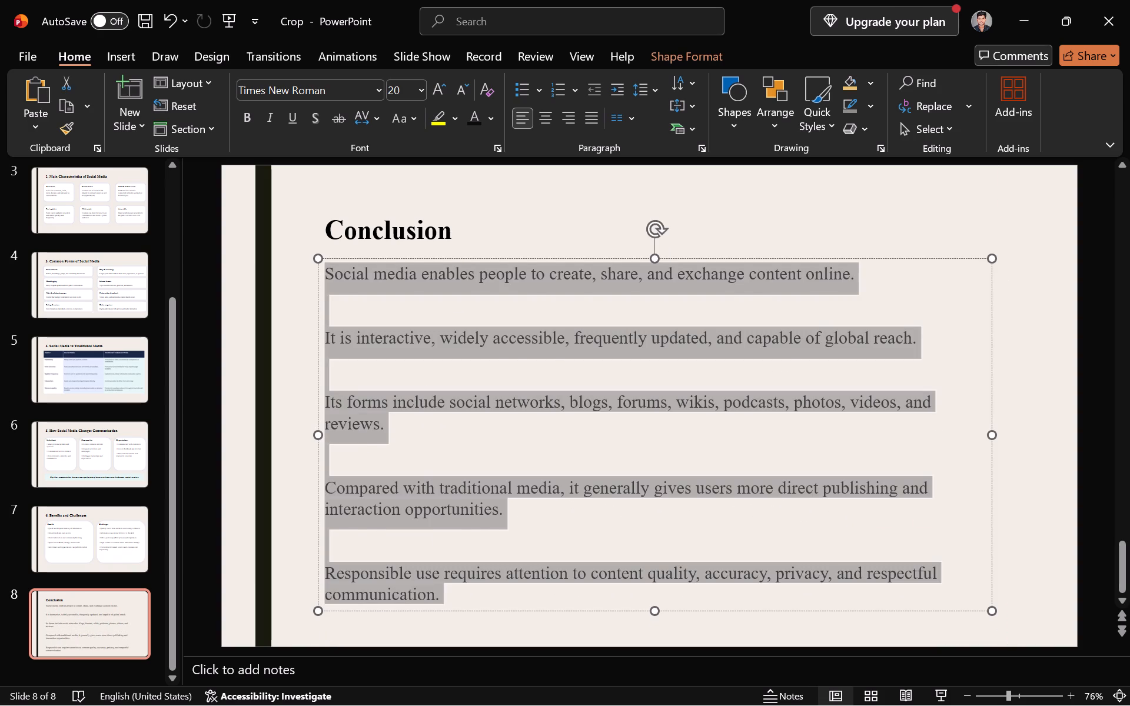
{"action": "left_click", "coordinate": [683, 517]}
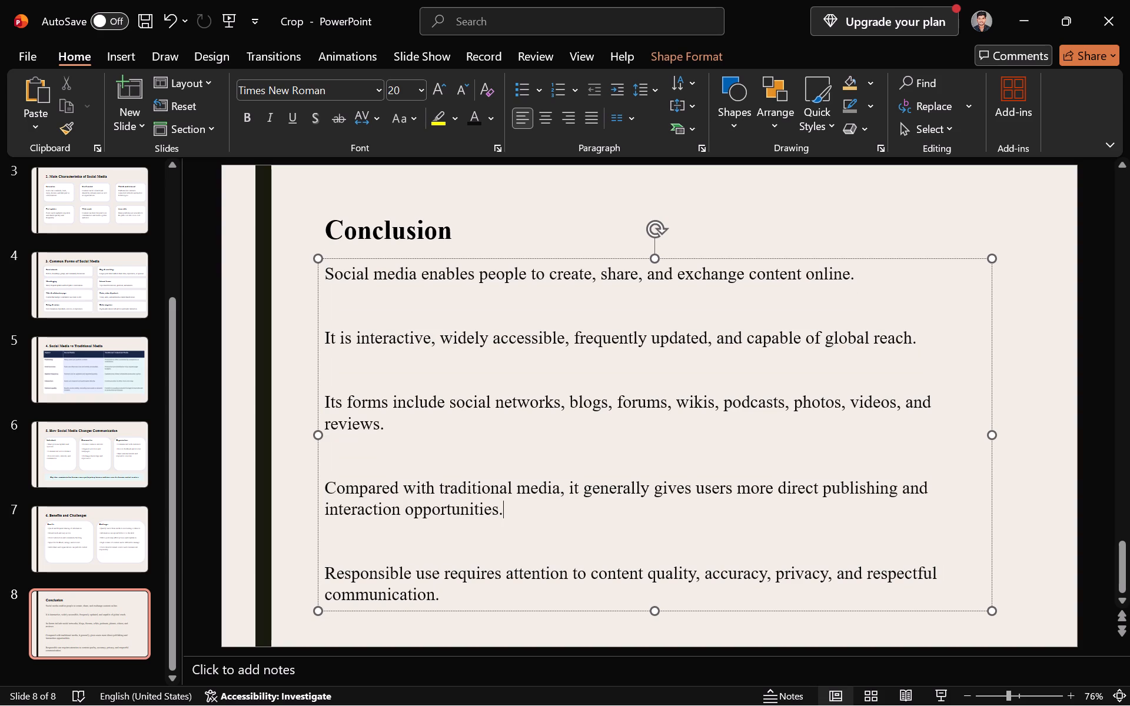
Delete the "It is interactive, widely accessible..." paragraph, leaving one blank line between its neighbouring paragraphs.
{"action": "left_click_drag", "start_coordinate": [926, 342], "coordinate": [315, 336]}
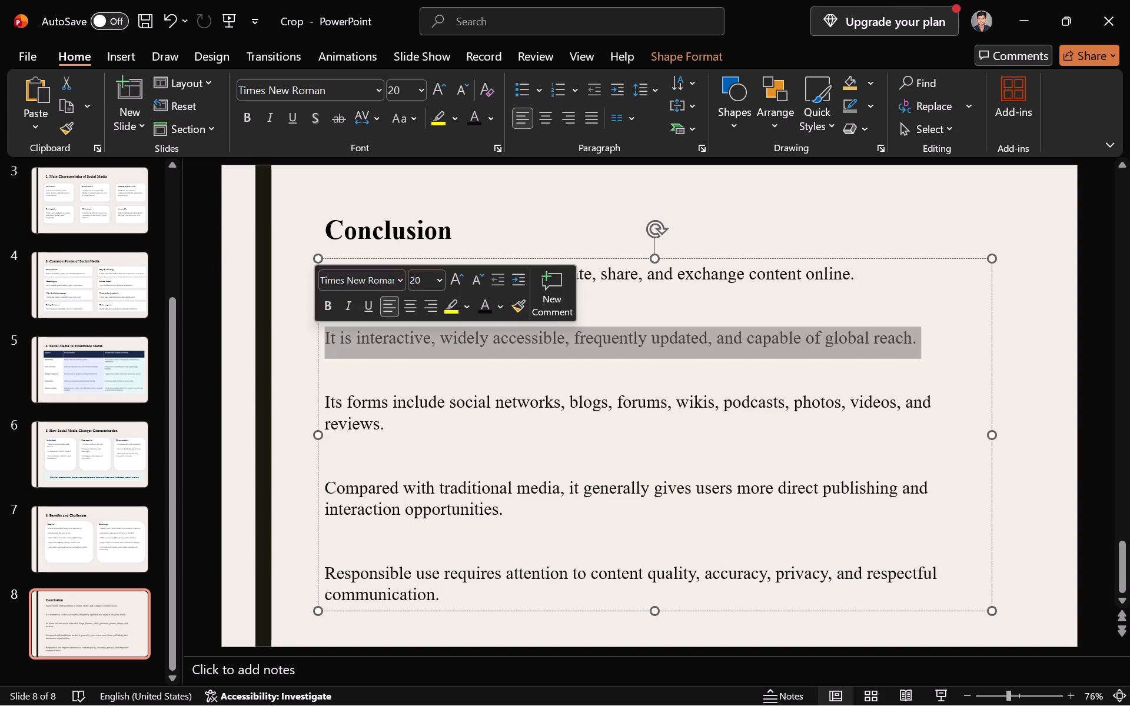
{"action": "key", "text": "BackSpace"}
{"action": "key", "text": "BackSpace"}
{"action": "key", "text": "BackSpace"}
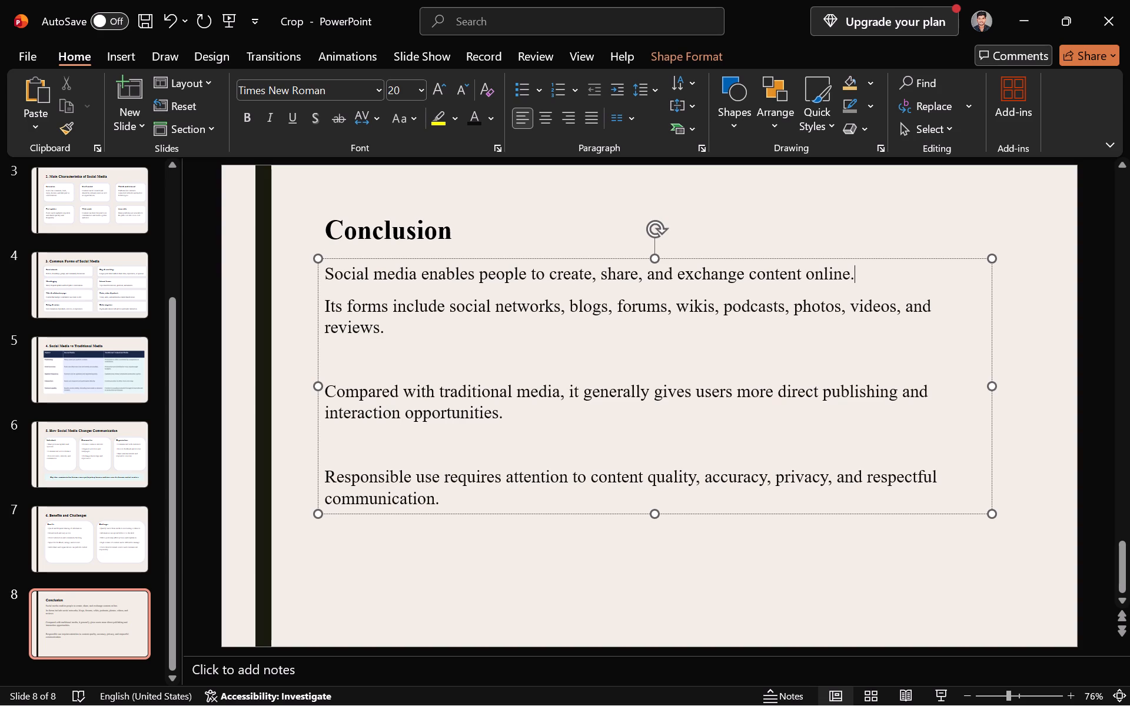
{"action": "key", "text": "Return"}
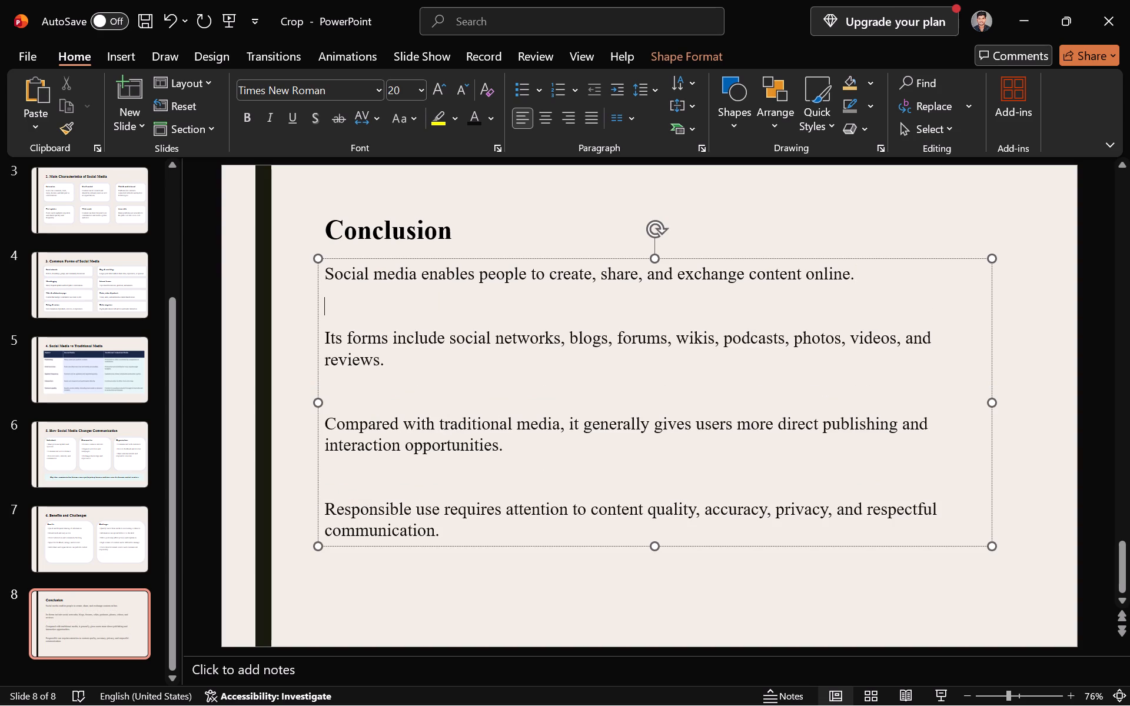
Justify all the conclusion paragraphs and format them as a list with filled round bullets.
{"action": "key", "text": "ctrl+a"}
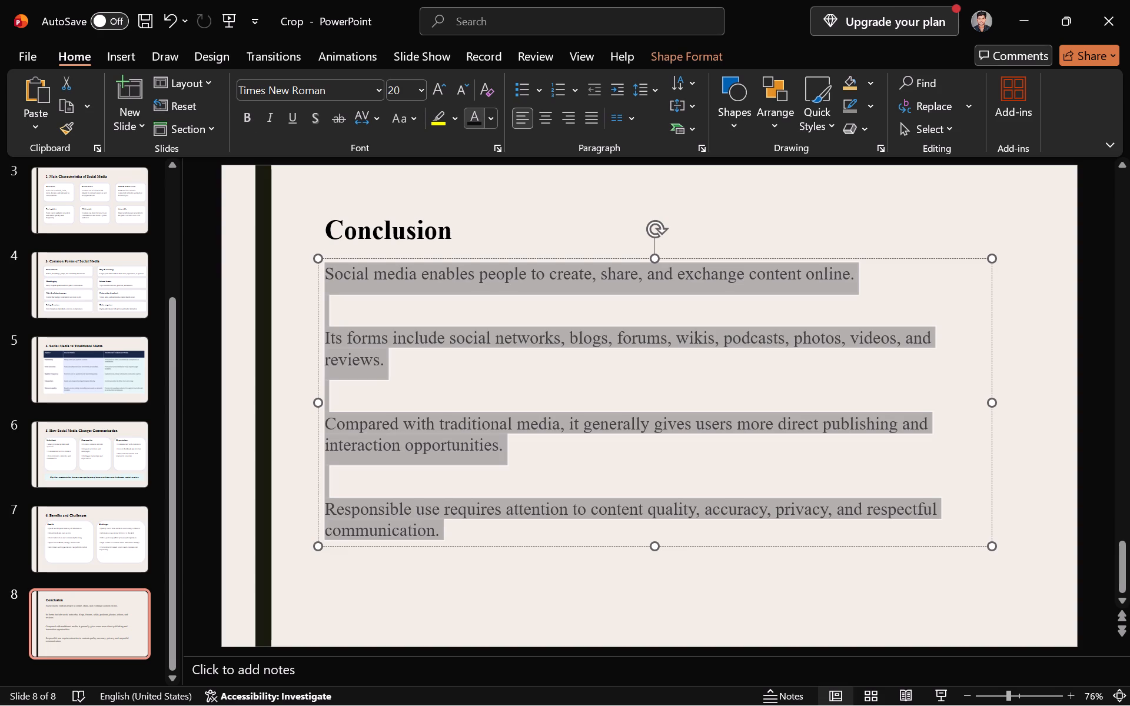
{"action": "left_click", "coordinate": [589, 119]}
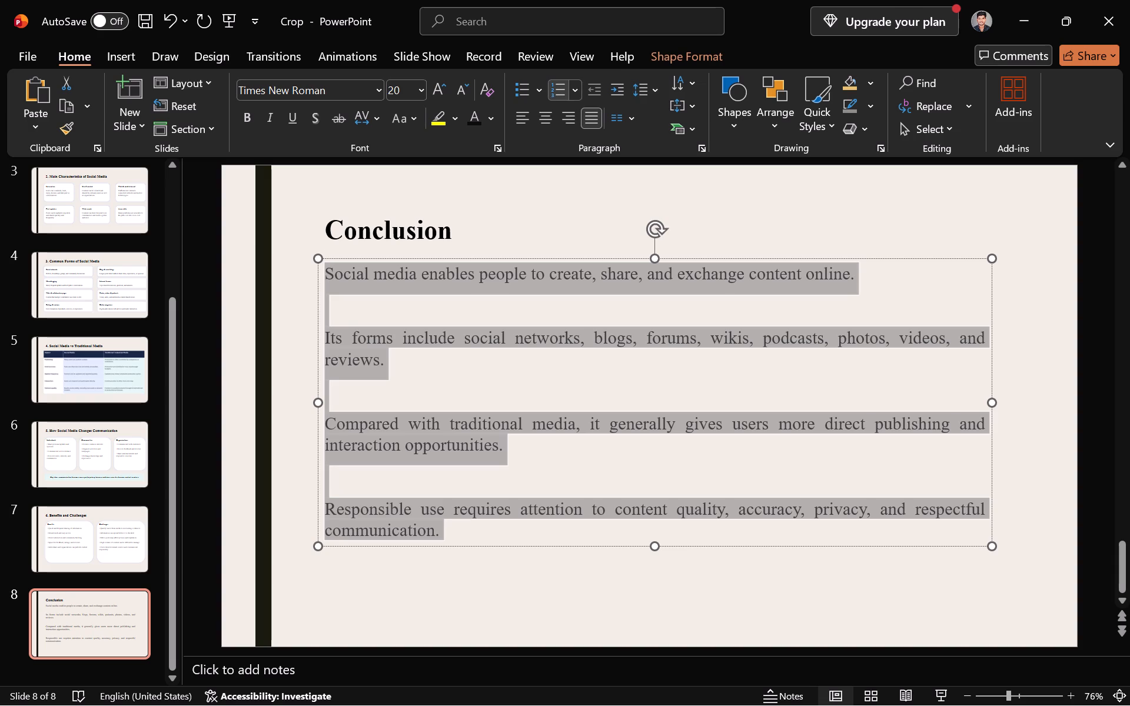
{"action": "left_click", "coordinate": [534, 85]}
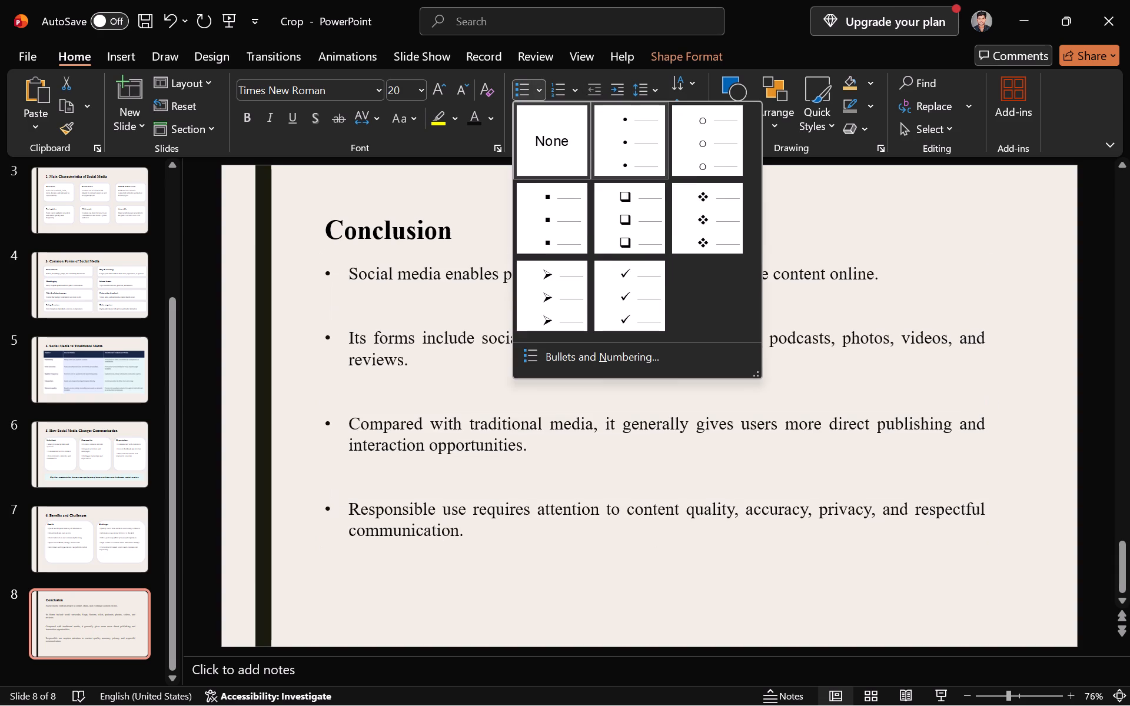
{"action": "left_click", "coordinate": [642, 146]}
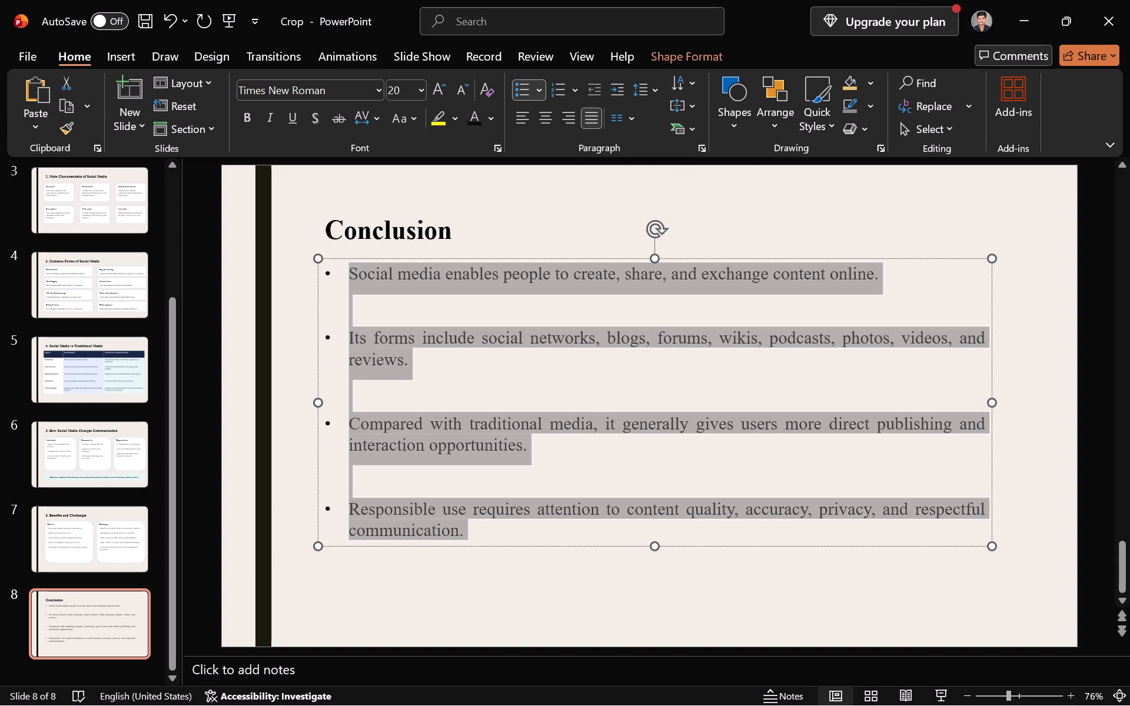
Move the bulleted conclusion text box slightly down to leave more space below the title.
{"action": "left_click", "coordinate": [742, 219]}
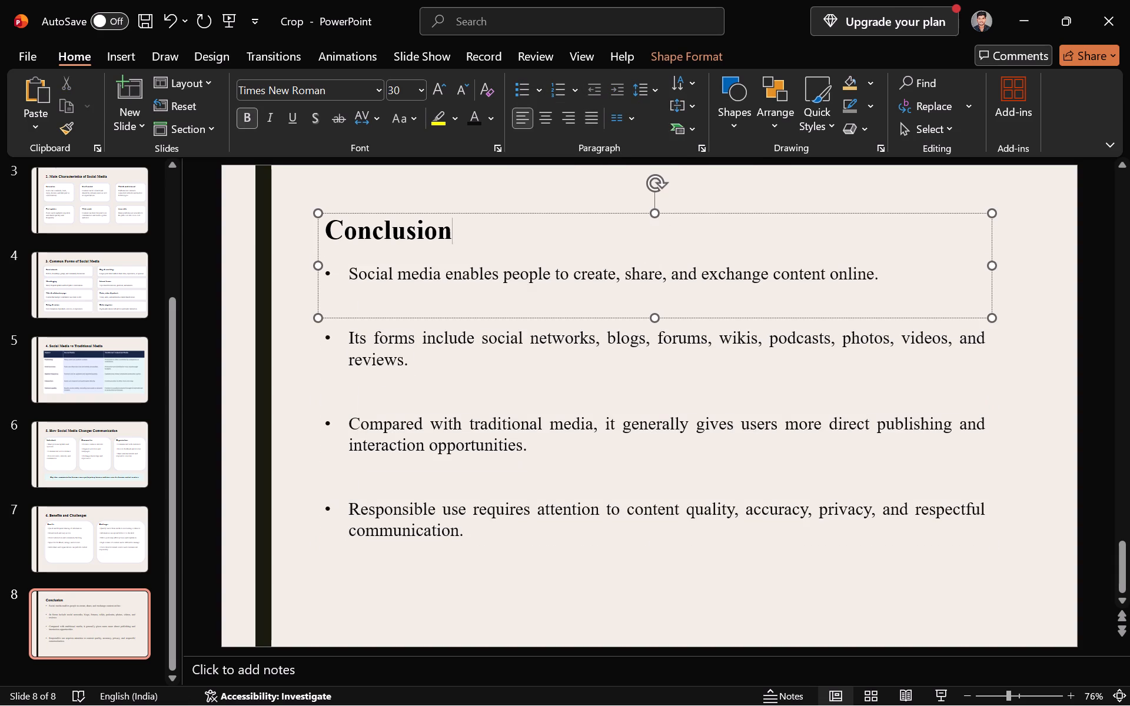
{"action": "left_click", "coordinate": [303, 407]}
{"action": "left_click", "coordinate": [434, 351]}
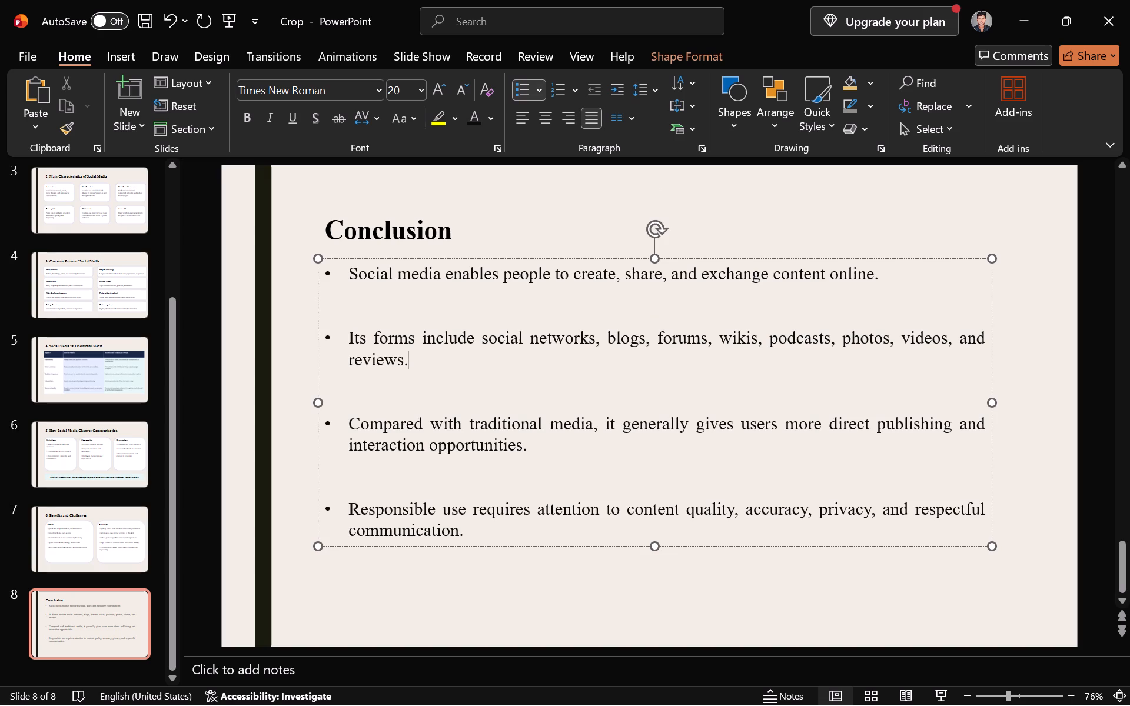
{"action": "left_click_drag", "start_coordinate": [487, 257], "coordinate": [487, 269]}
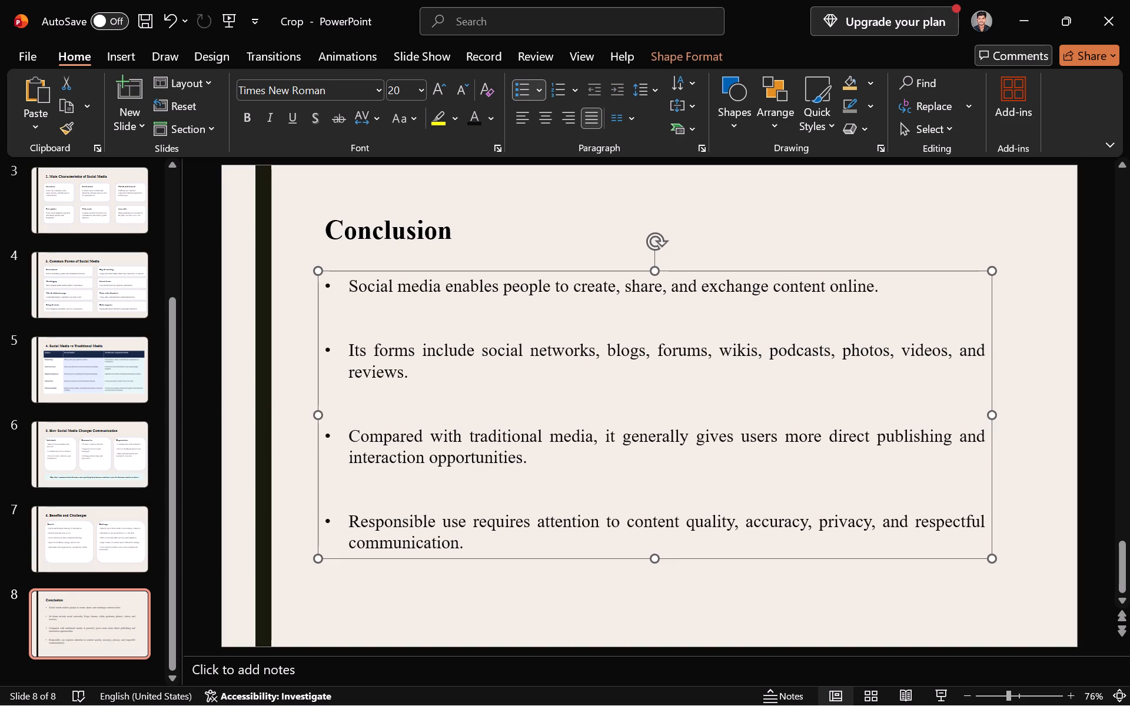
{"action": "left_click", "coordinate": [292, 350]}
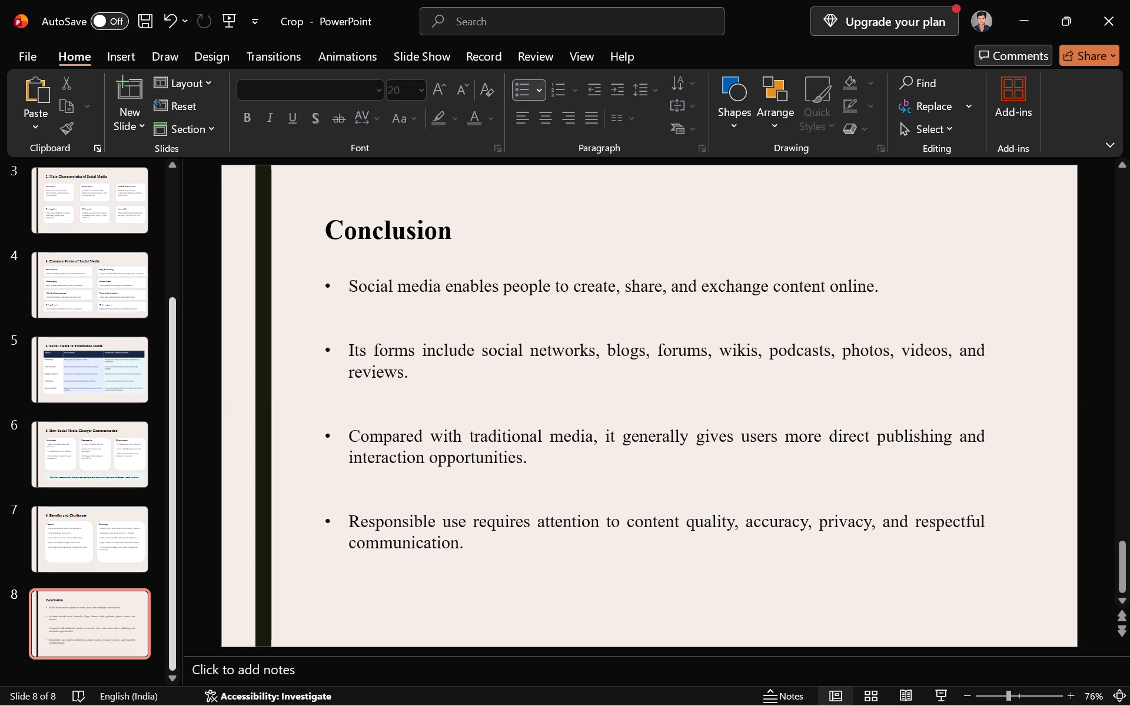
Add a blank slide after the Conclusion slide.
{"action": "left_click", "coordinate": [141, 130]}
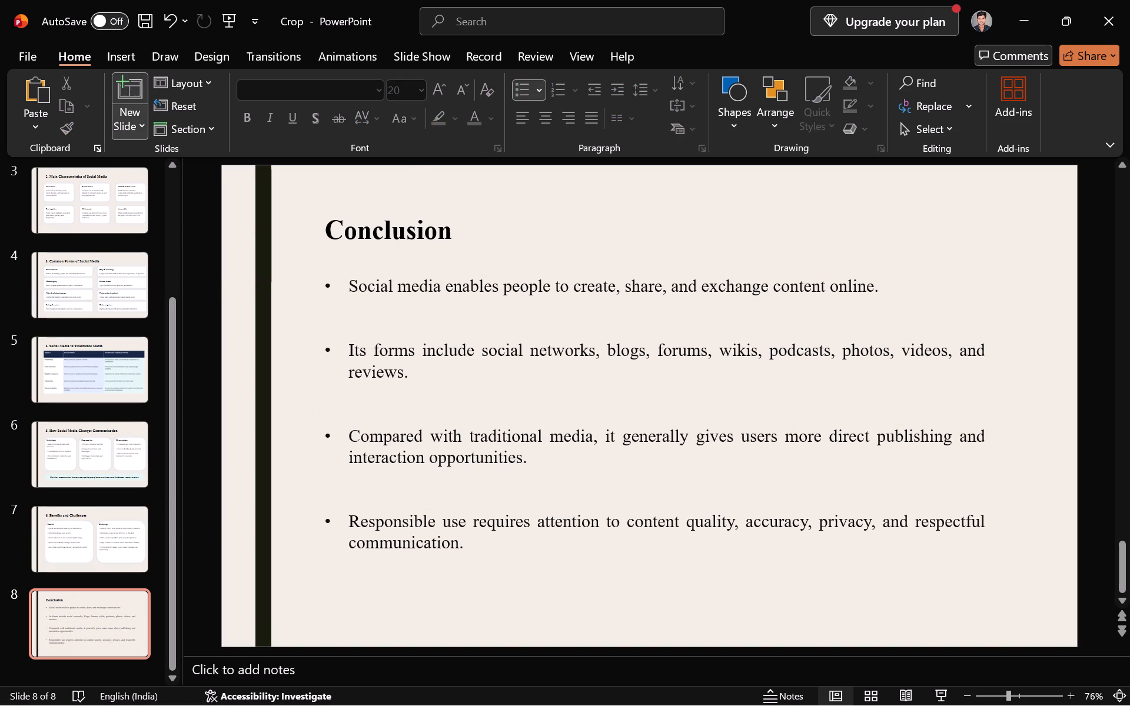
{"action": "left_click", "coordinate": [136, 375]}
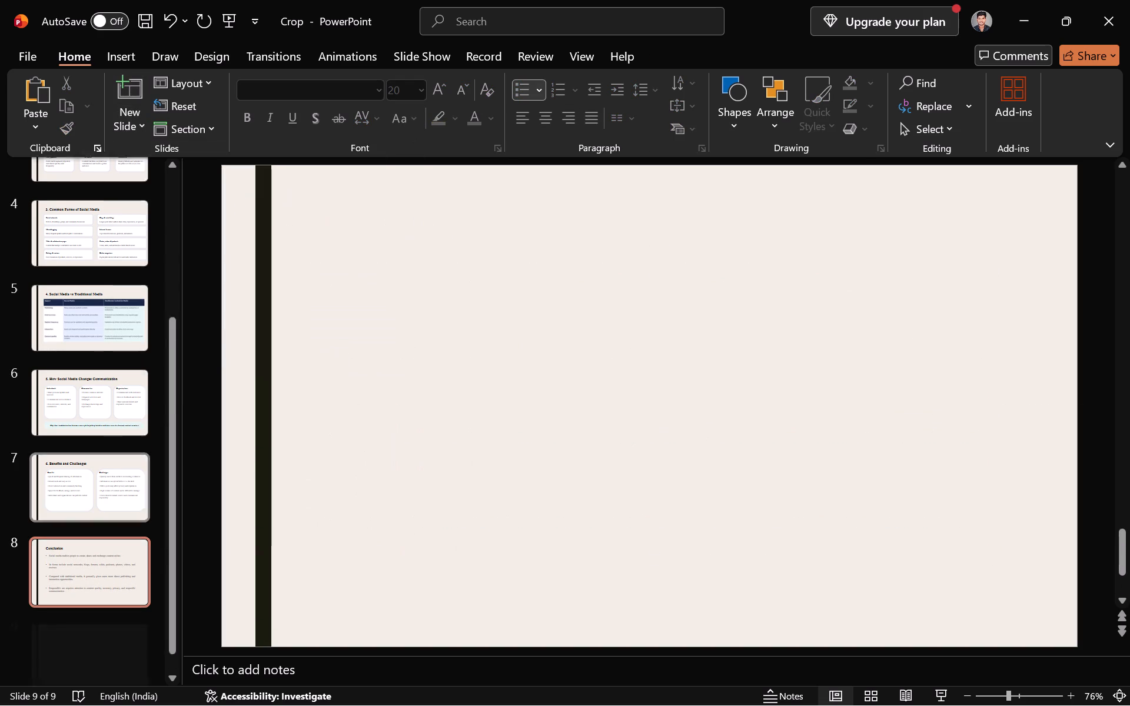
Insert a text box reading "THANK YOU" near the middle of slide 9.
{"action": "left_click", "coordinate": [121, 53]}
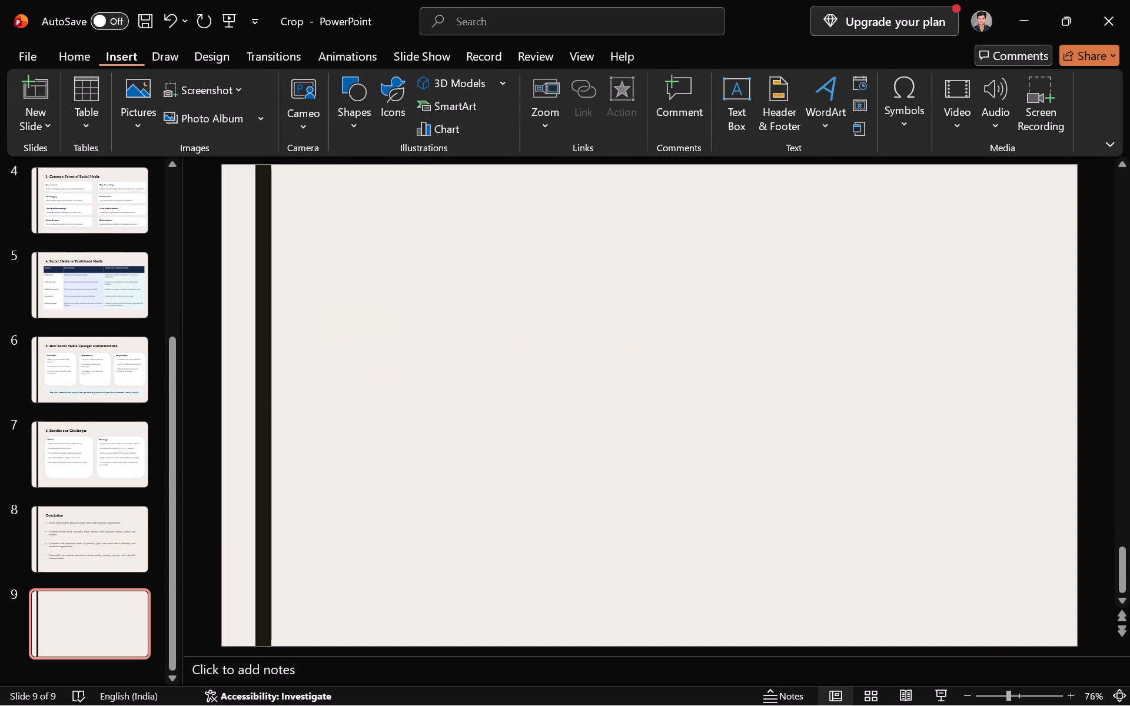
{"action": "left_click", "coordinate": [743, 95]}
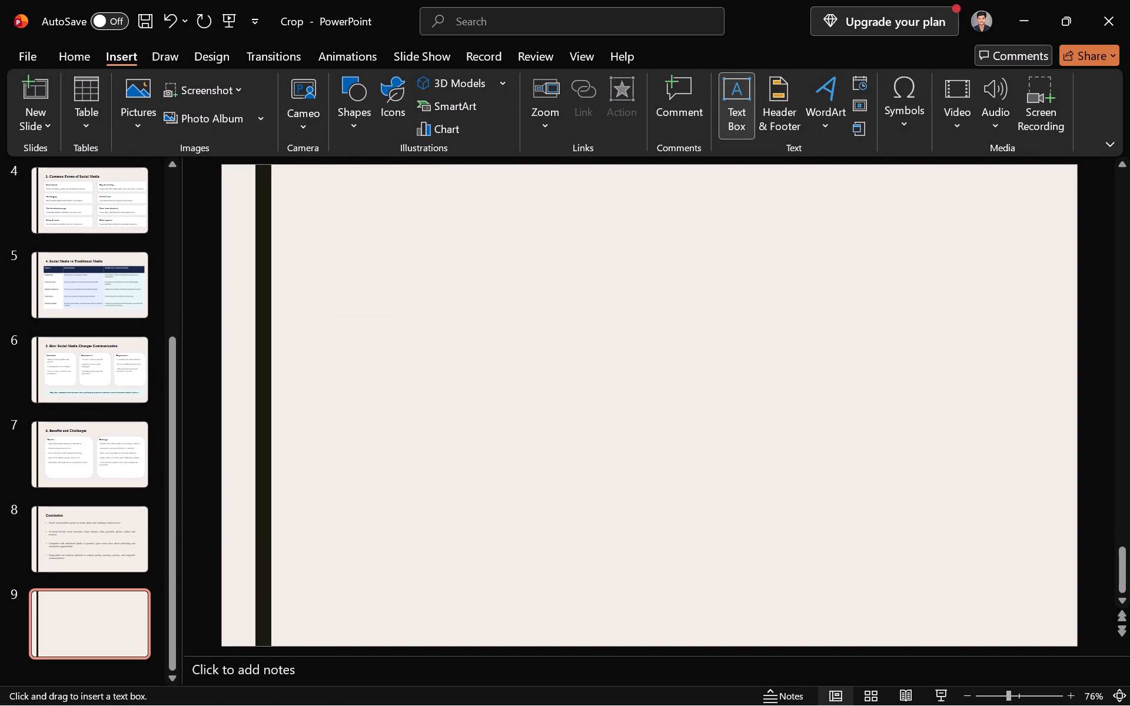
{"action": "left_click", "coordinate": [630, 374]}
{"action": "type", "text": "THANK"}
{"action": "key", "text": "space"}
{"action": "type", "text": "YOU"}
Format the "THANK YOU" text in bold Times New Roman with the black font colour.
{"action": "key", "text": "ctrl+a"}
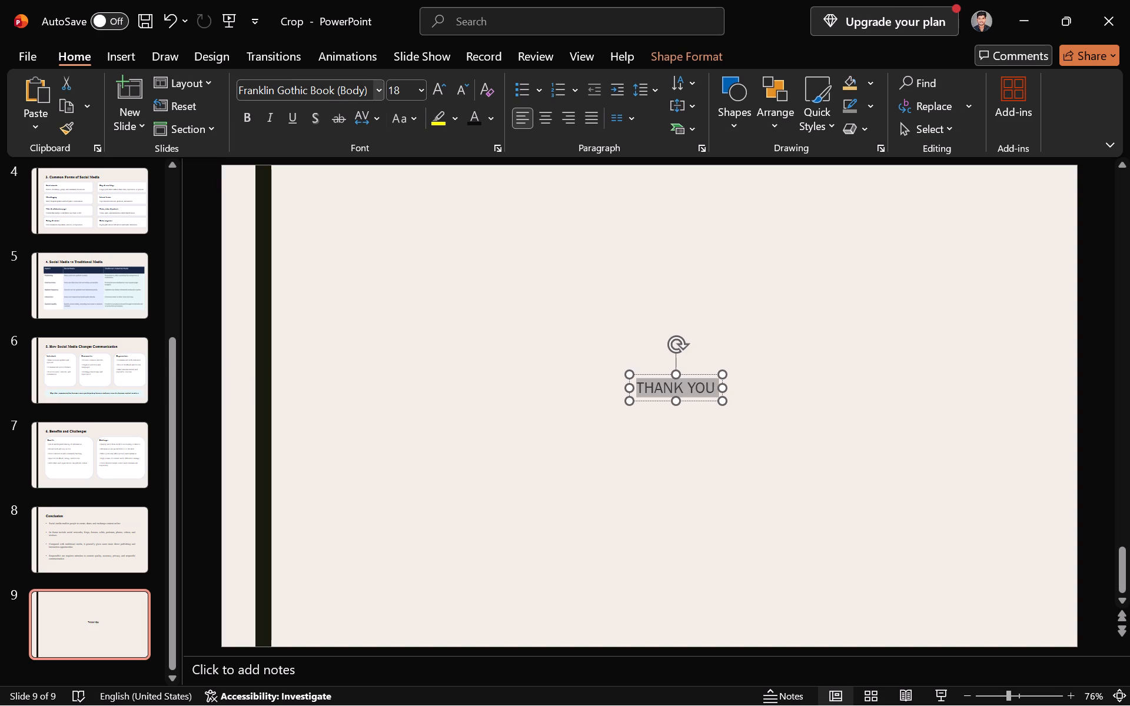
{"action": "left_click", "coordinate": [355, 88]}
{"action": "type", "text": "TIME"}
{"action": "key", "text": "Return"}
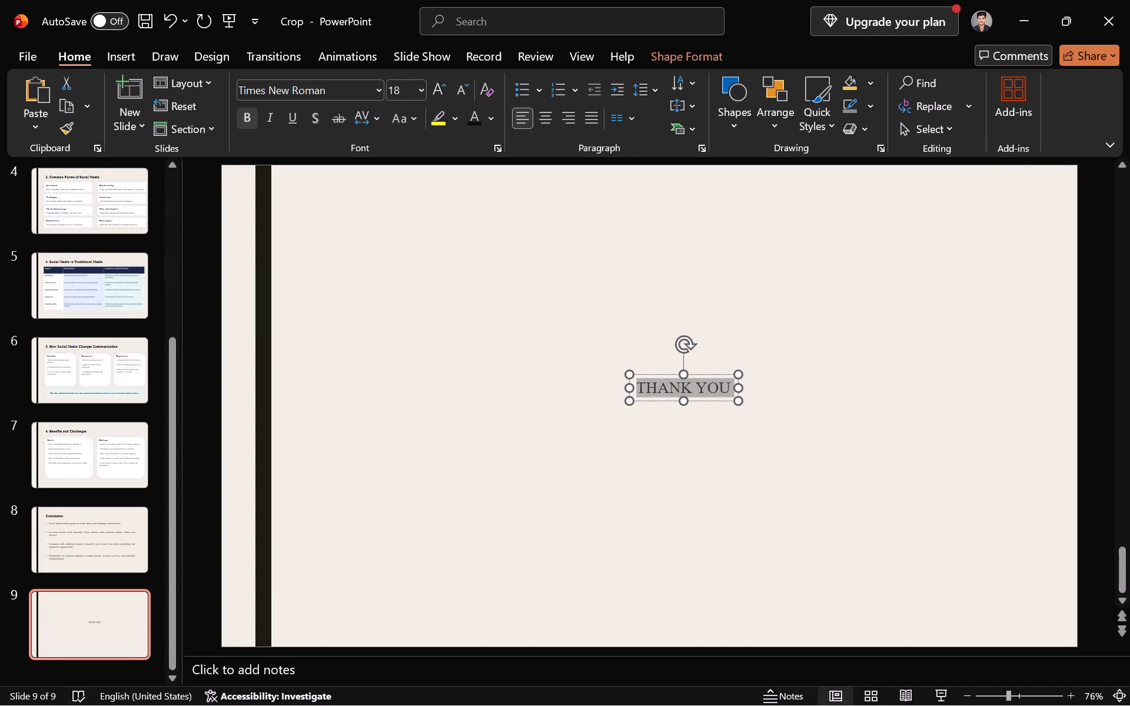
{"action": "left_click", "coordinate": [240, 120]}
{"action": "left_click", "coordinate": [476, 119]}
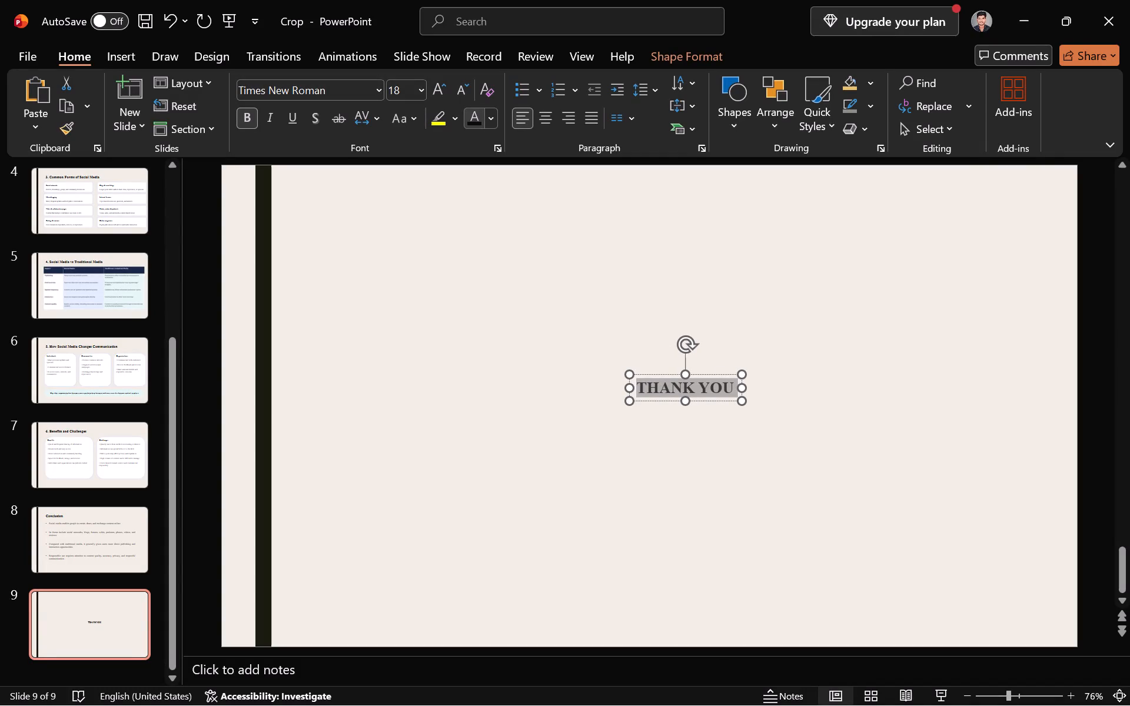
Set the font size of the "THANK YOU" text on slide 9 to 50.
{"action": "left_click", "coordinate": [404, 90]}
{"action": "type", "text": "44"}
{"action": "key", "text": "Return"}
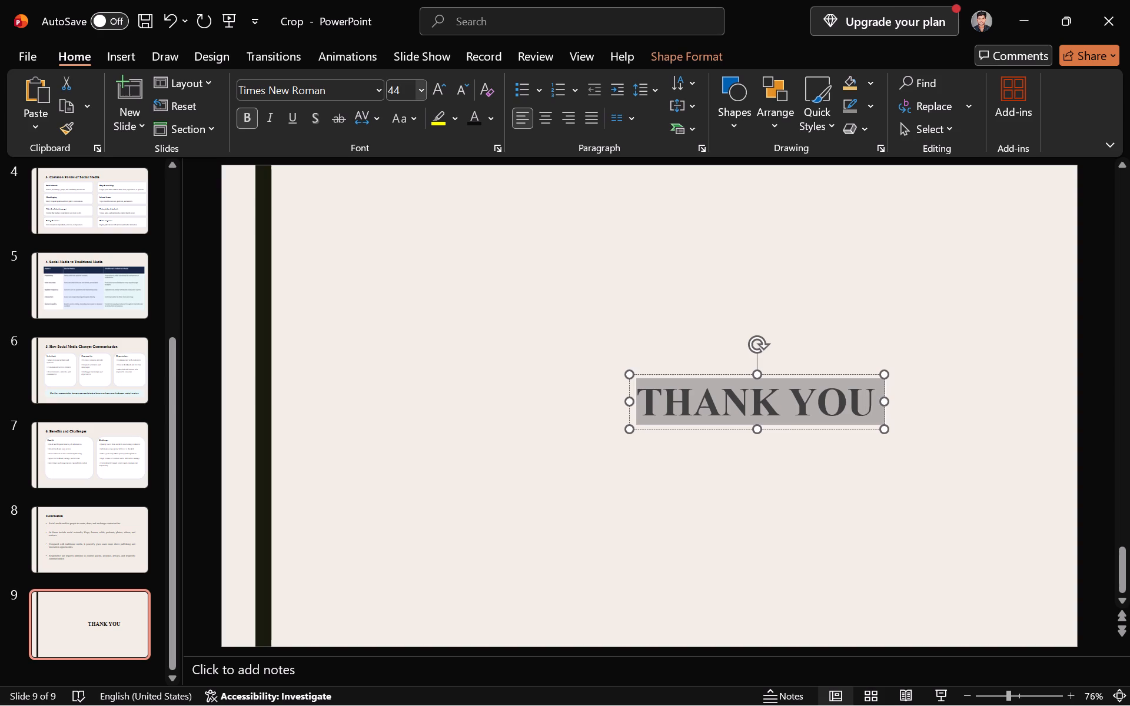
{"action": "left_click", "coordinate": [404, 90]}
{"action": "type", "text": "50"}
{"action": "key", "text": "Return"}
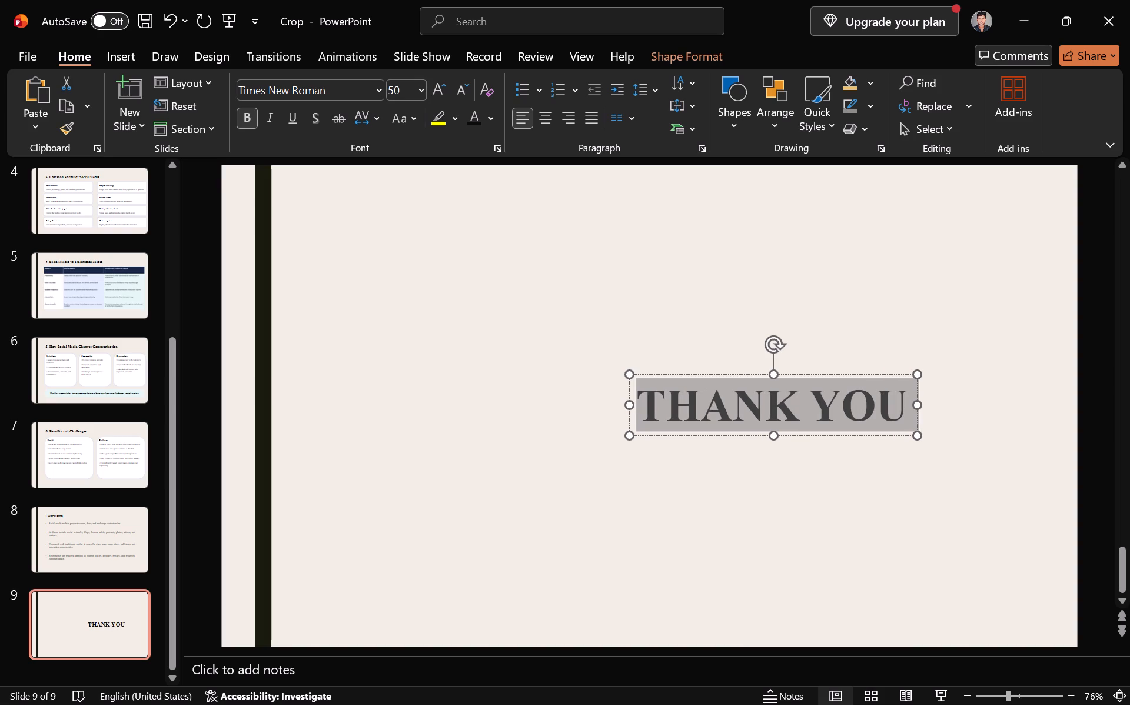
Move the "THANK YOU" text box left and slightly up so it sits near the centre of the slide.
{"action": "left_click_drag", "start_coordinate": [747, 376], "coordinate": [637, 362]}
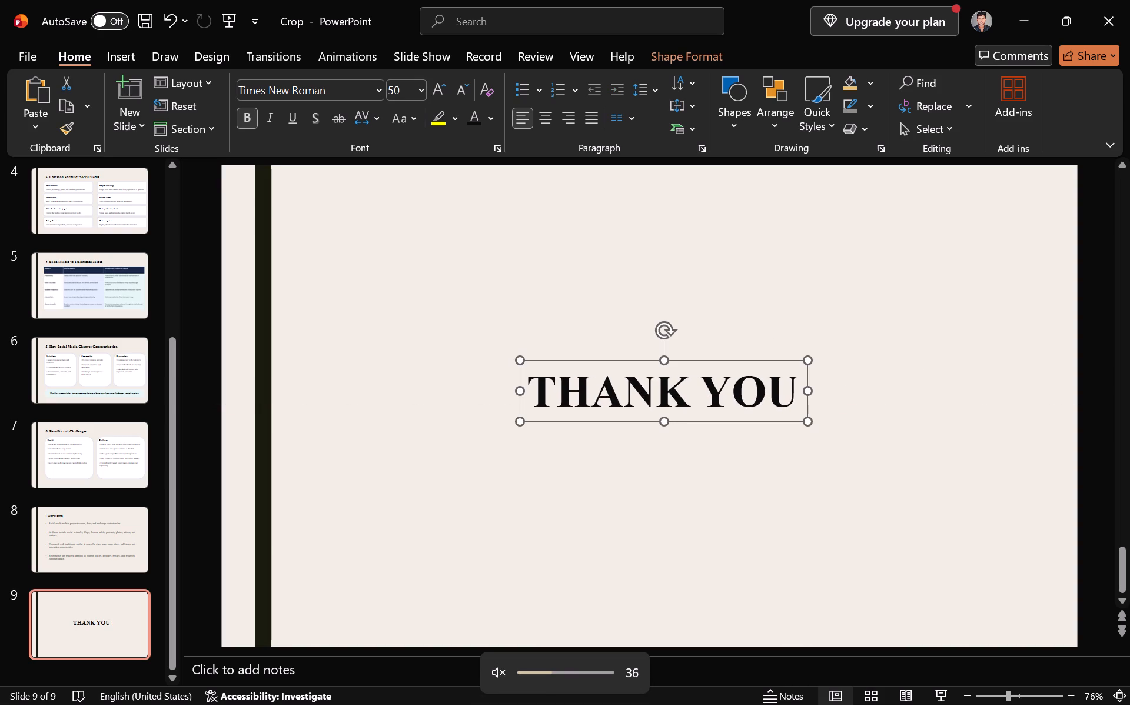
{"action": "left_click", "coordinate": [598, 548]}
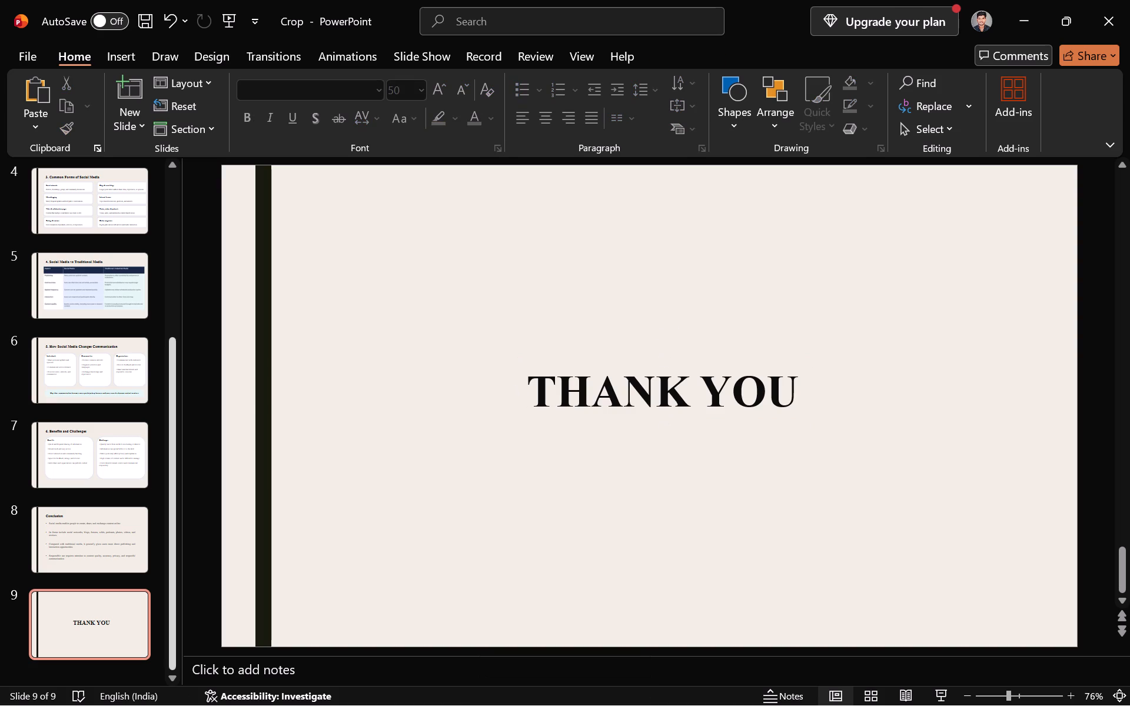
Underline the subtitle "WEB AND SOCIAL MEDIA ANALYTICS" on the title slide.
{"action": "scroll", "coordinate": [101, 441], "scroll_direction": "down", "scroll_amount": 6}
{"action": "scroll", "coordinate": [101, 441], "scroll_direction": "up", "scroll_amount": 7}
{"action": "left_click", "coordinate": [91, 208]}
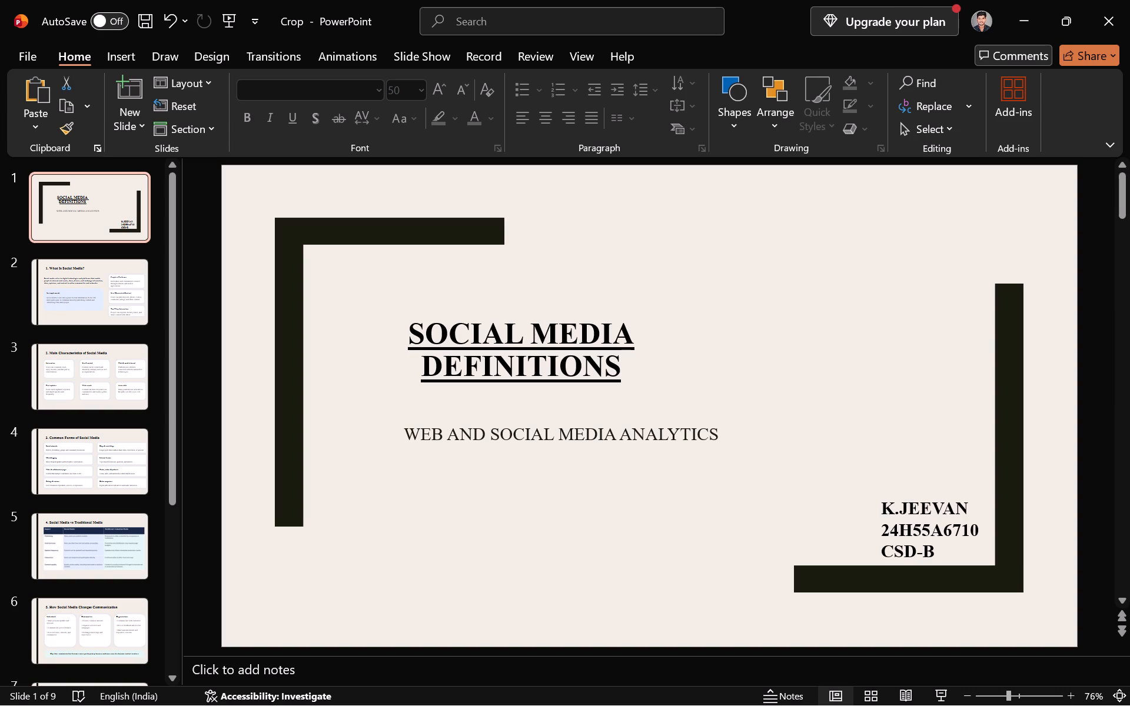
{"action": "left_click", "coordinate": [443, 434]}
{"action": "key", "text": "ctrl+a"}
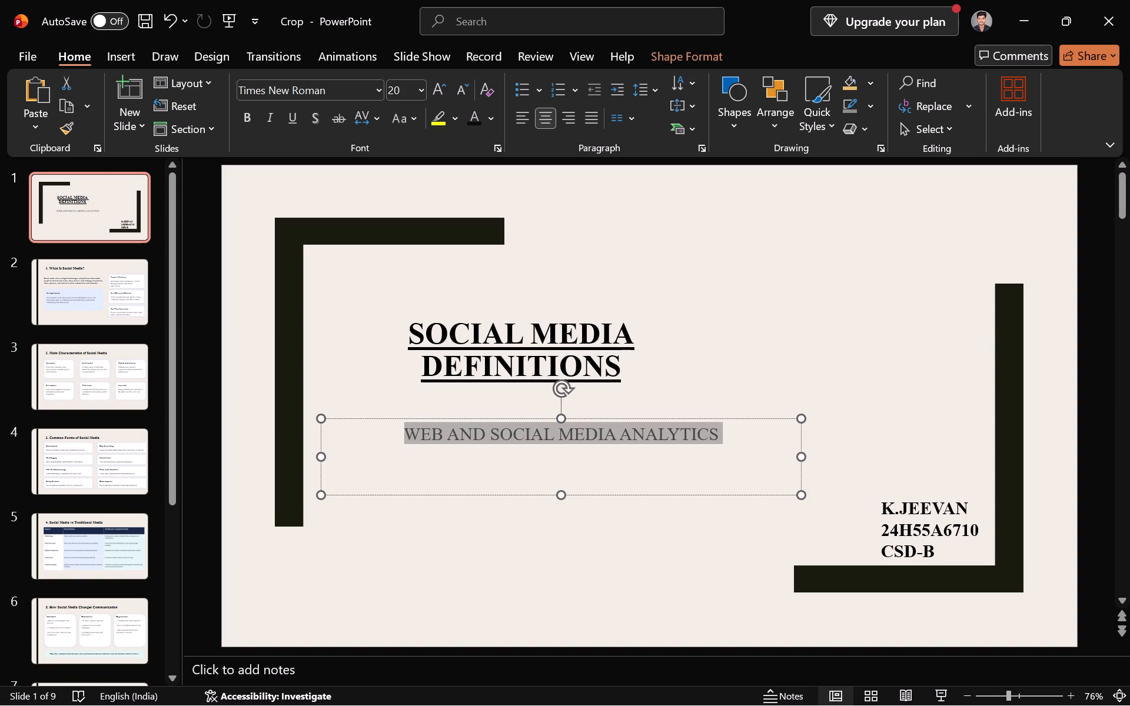
{"action": "left_click", "coordinate": [293, 111]}
{"action": "left_click", "coordinate": [502, 555]}
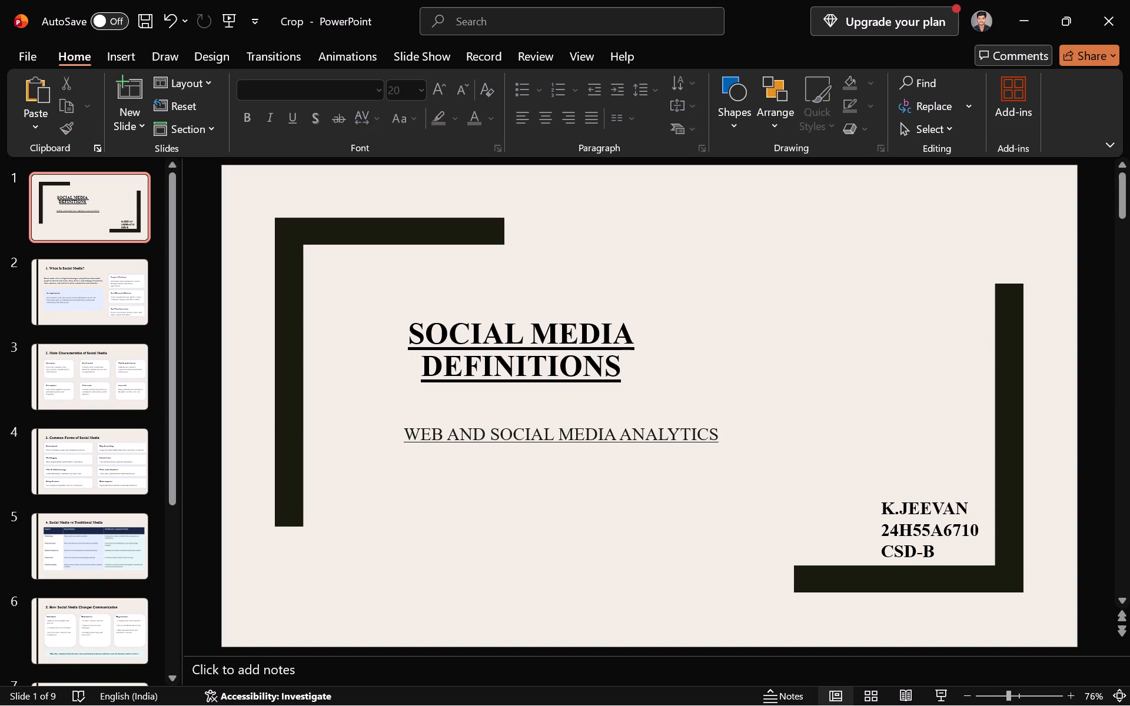
Review the slides from slide 2 through the closing slide to check their content and formatting.
{"action": "key", "text": "Down"}
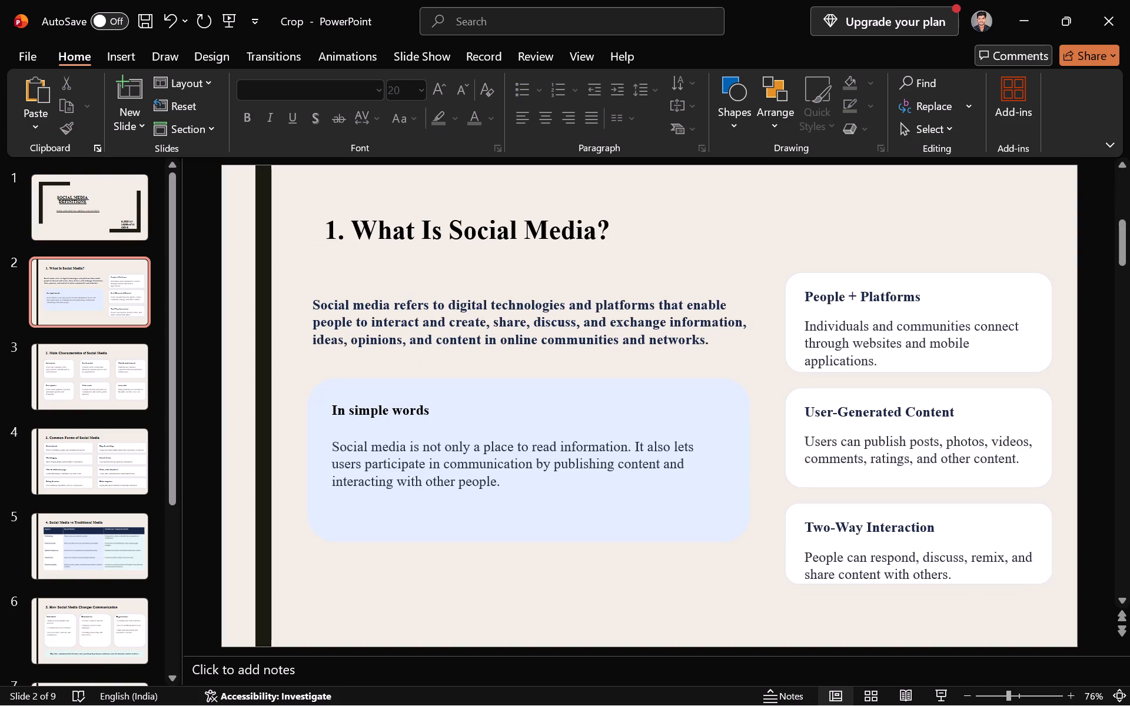
{"action": "key", "text": "Down"}
{"action": "key", "text": "Down"}
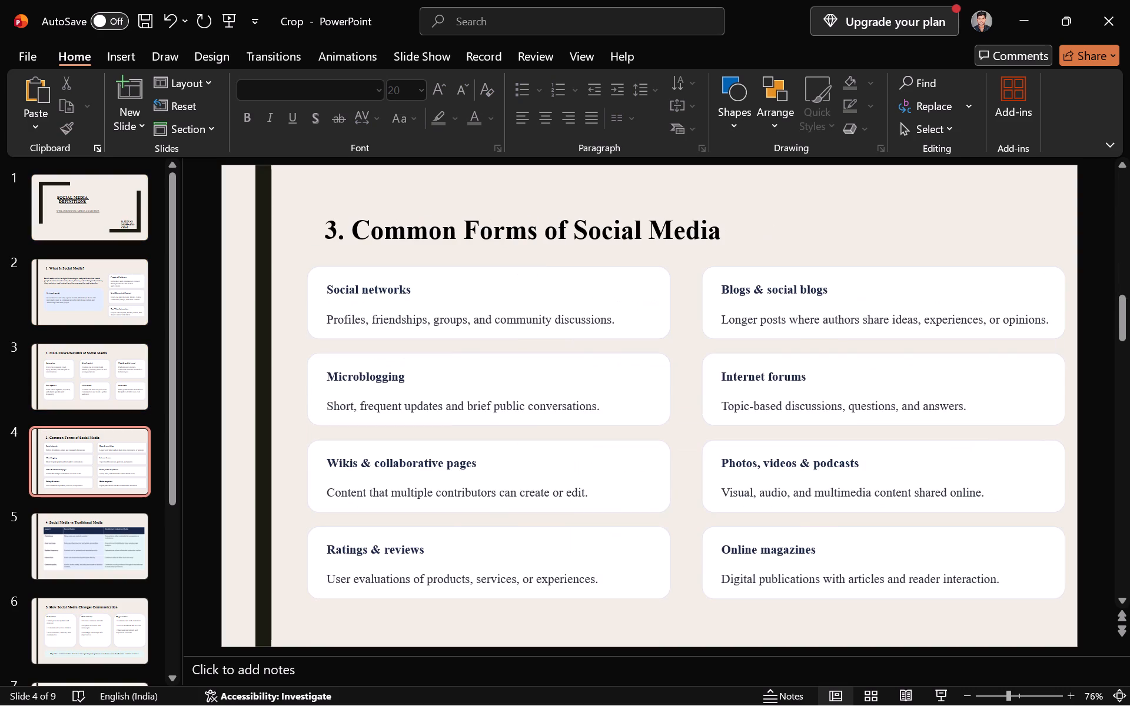
{"action": "key", "text": "Down"}
{"action": "key", "text": "Down"}
{"action": "key", "text": "Down"}
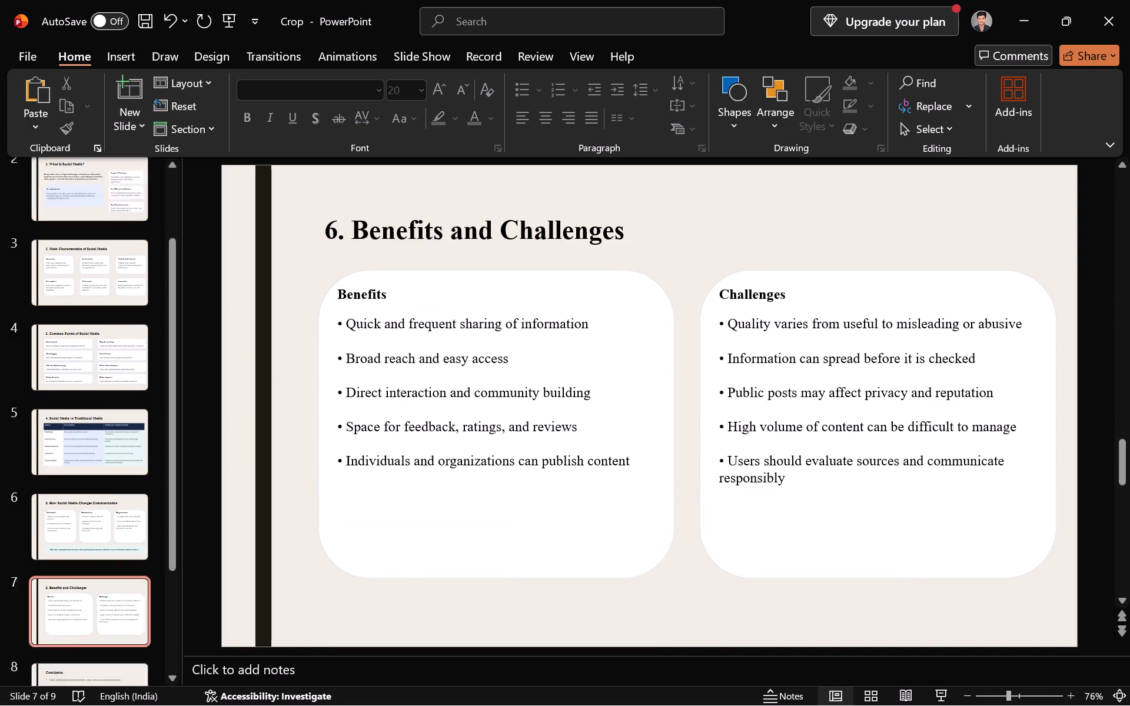
{"action": "key", "text": "Down"}
{"action": "key", "text": "Down"}
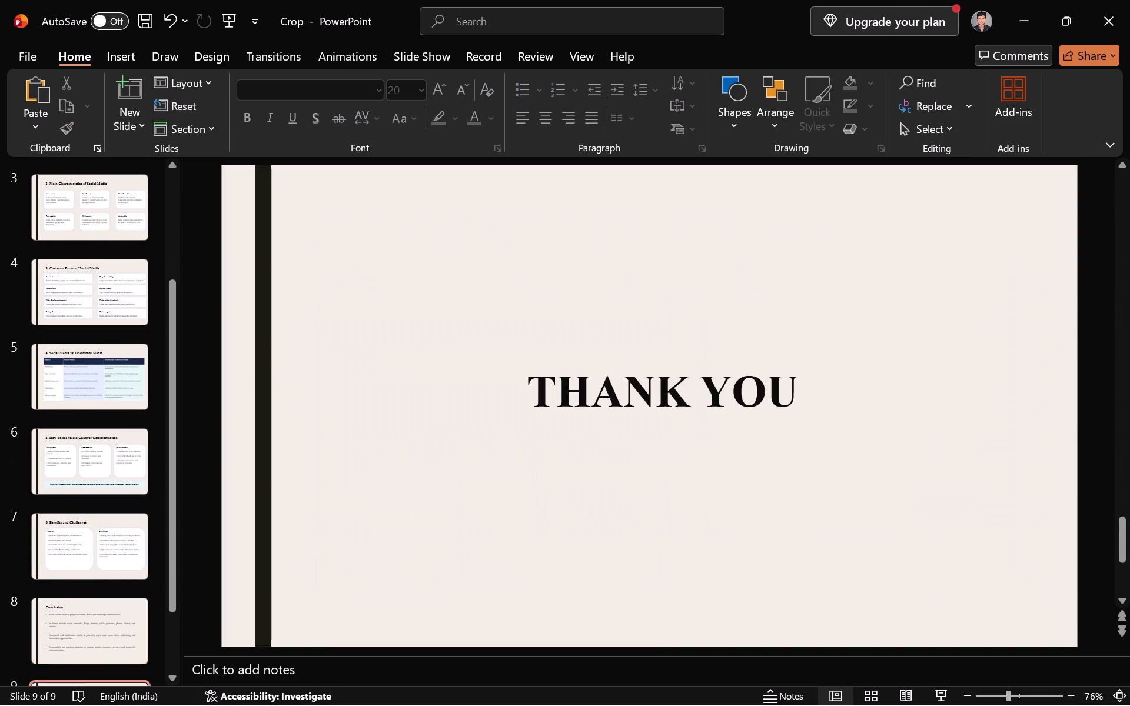
{"action": "key", "text": "Up"}
{"action": "key", "text": "Up"}
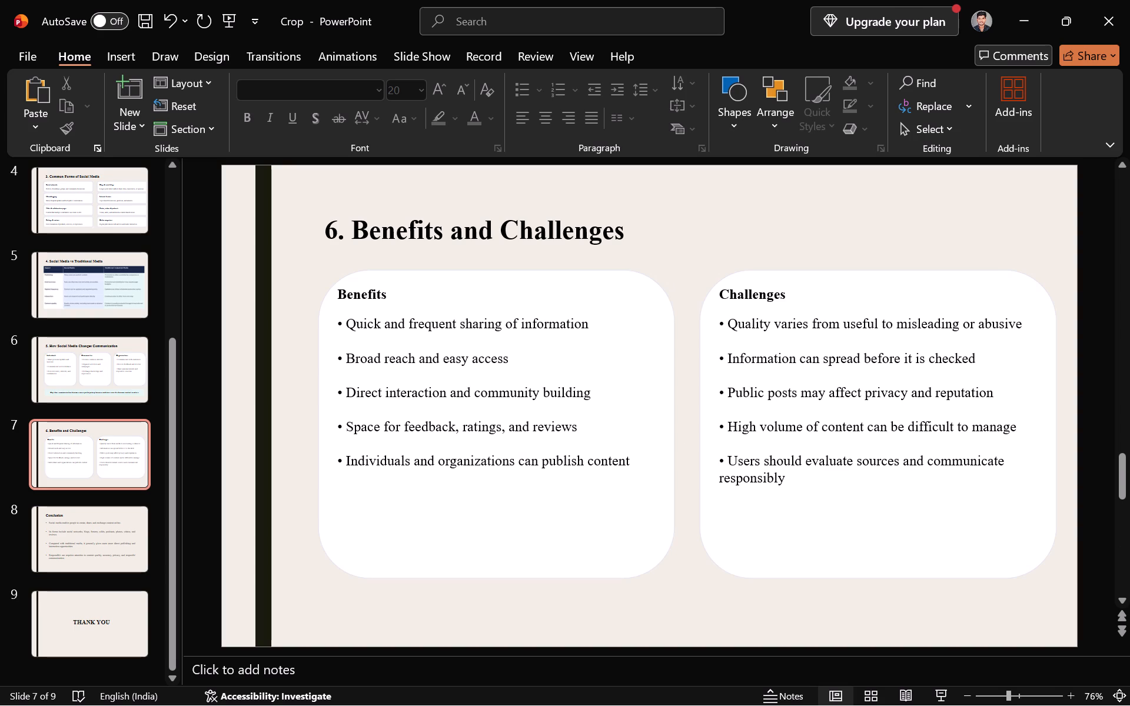
Start saving a copy on this PC, choosing the WSMA folder inside 7sem in the roll-number folder as the location.
{"action": "key", "text": "ctrl+s"}
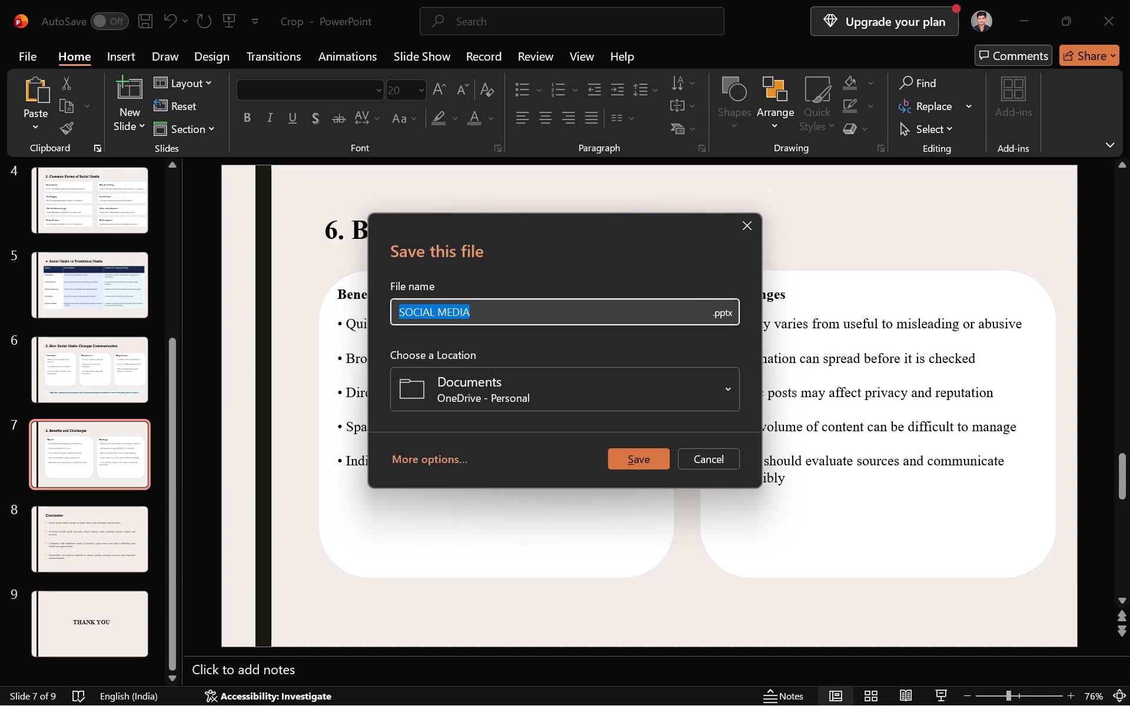
{"action": "left_click", "coordinate": [744, 224]}
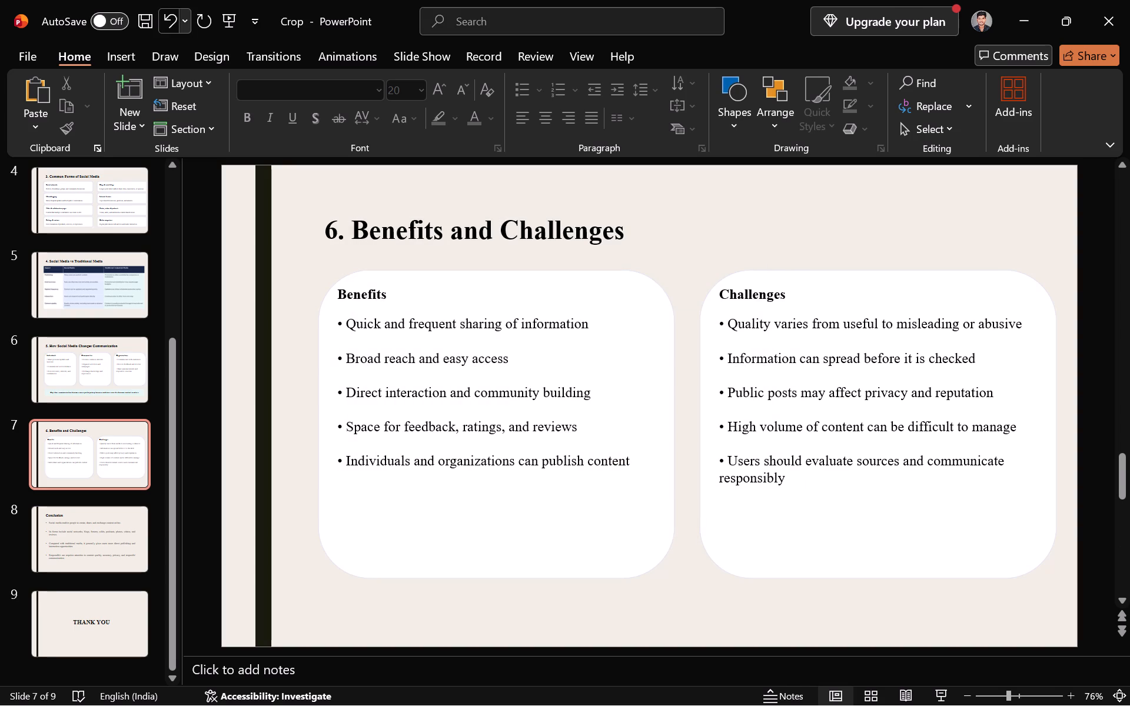
{"action": "left_click", "coordinate": [19, 48]}
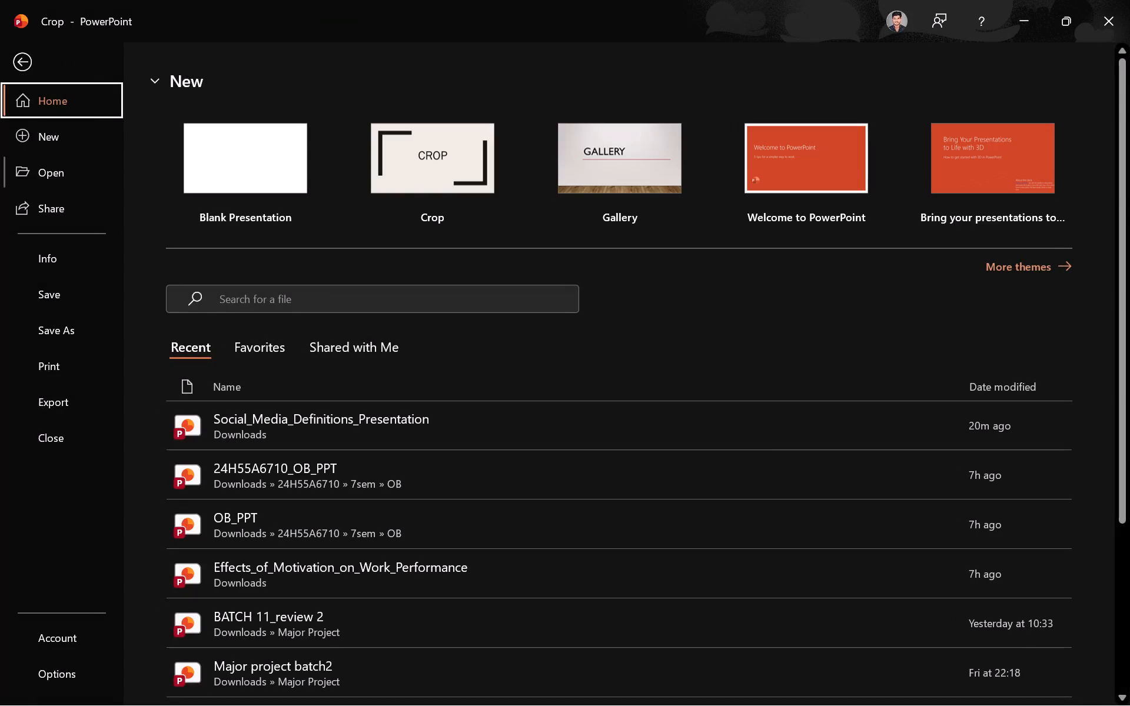
{"action": "left_click", "coordinate": [67, 326]}
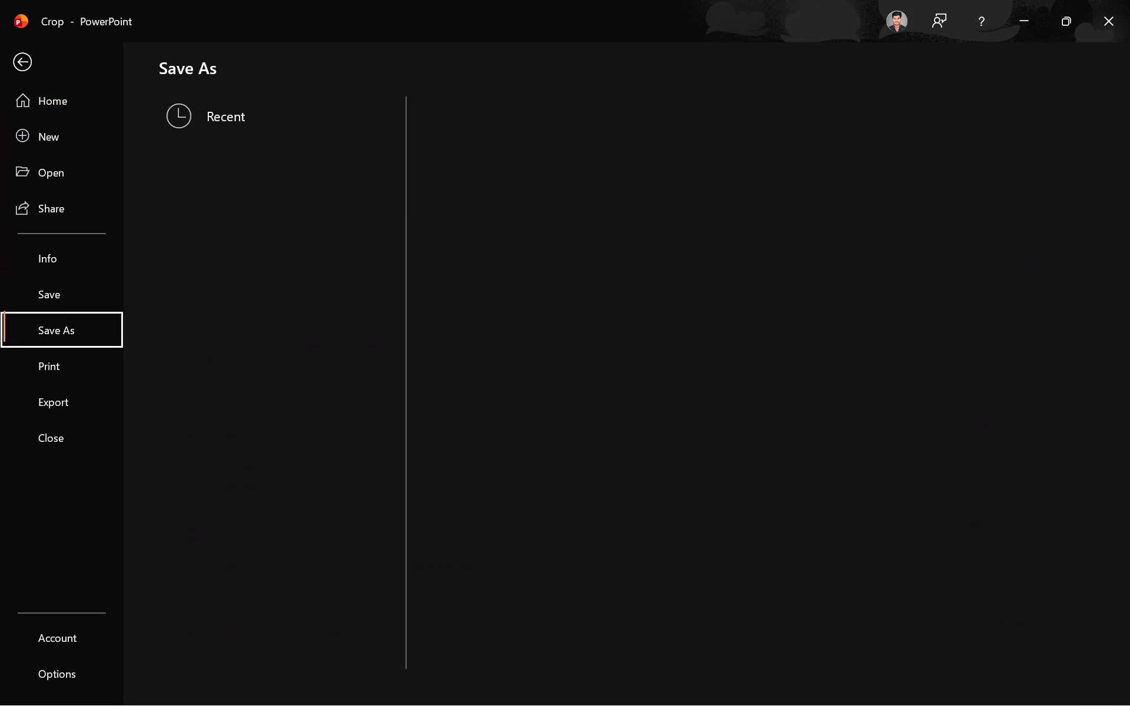
{"action": "left_click", "coordinate": [218, 378]}
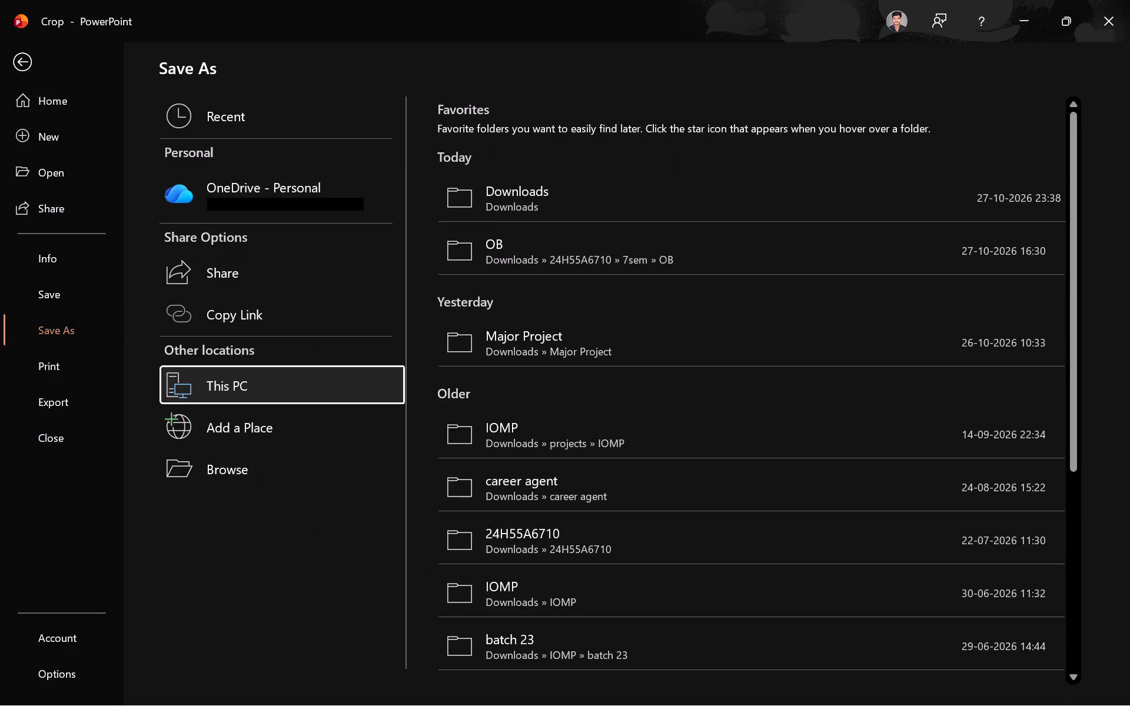
{"action": "left_click", "coordinate": [537, 527]}
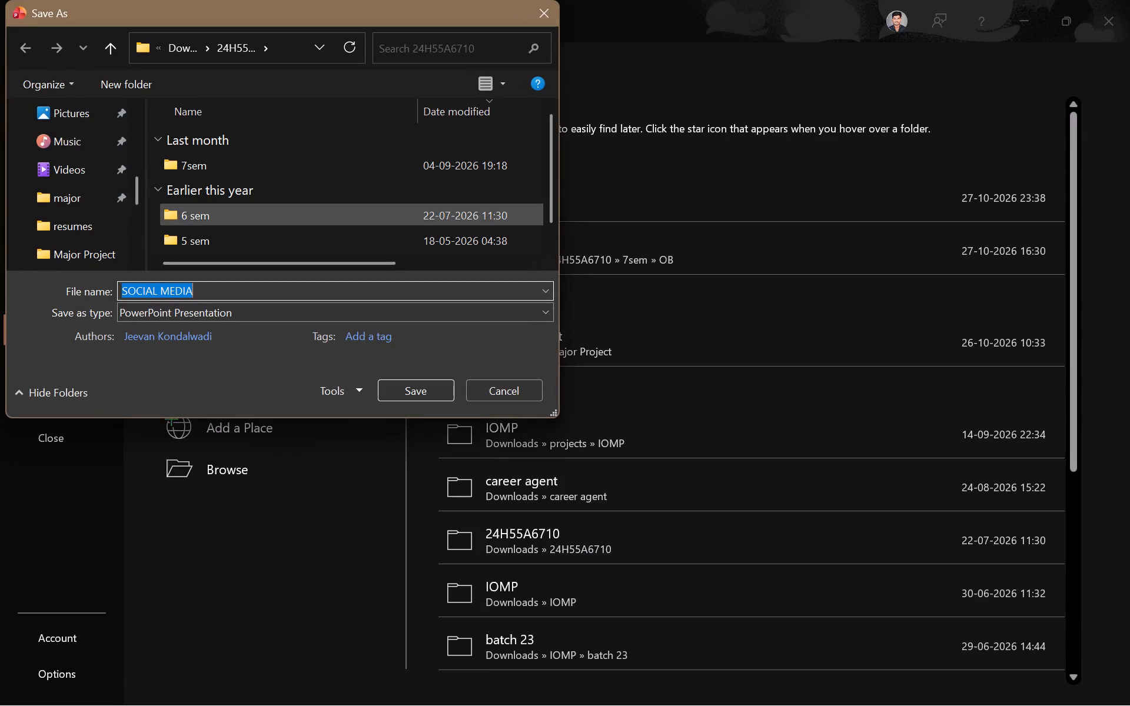
{"action": "double_click", "coordinate": [191, 168]}
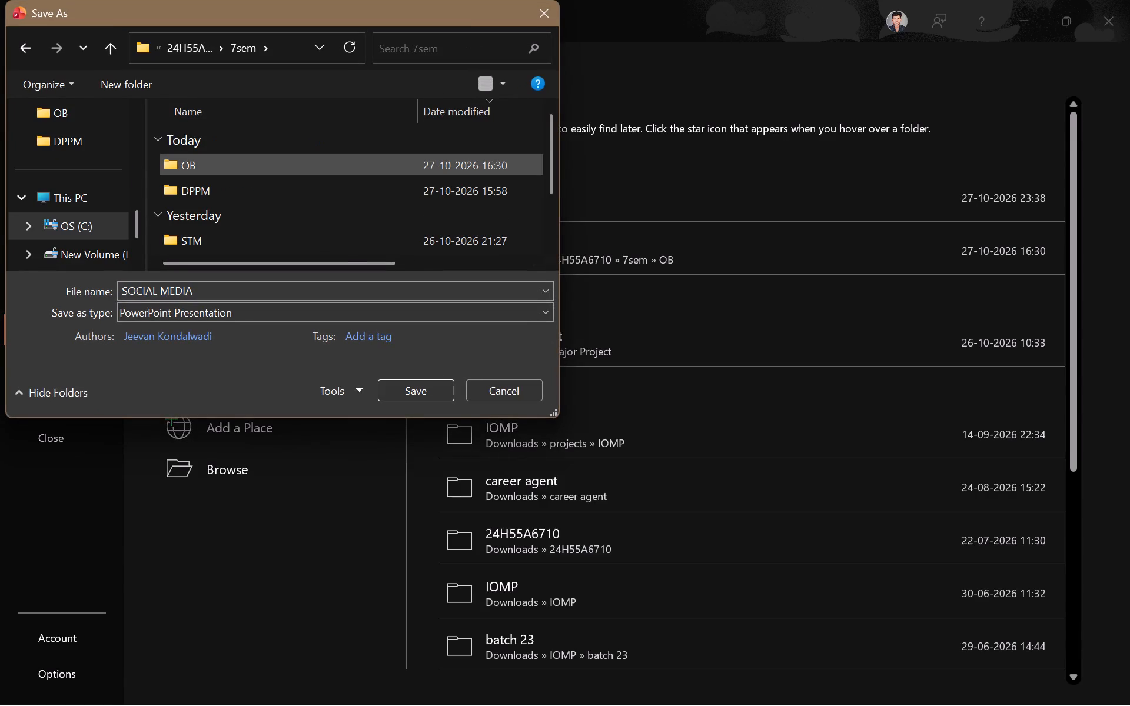
{"action": "scroll", "coordinate": [203, 199], "scroll_direction": "down", "scroll_amount": 1}
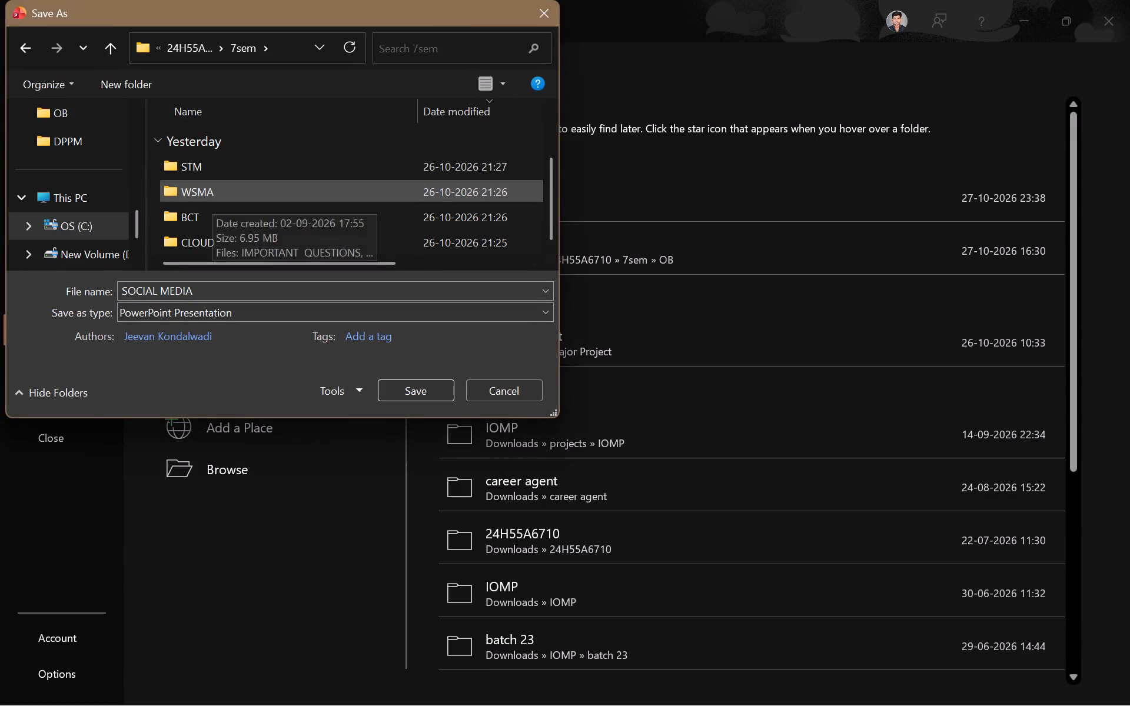
{"action": "double_click", "coordinate": [215, 196]}
Name the file with the student roll number followed by "_WSMA_PPT" and save it as a PowerPoint Presentation.
{"action": "left_click", "coordinate": [230, 297]}
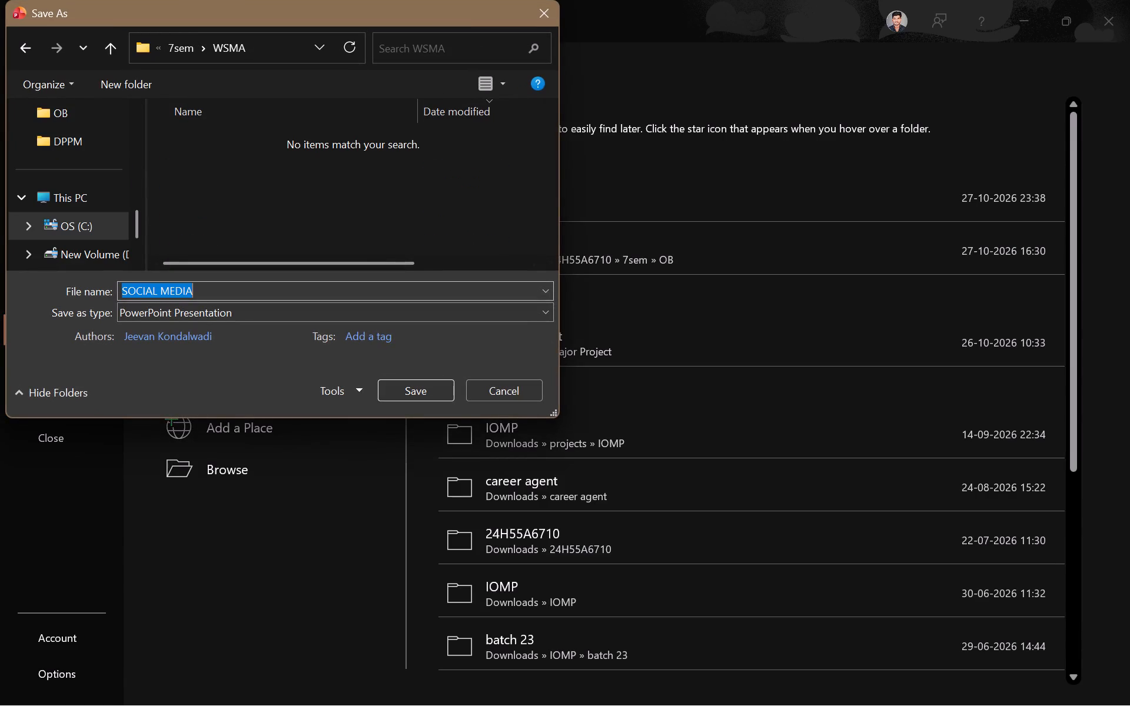
{"action": "key", "text": "Right"}
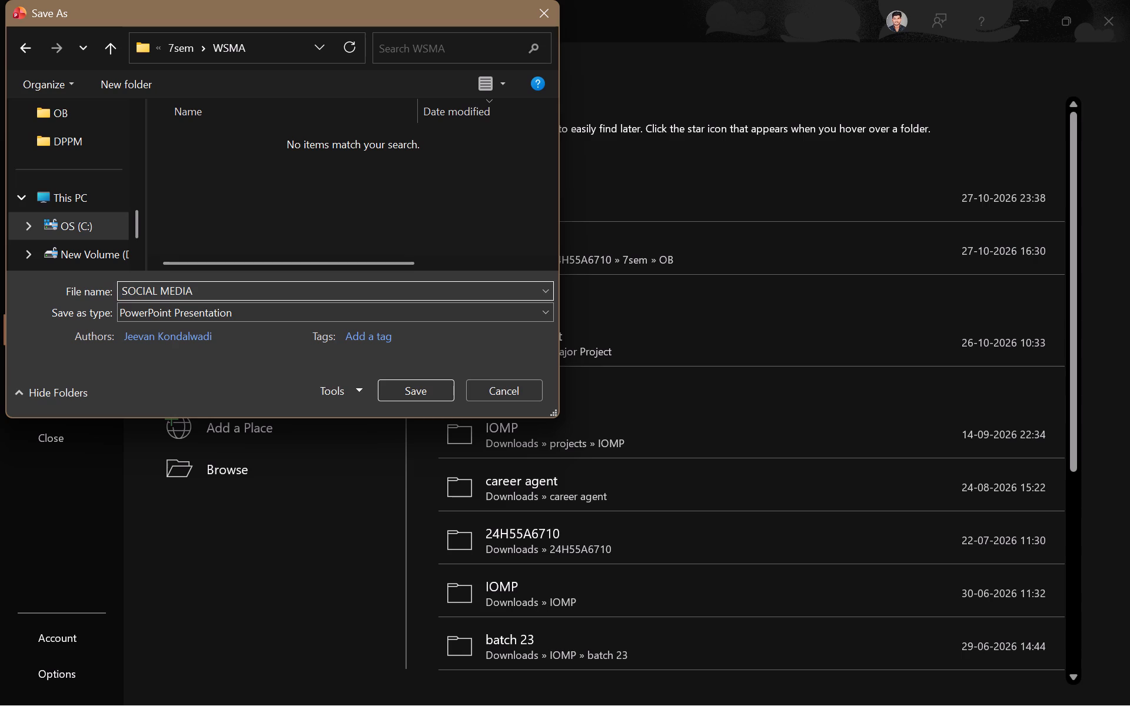
{"action": "key", "text": "BackSpace"}
{"action": "key", "text": "BackSpace"}
{"action": "key", "text": "BackSpace"}
{"action": "key", "text": "BackSpace"}
{"action": "key", "text": "BackSpace"}
{"action": "key", "text": "BackSpace"}
{"action": "key", "text": "BackSpace"}
{"action": "key", "text": "BackSpace"}
{"action": "key", "text": "BackSpace"}
{"action": "key", "text": "BackSpace"}
{"action": "key", "text": "BackSpace"}
{"action": "key", "text": "BackSpace"}
{"action": "key", "text": "BackSpace"}
{"action": "key", "text": "BackSpace"}
{"action": "key", "text": "BackSpace"}
{"action": "key", "text": "BackSpace"}
{"action": "key", "text": "BackSpace"}
{"action": "key", "text": "BackSpace"}
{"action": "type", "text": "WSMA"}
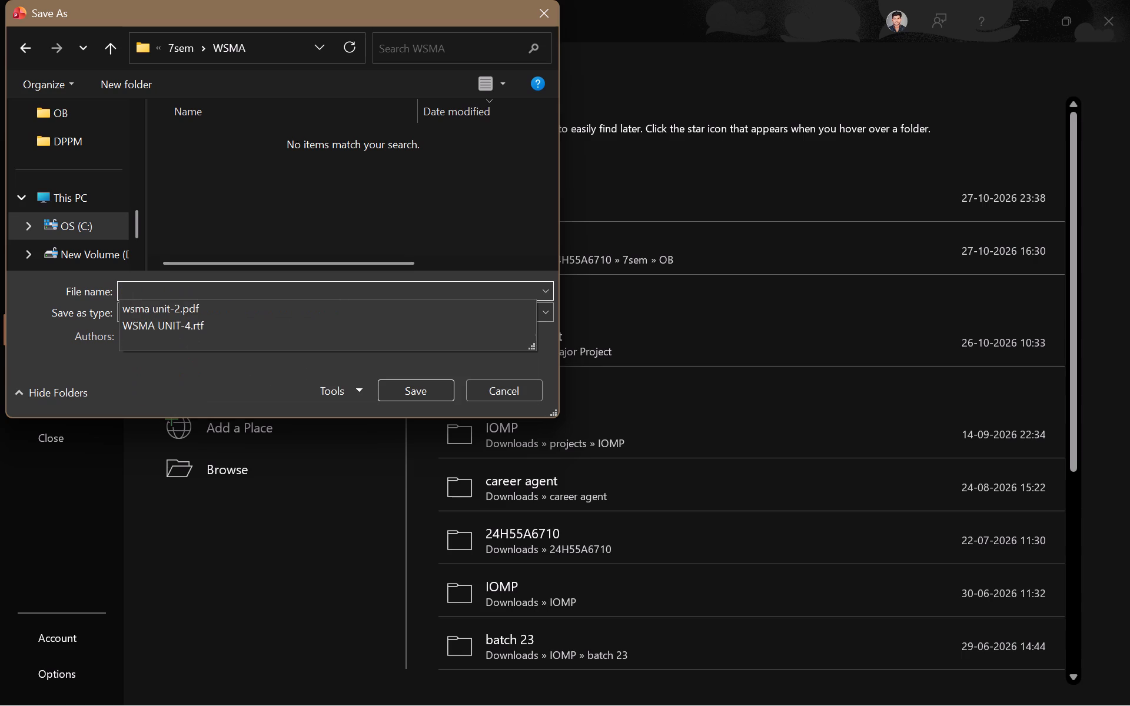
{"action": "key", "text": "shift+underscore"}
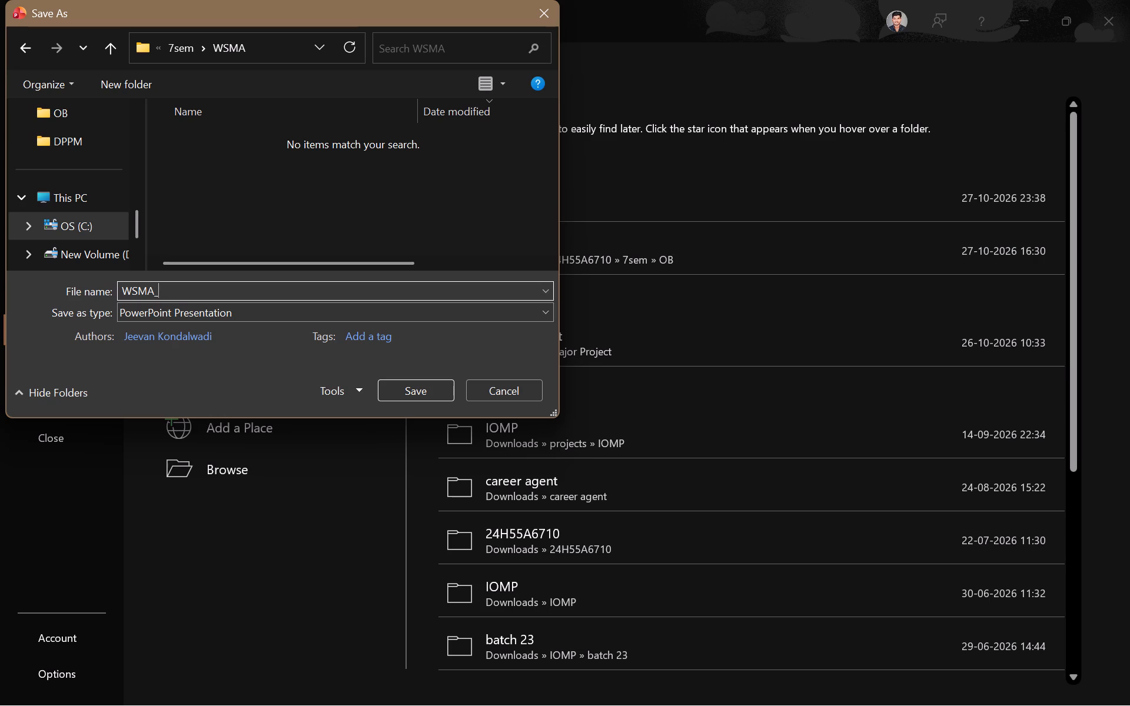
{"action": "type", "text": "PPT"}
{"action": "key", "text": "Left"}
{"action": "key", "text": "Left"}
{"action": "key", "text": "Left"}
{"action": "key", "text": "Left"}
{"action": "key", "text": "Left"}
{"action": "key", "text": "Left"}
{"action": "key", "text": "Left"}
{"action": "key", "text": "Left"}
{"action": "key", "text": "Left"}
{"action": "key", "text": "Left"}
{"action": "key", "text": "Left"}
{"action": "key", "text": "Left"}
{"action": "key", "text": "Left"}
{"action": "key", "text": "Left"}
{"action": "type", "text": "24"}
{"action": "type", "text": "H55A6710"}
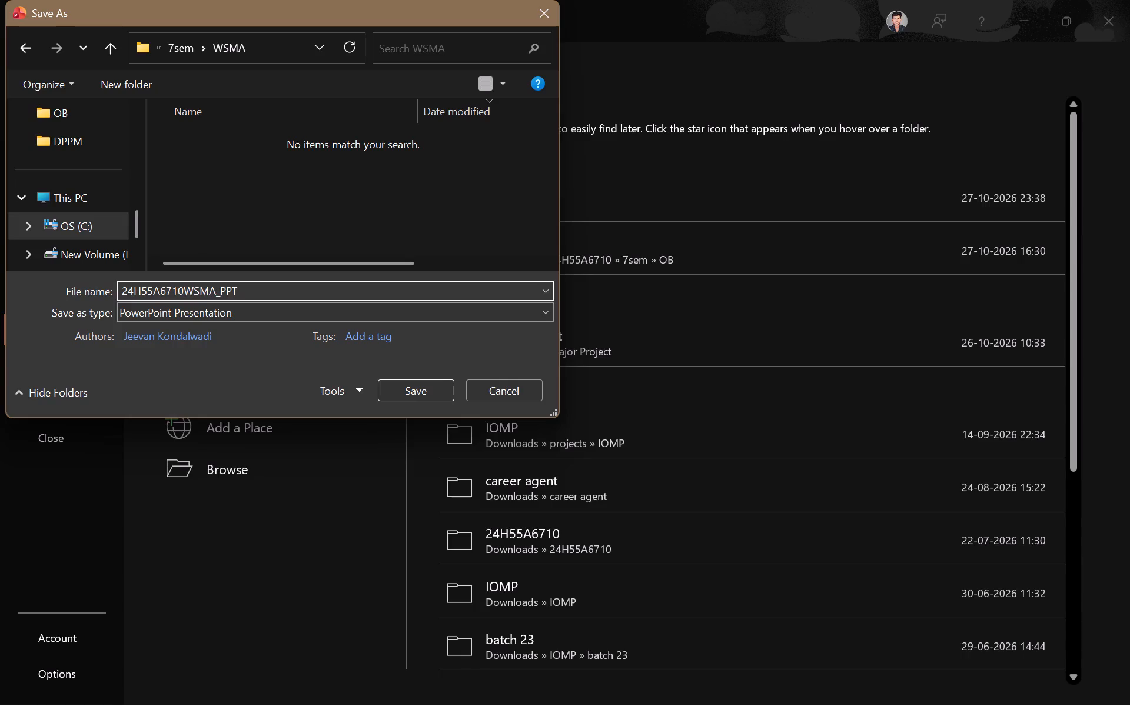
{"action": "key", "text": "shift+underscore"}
{"action": "left_click", "coordinate": [406, 388]}
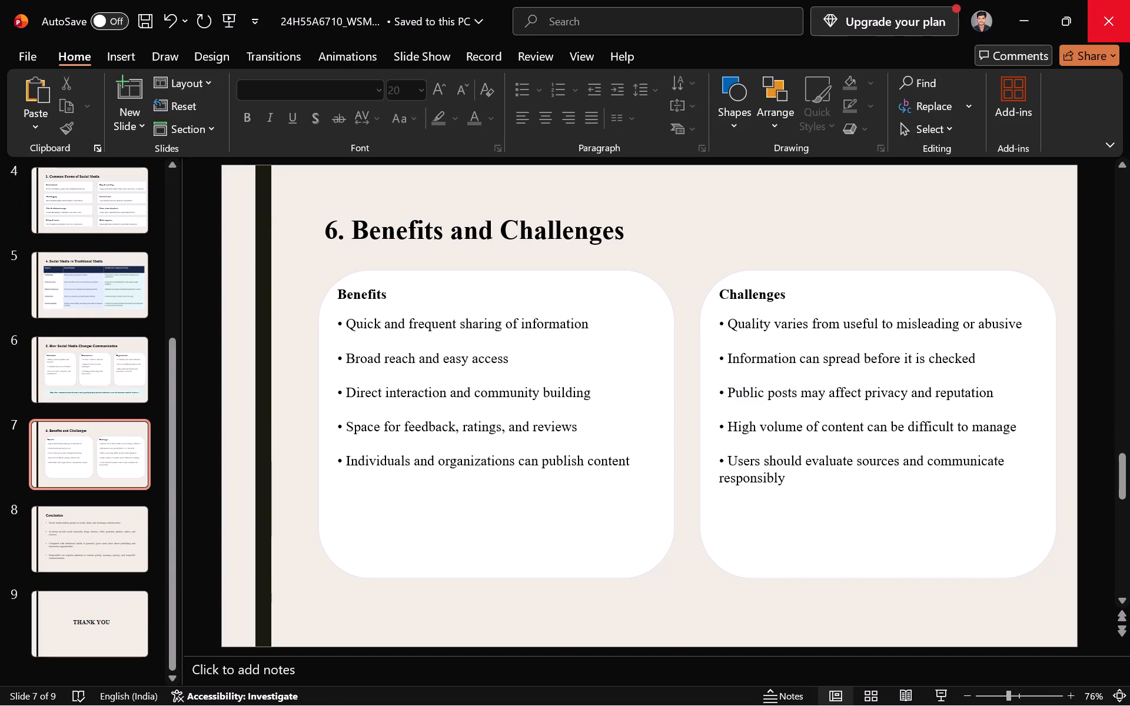
Close the open PowerPoint, Brave browser and ChatGPT windows to return to the Downloads folder.
{"action": "left_click", "coordinate": [1109, 19]}
{"action": "left_click", "coordinate": [1109, 19]}
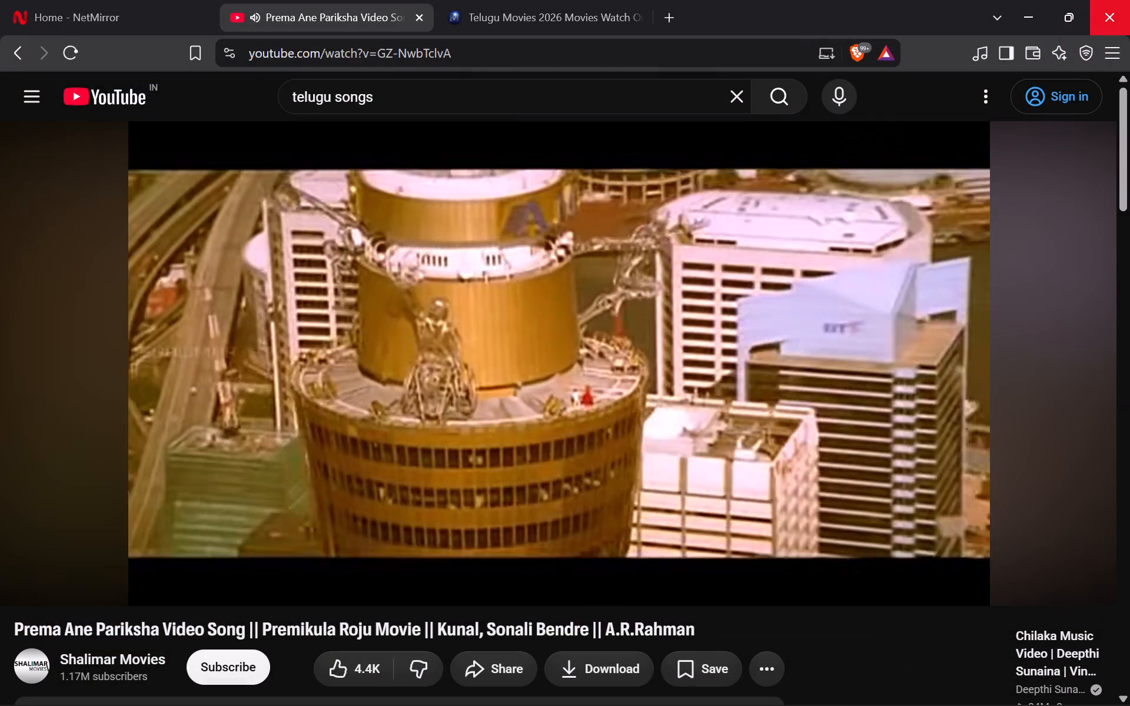
{"action": "left_click", "coordinate": [1109, 19]}
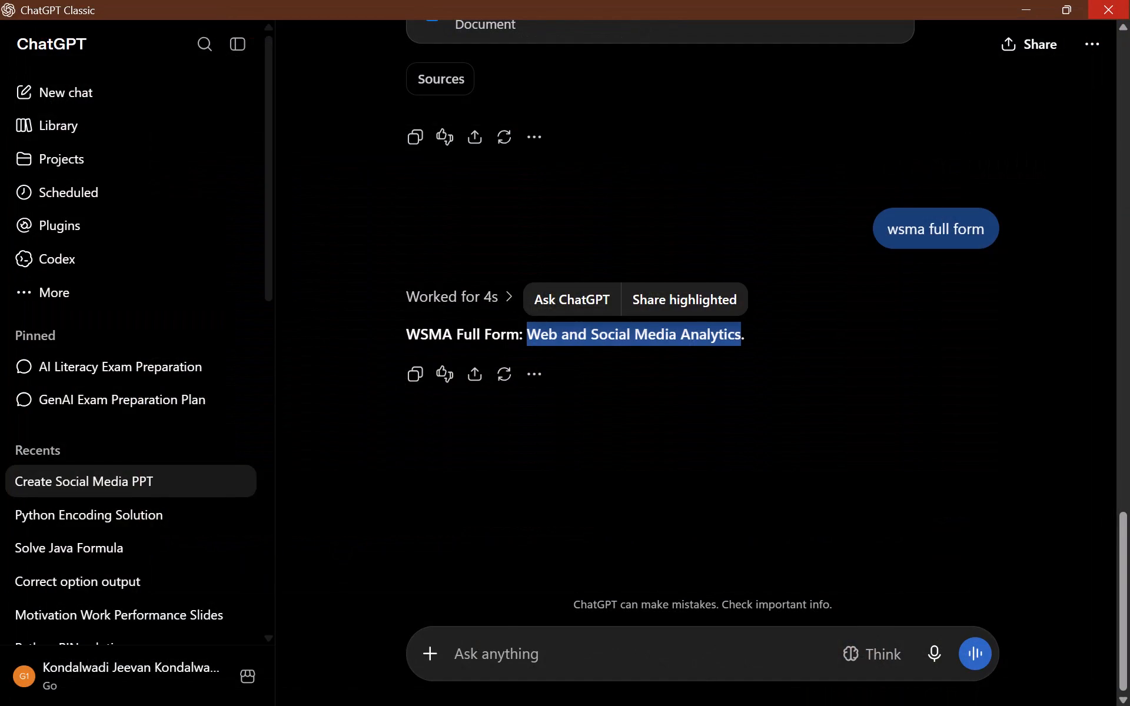
{"action": "left_click", "coordinate": [1109, 19]}
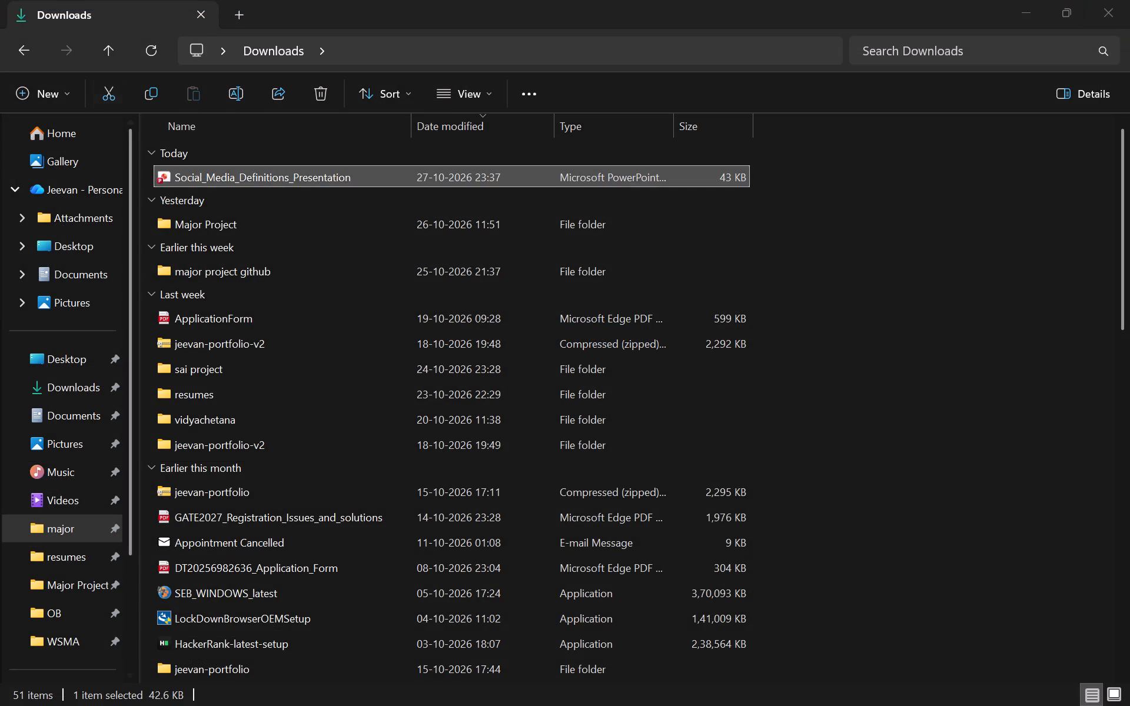
Permanently delete the original Social_Media_Definitions_Presentation file from the Downloads folder.
{"action": "key", "text": "shift+Delete"}
{"action": "key", "text": "shift+Delete"}
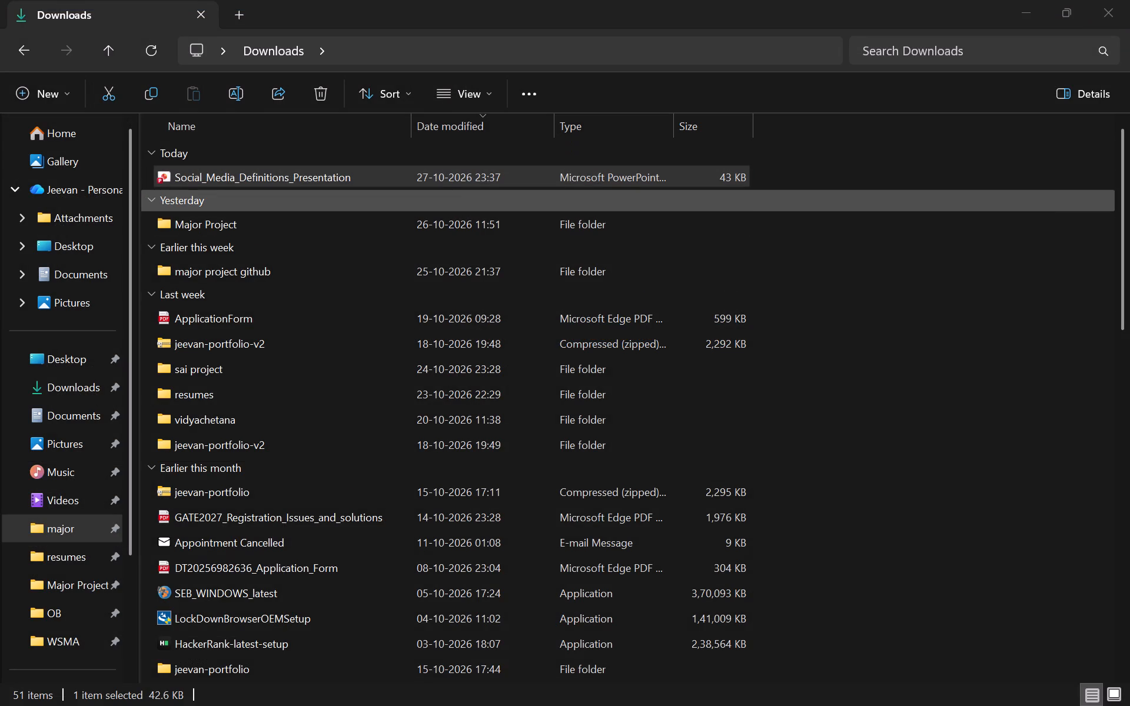
{"action": "left_click", "coordinate": [338, 178]}
{"action": "key", "text": "shift+Delete"}
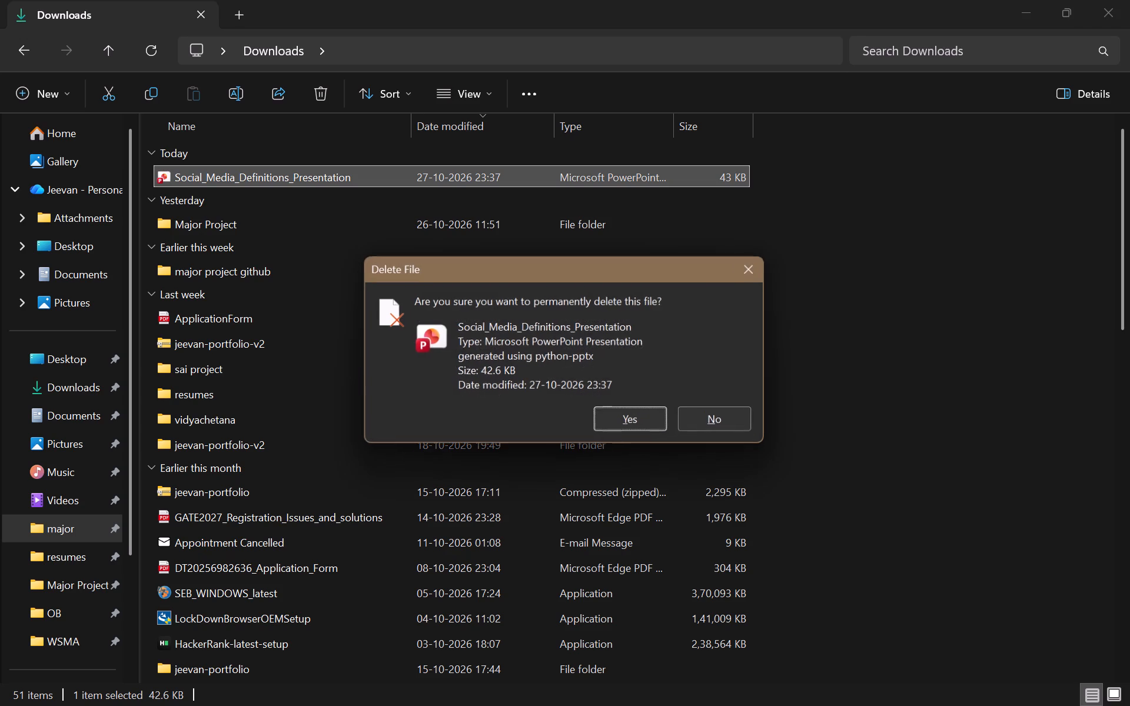
{"action": "left_click", "coordinate": [629, 415]}
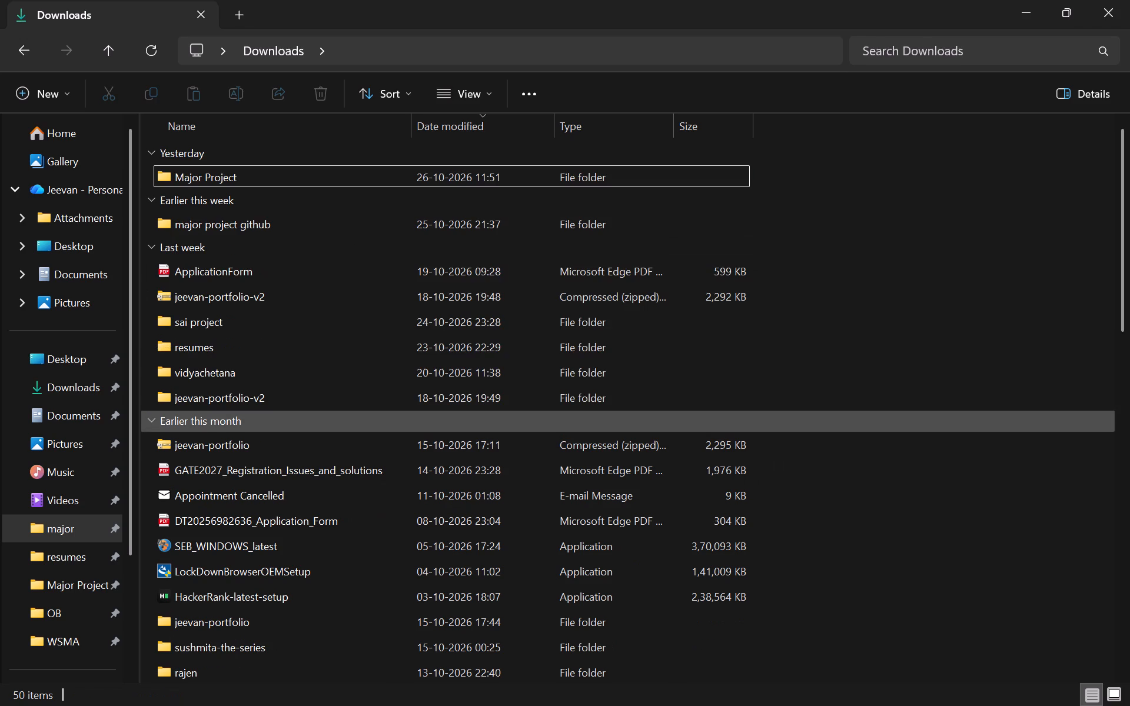
Open the saved WSMA_PPT presentation from the WSMA folder inside 7sem in the roll-number folder.
{"action": "scroll", "coordinate": [244, 384], "scroll_direction": "down", "scroll_amount": 8}
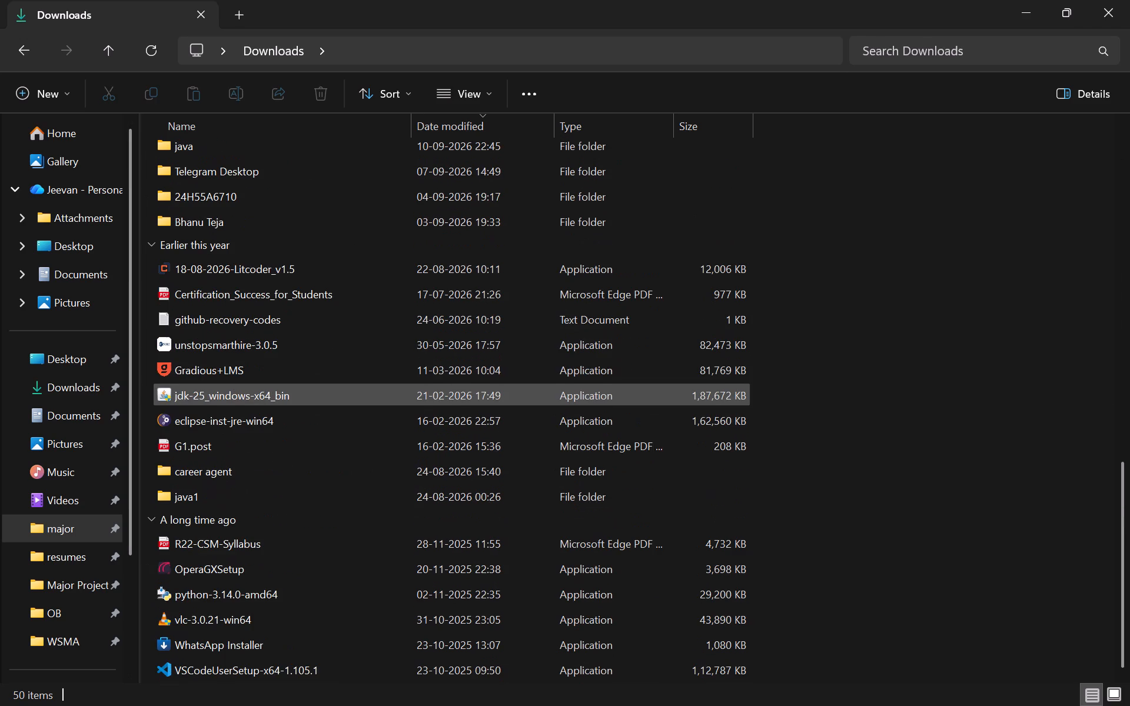
{"action": "double_click", "coordinate": [210, 191]}
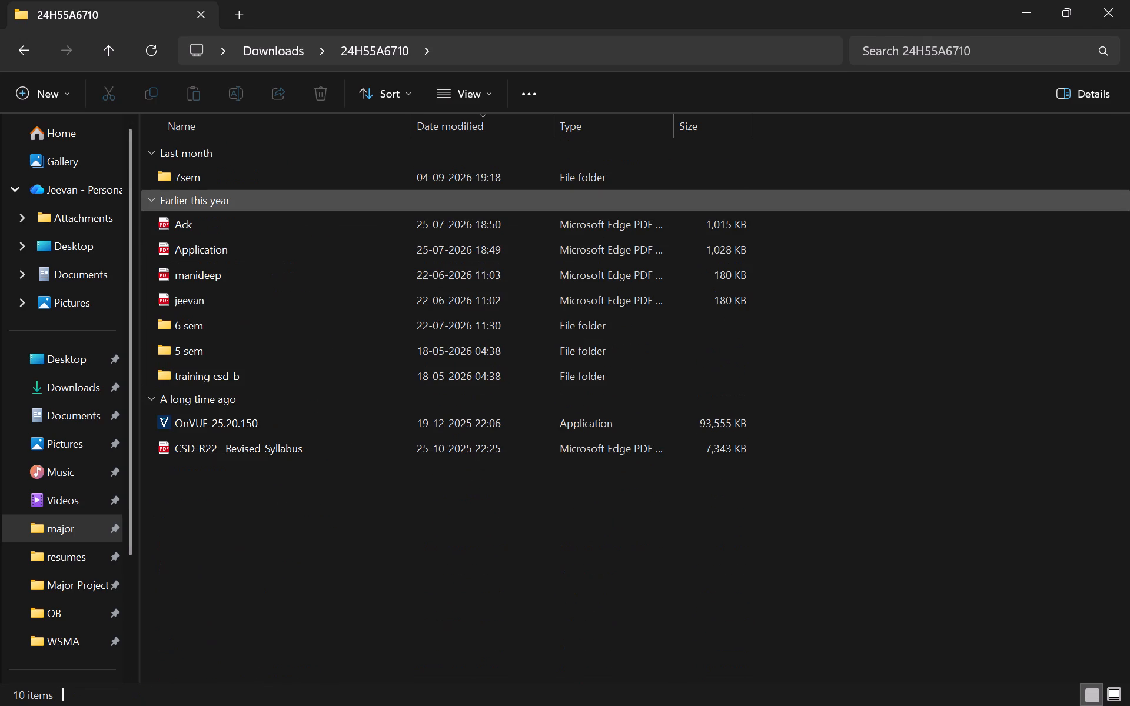
{"action": "double_click", "coordinate": [197, 183]}
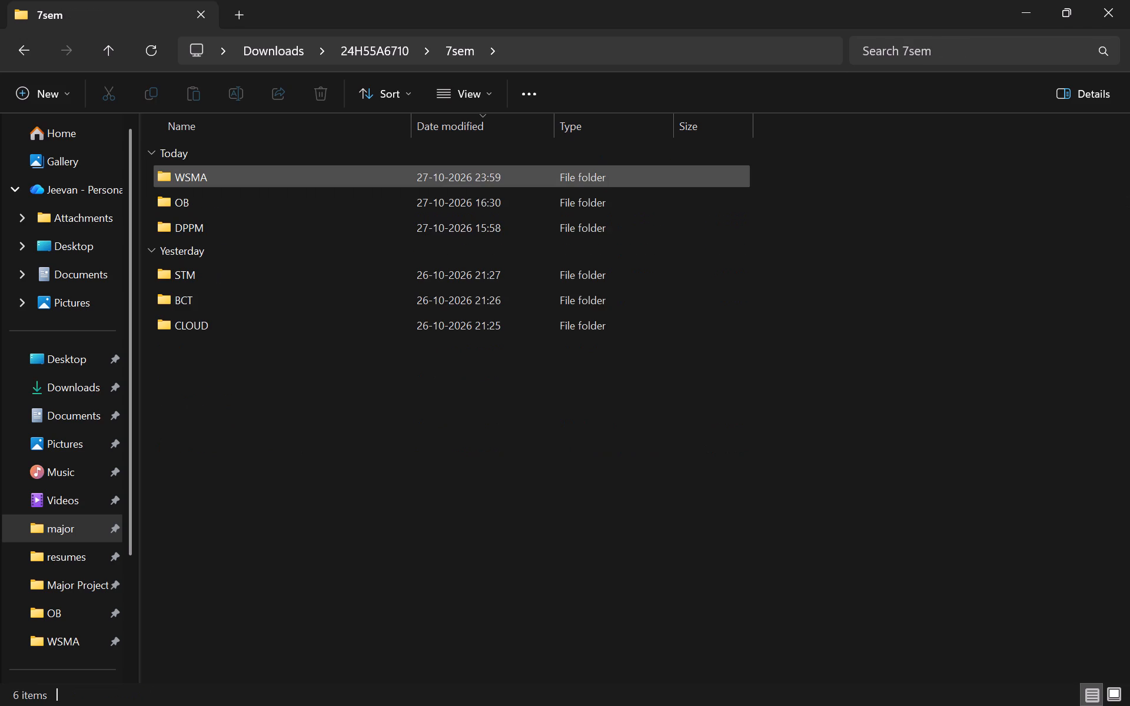
{"action": "double_click", "coordinate": [200, 175]}
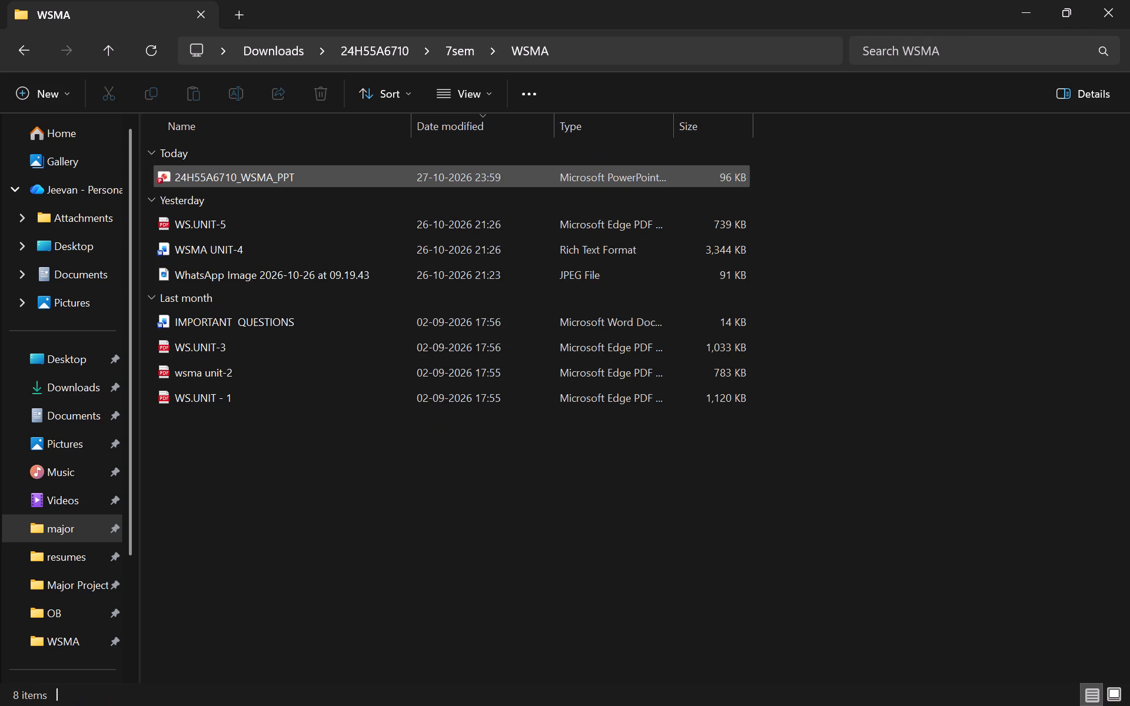
{"action": "double_click", "coordinate": [216, 176]}
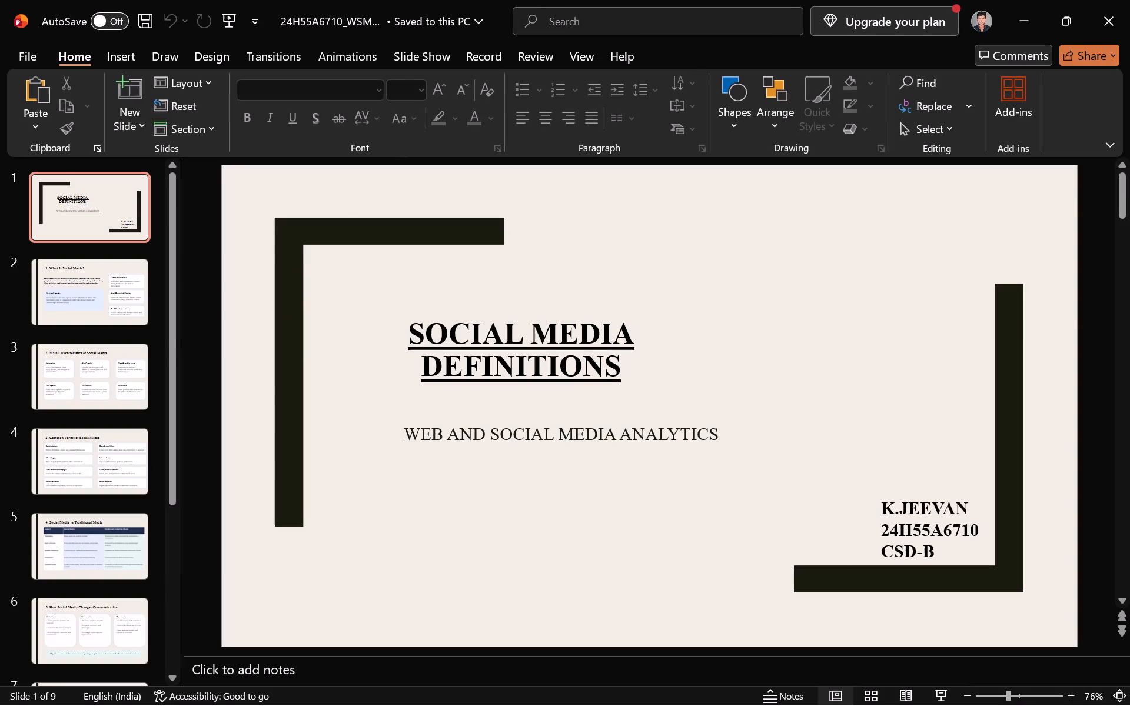
Review the saved presentation's slides in order from the title slide through the closing THANK YOU slide.
{"action": "key", "text": "Down"}
{"action": "key", "text": "Down"}
{"action": "key", "text": "Down"}
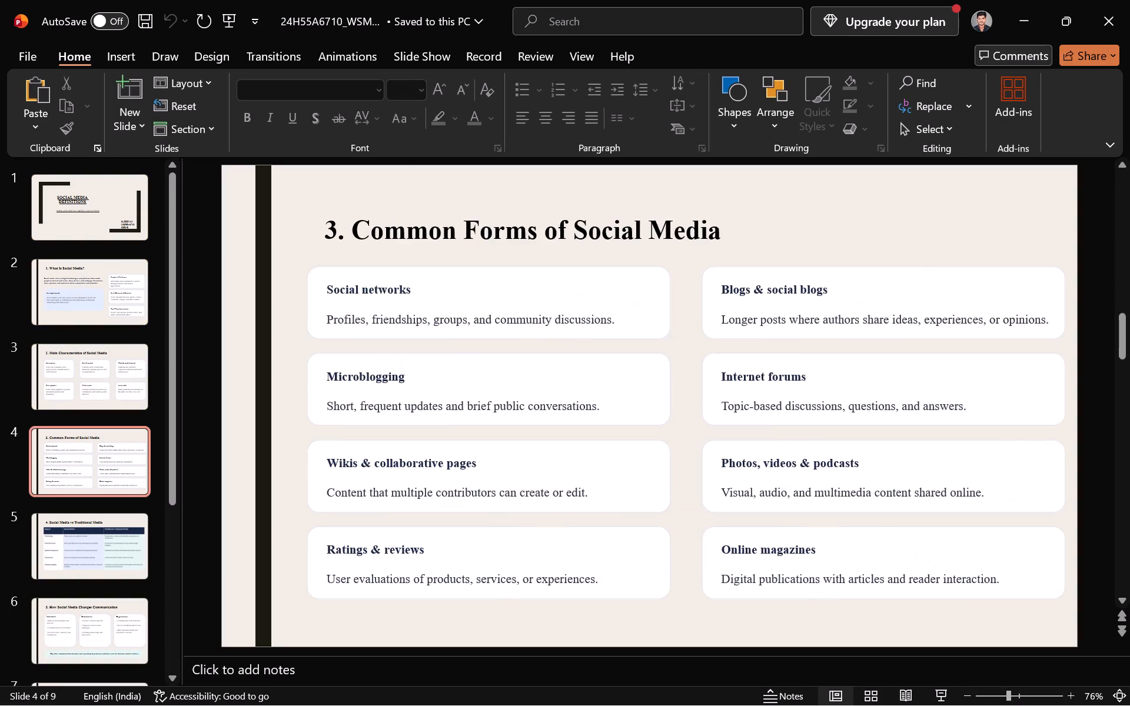
{"action": "key", "text": "Down"}
{"action": "key", "text": "Down"}
{"action": "key", "text": "Down"}
{"action": "key", "text": "Down"}
{"action": "key", "text": "Down"}
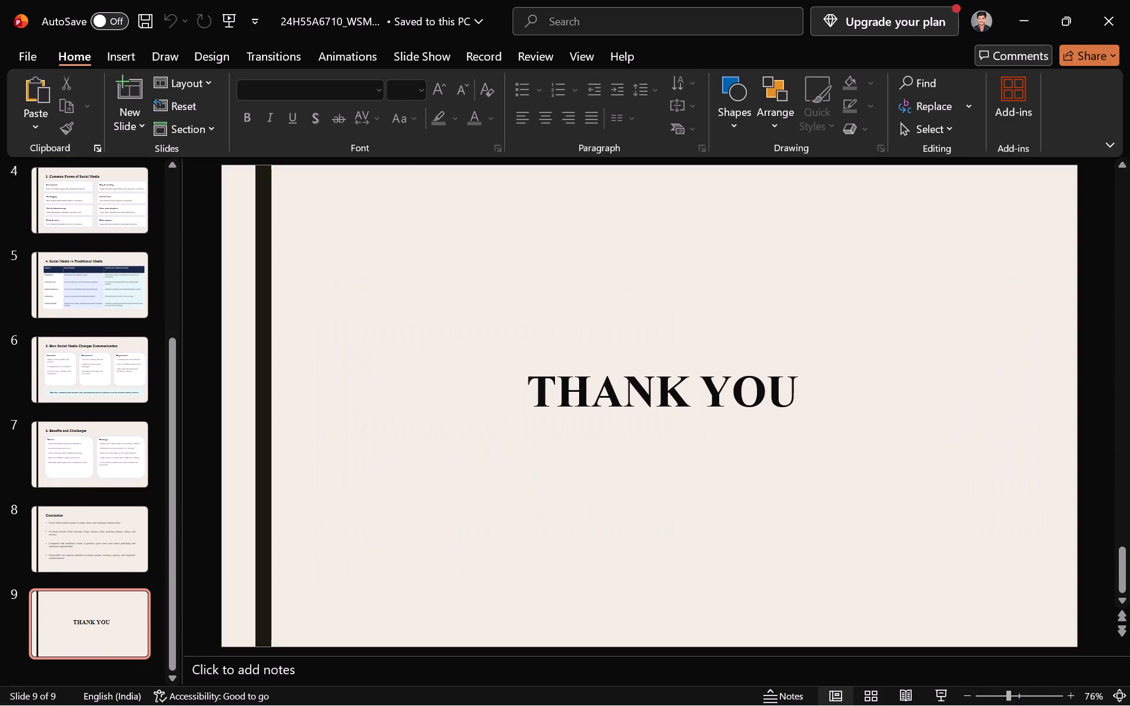
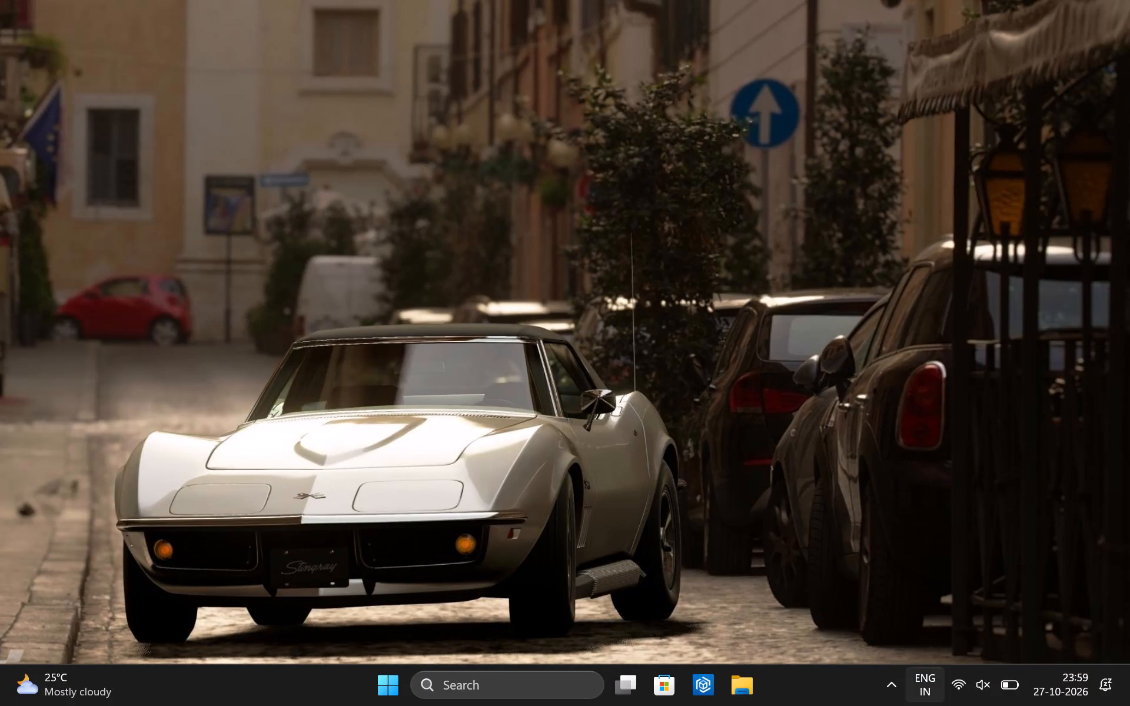
Turn off the laptop's Wi-Fi connection and return to the desktop.
{"action": "left_click", "coordinate": [949, 693]}
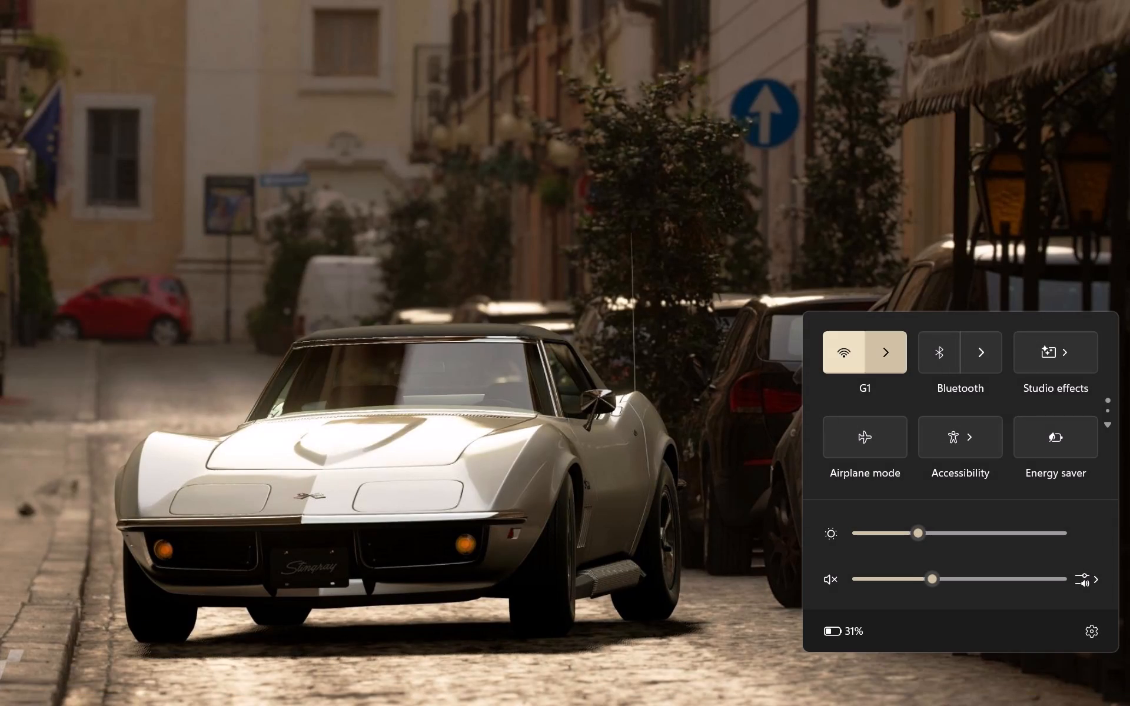
{"action": "left_click", "coordinate": [864, 364]}
{"action": "left_click", "coordinate": [550, 149]}
{"action": "right_click", "coordinate": [550, 149]}
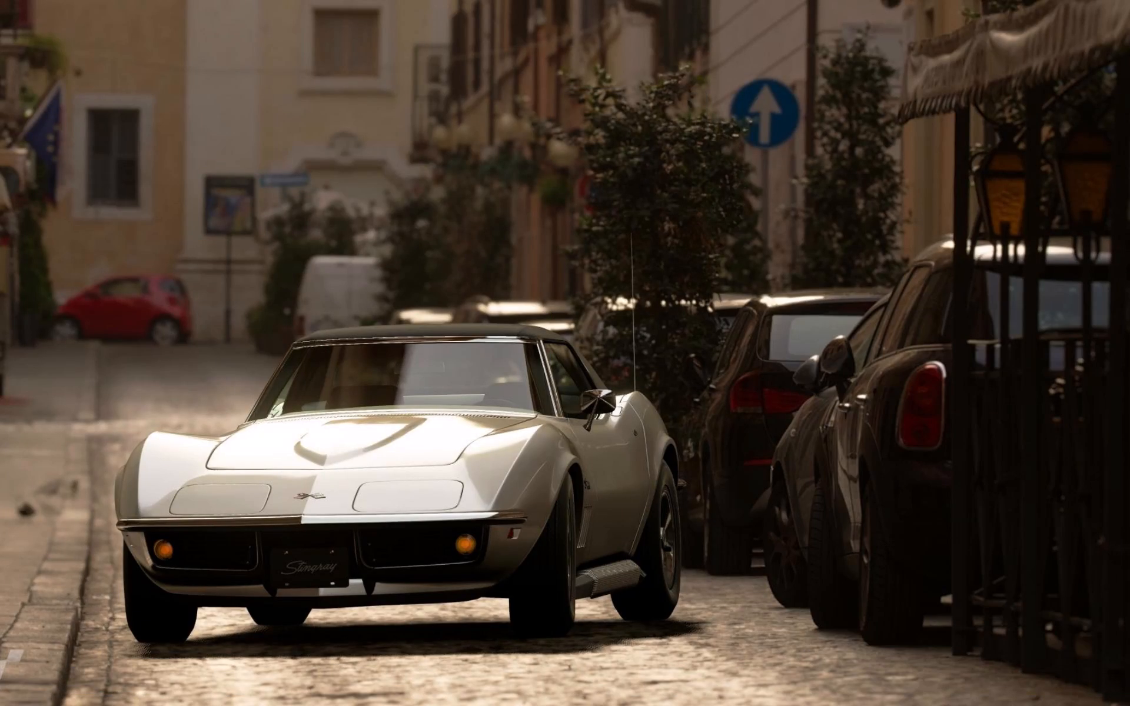
{"action": "left_click", "coordinate": [604, 228]}
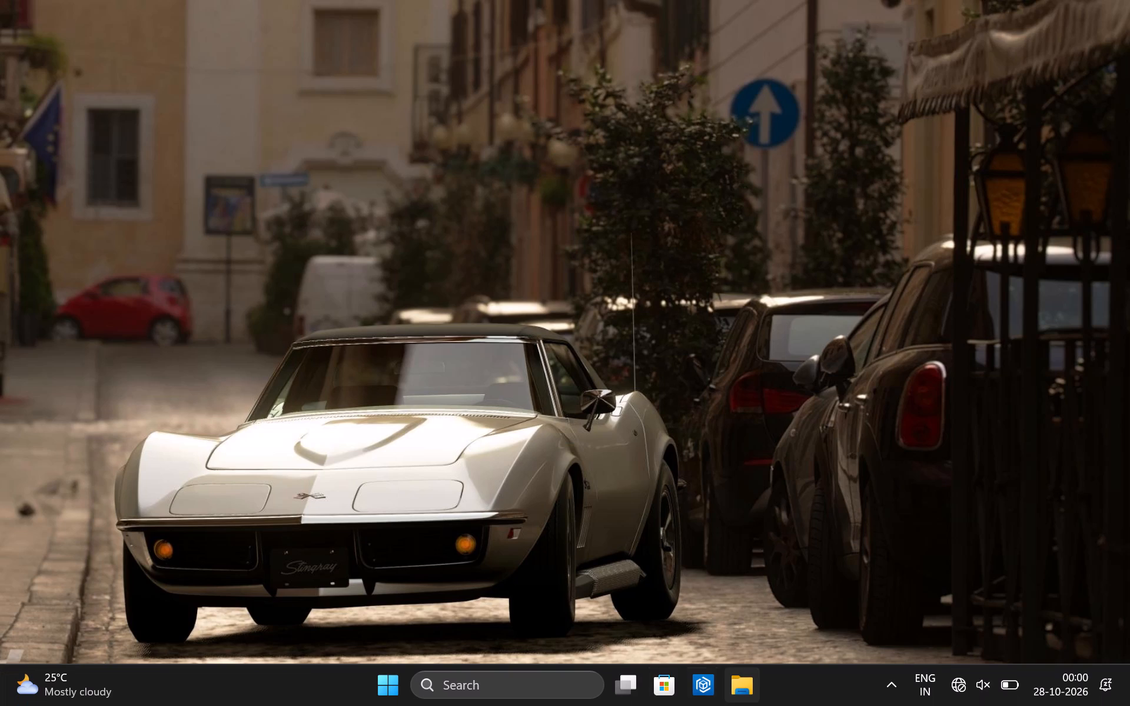
Run the shutdown shortcut from the Desktop folder in File Explorer.
{"action": "left_click", "coordinate": [735, 688]}
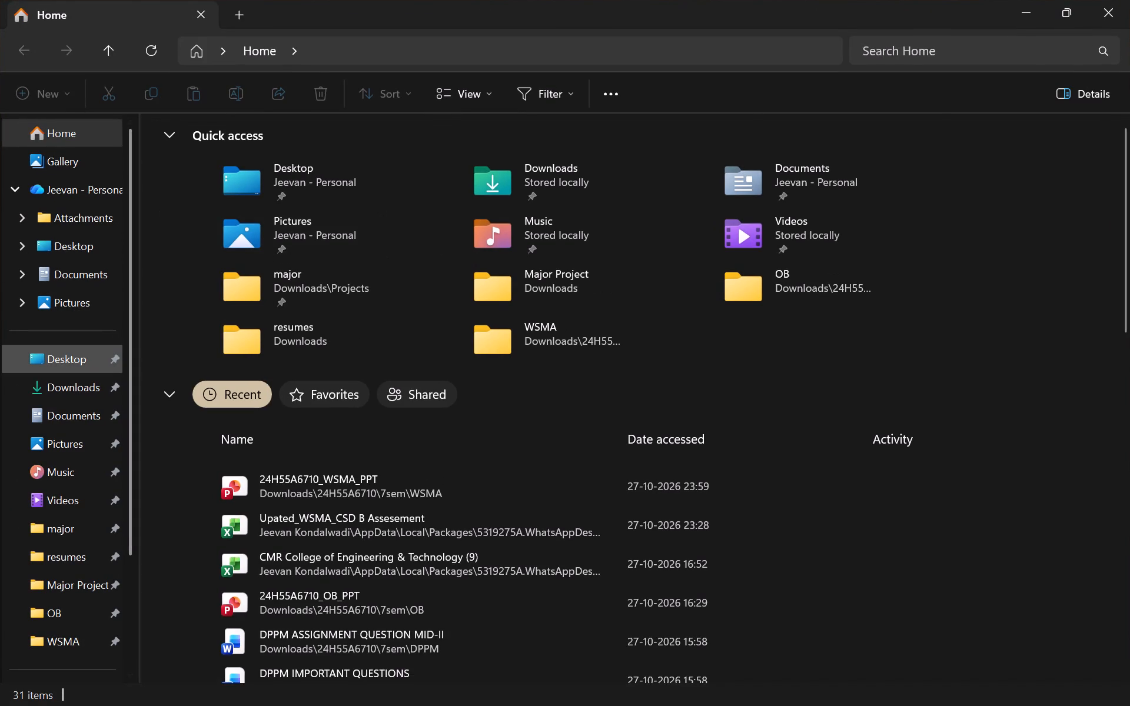
{"action": "left_click", "coordinate": [63, 348]}
{"action": "double_click", "coordinate": [224, 354]}
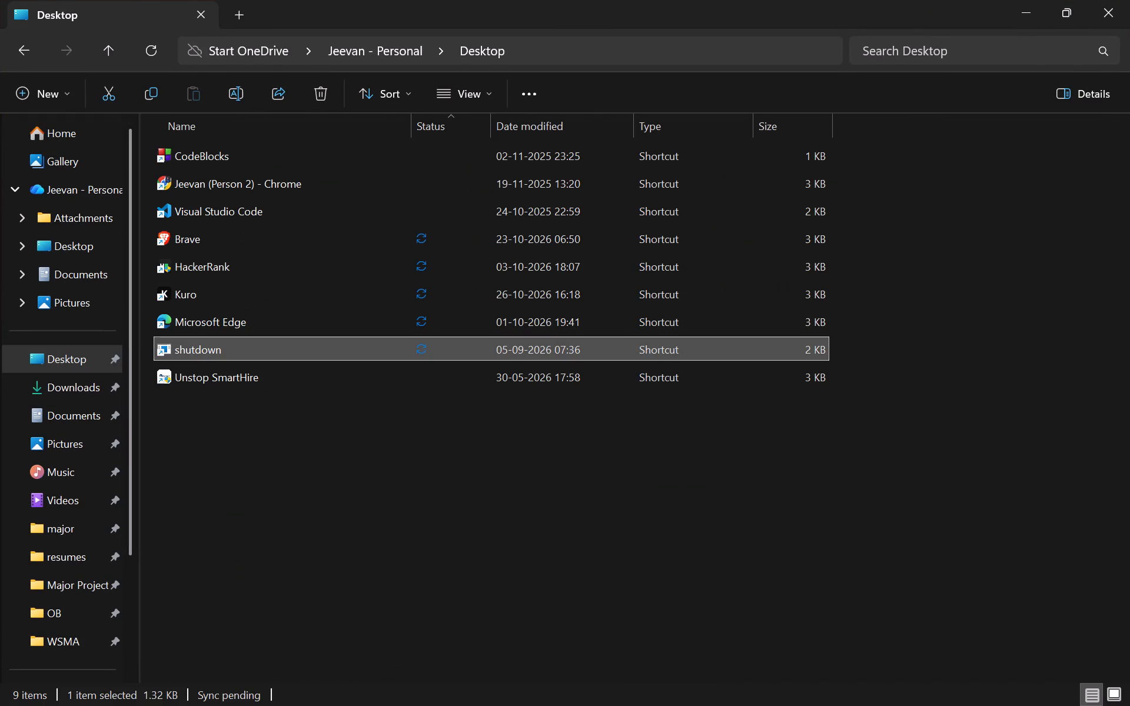